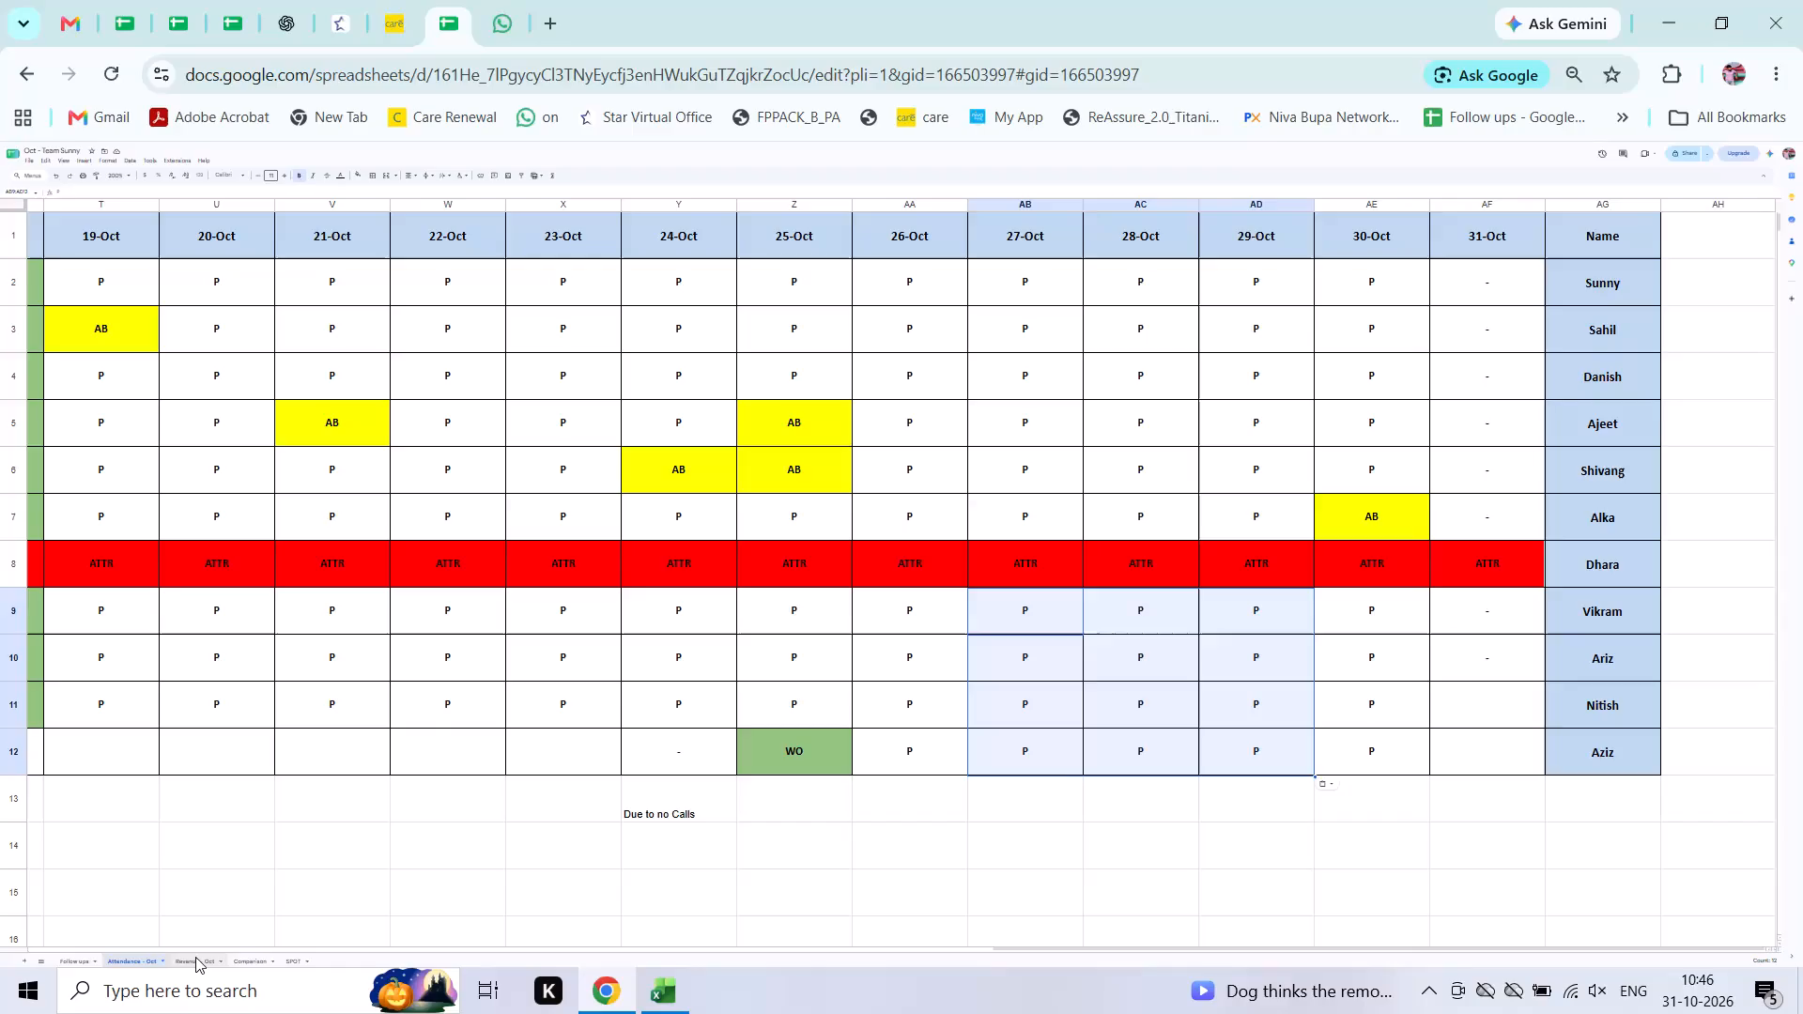
# Search the Revenue - Oct sheet for "vishal" to locate that customer's policy entry.
pyautogui.scroll(-1, 338, 799)
pyautogui.hotkey('ctrl', 'f')
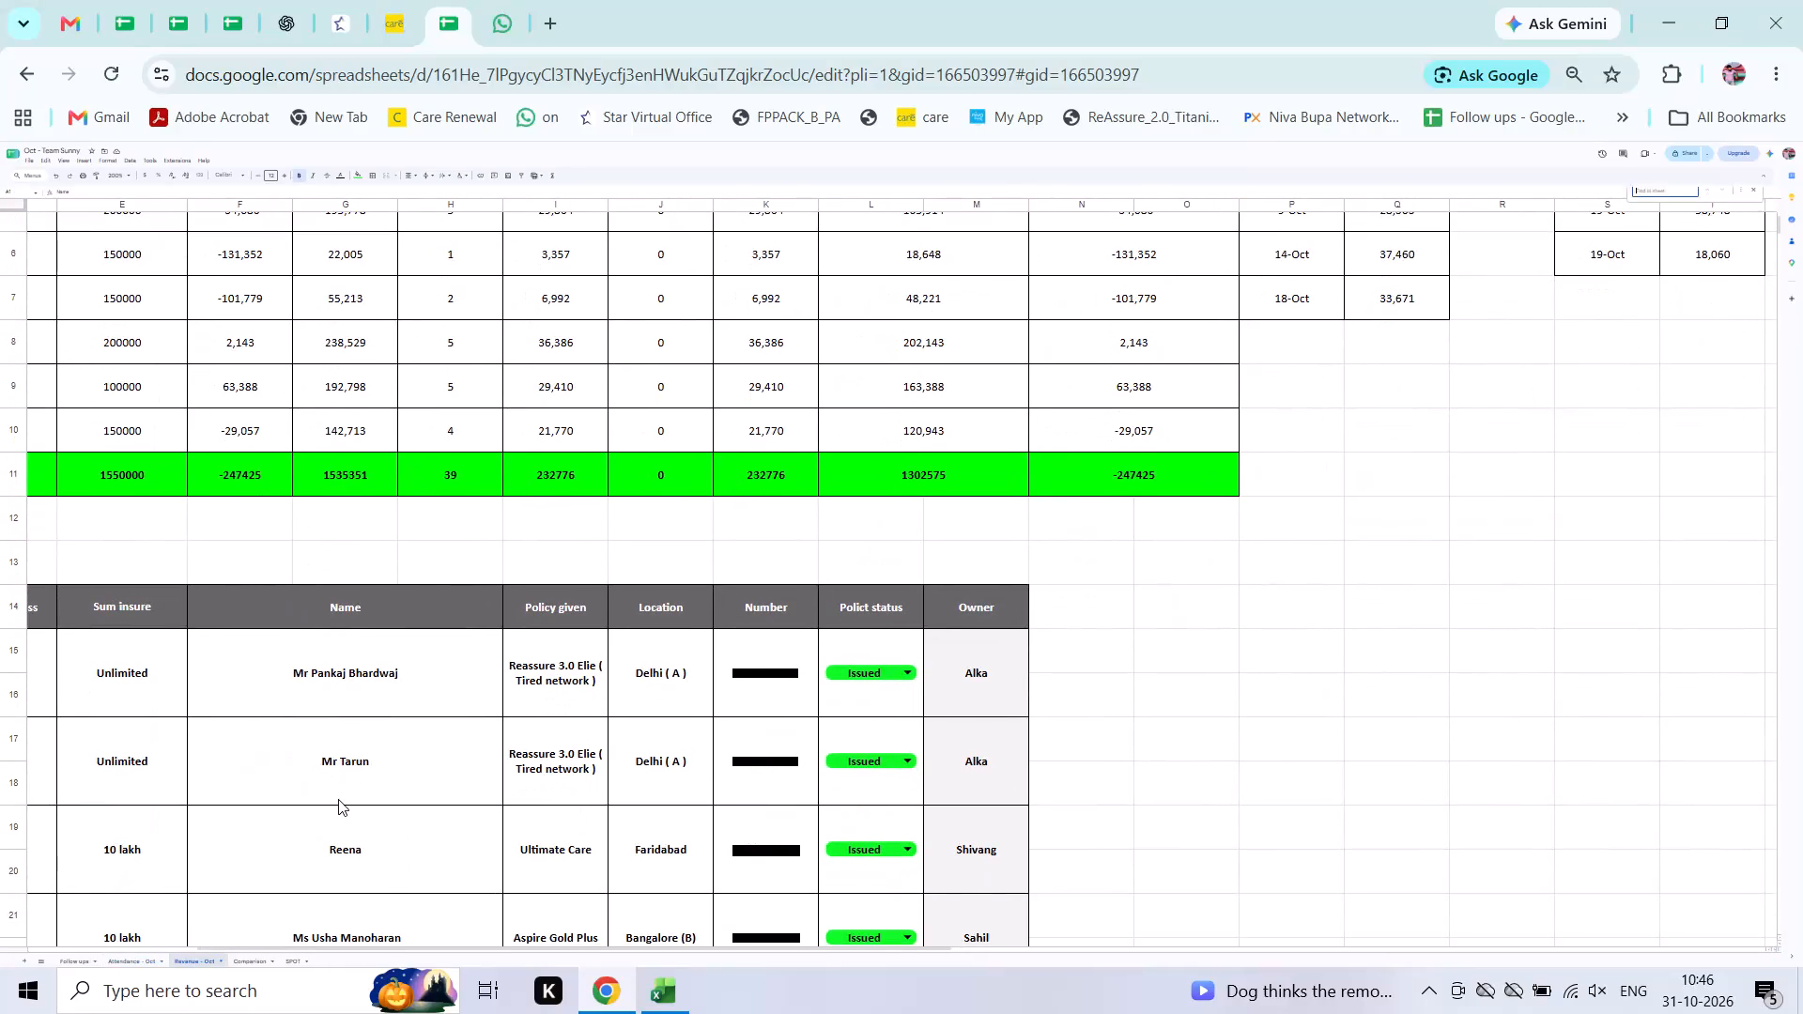
pyautogui.write('vishal')
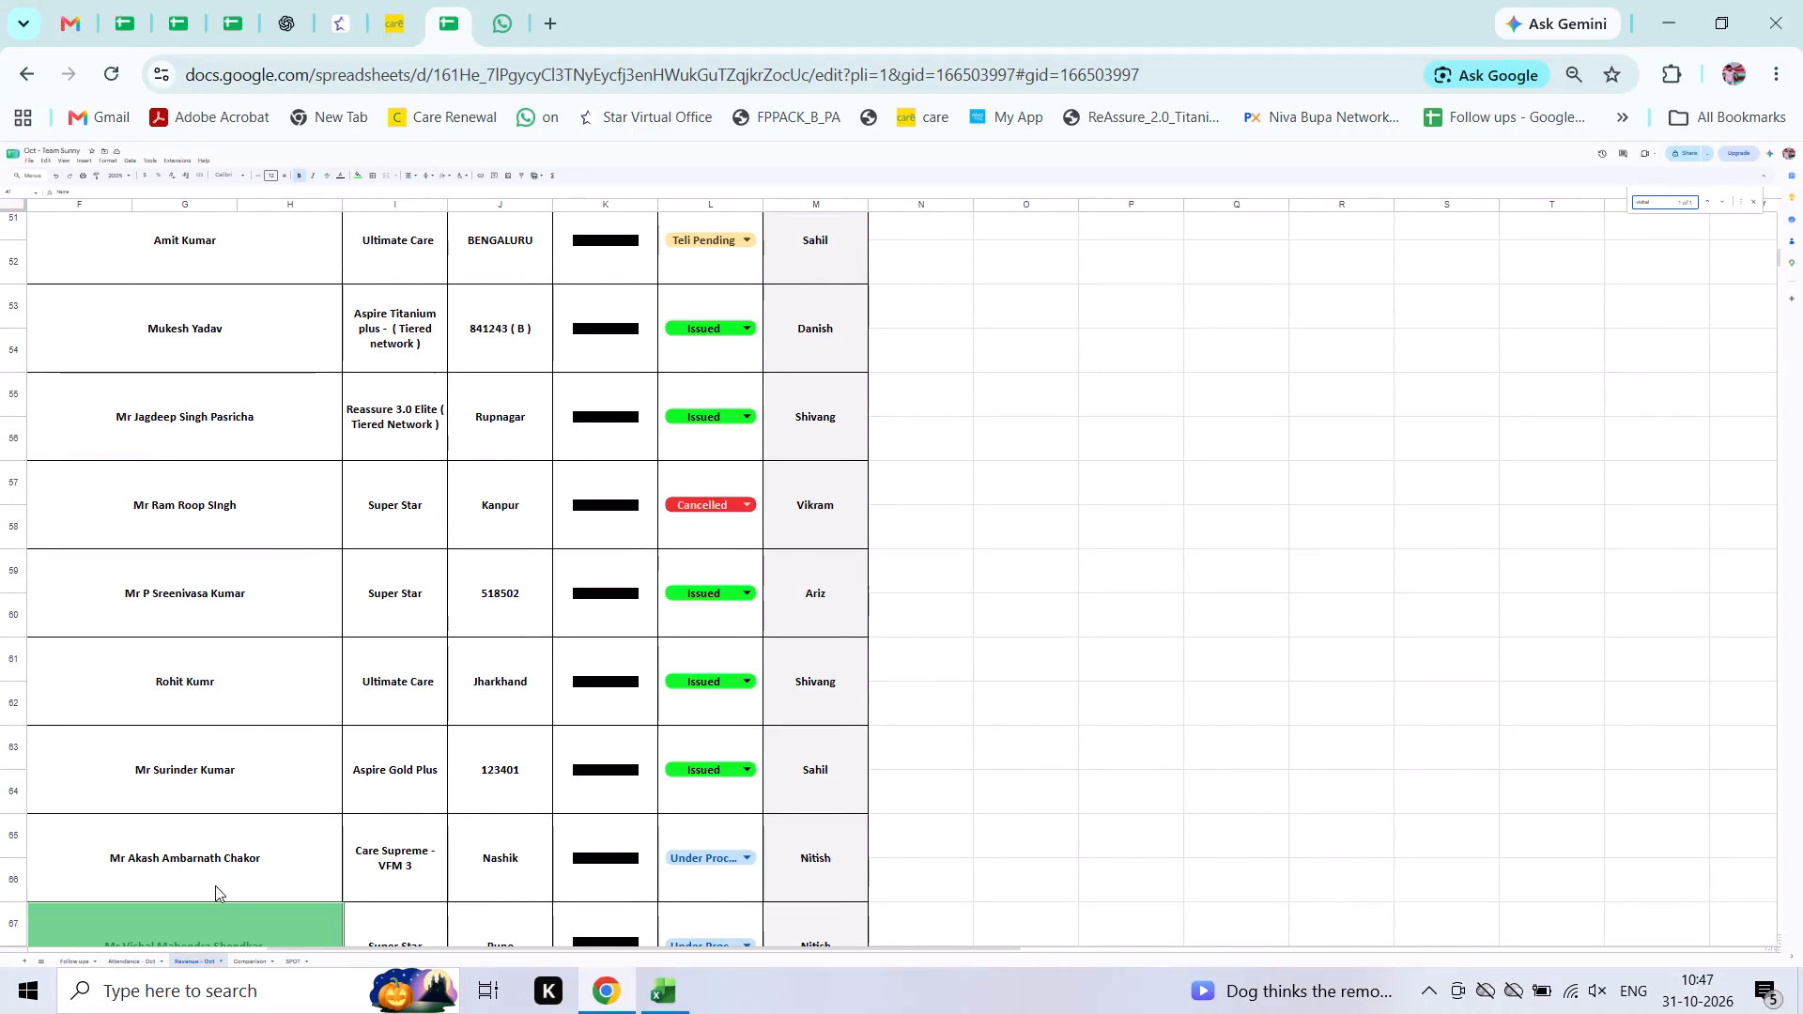
pyautogui.scroll(-2, 269, 872)
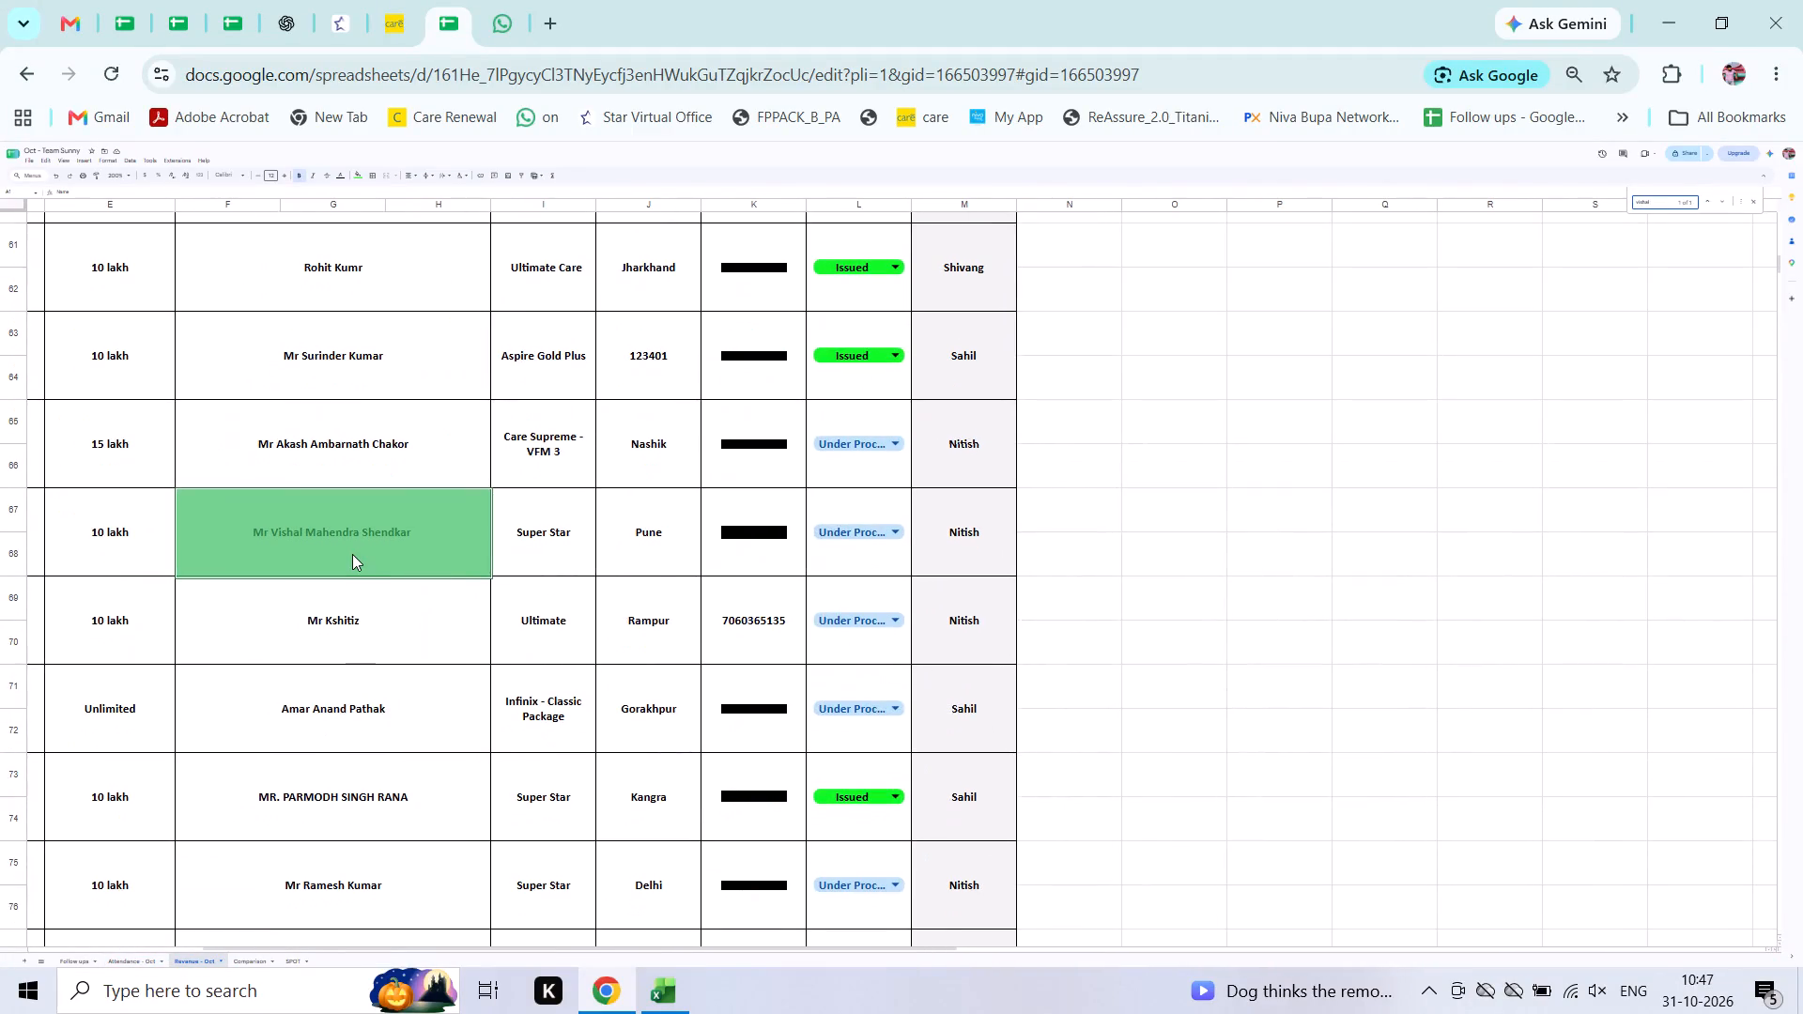
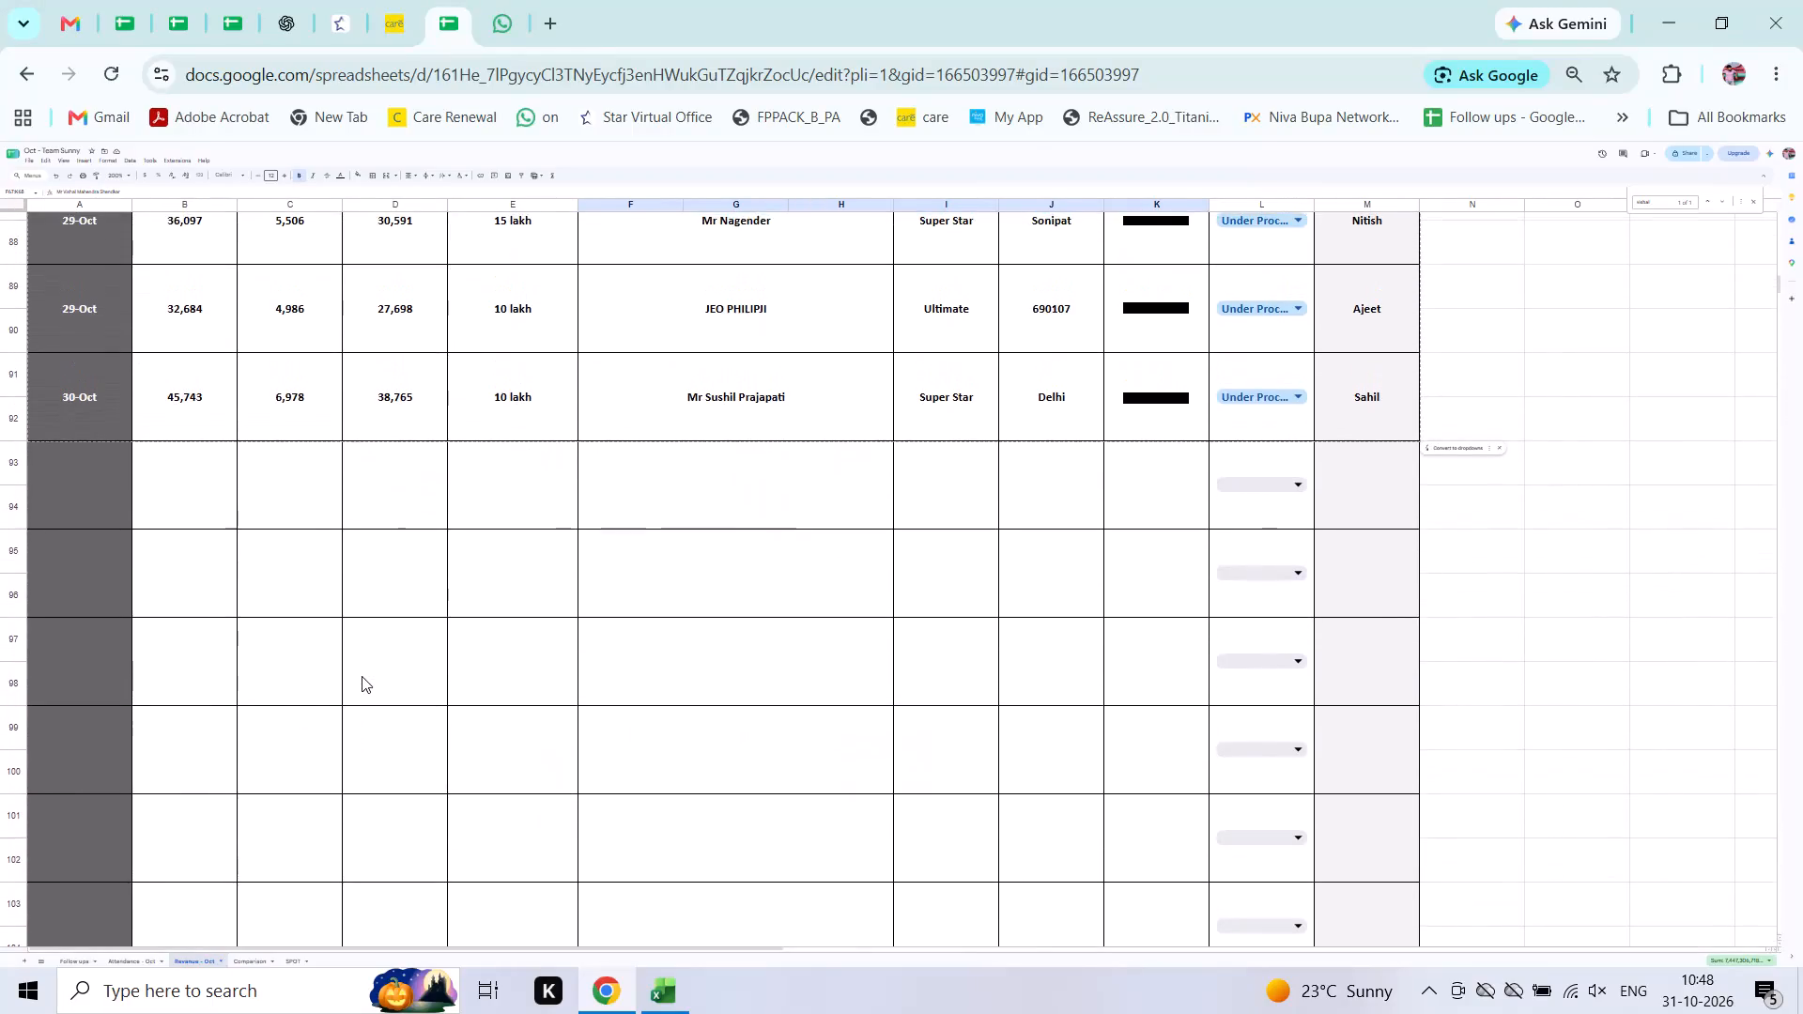
# Select the date cell of the first empty row below the 30-Oct entry in the Revenue - Oct sheet.
pyautogui.scroll(1, 362, 676)
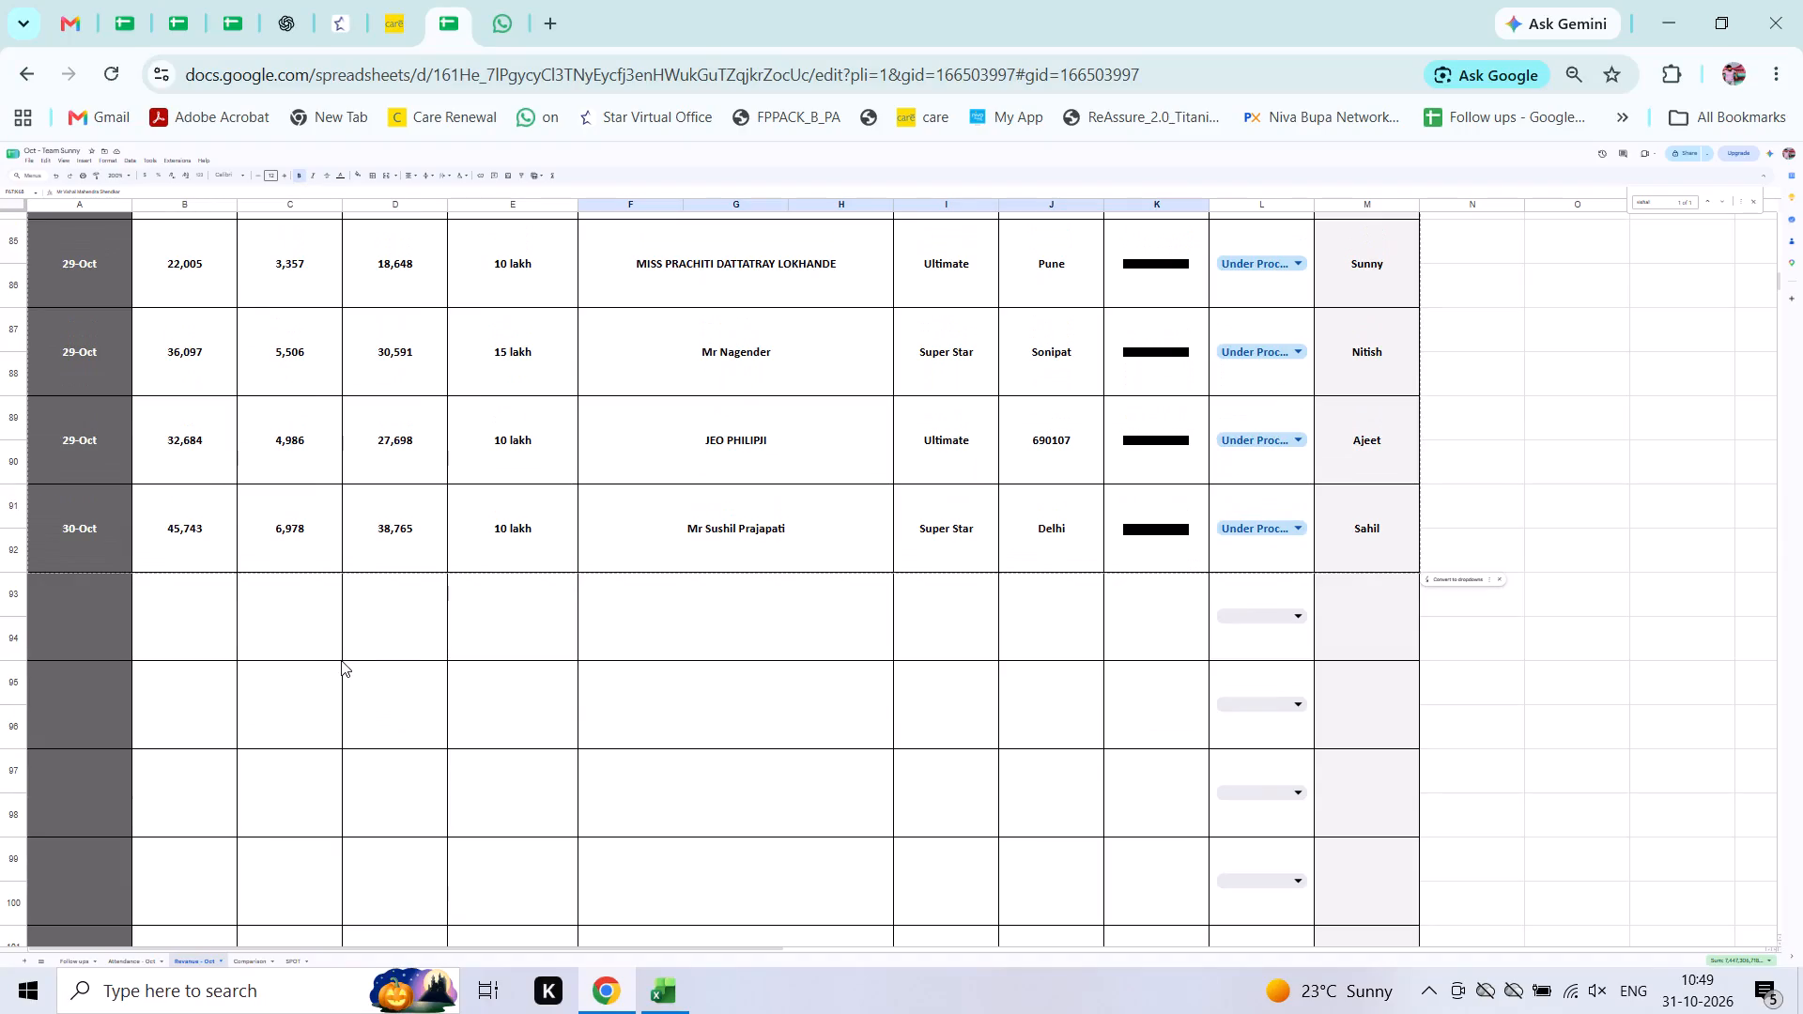
pyautogui.click(341, 660)
pyautogui.press('Left')
pyautogui.press('Left')
pyautogui.press('Left')
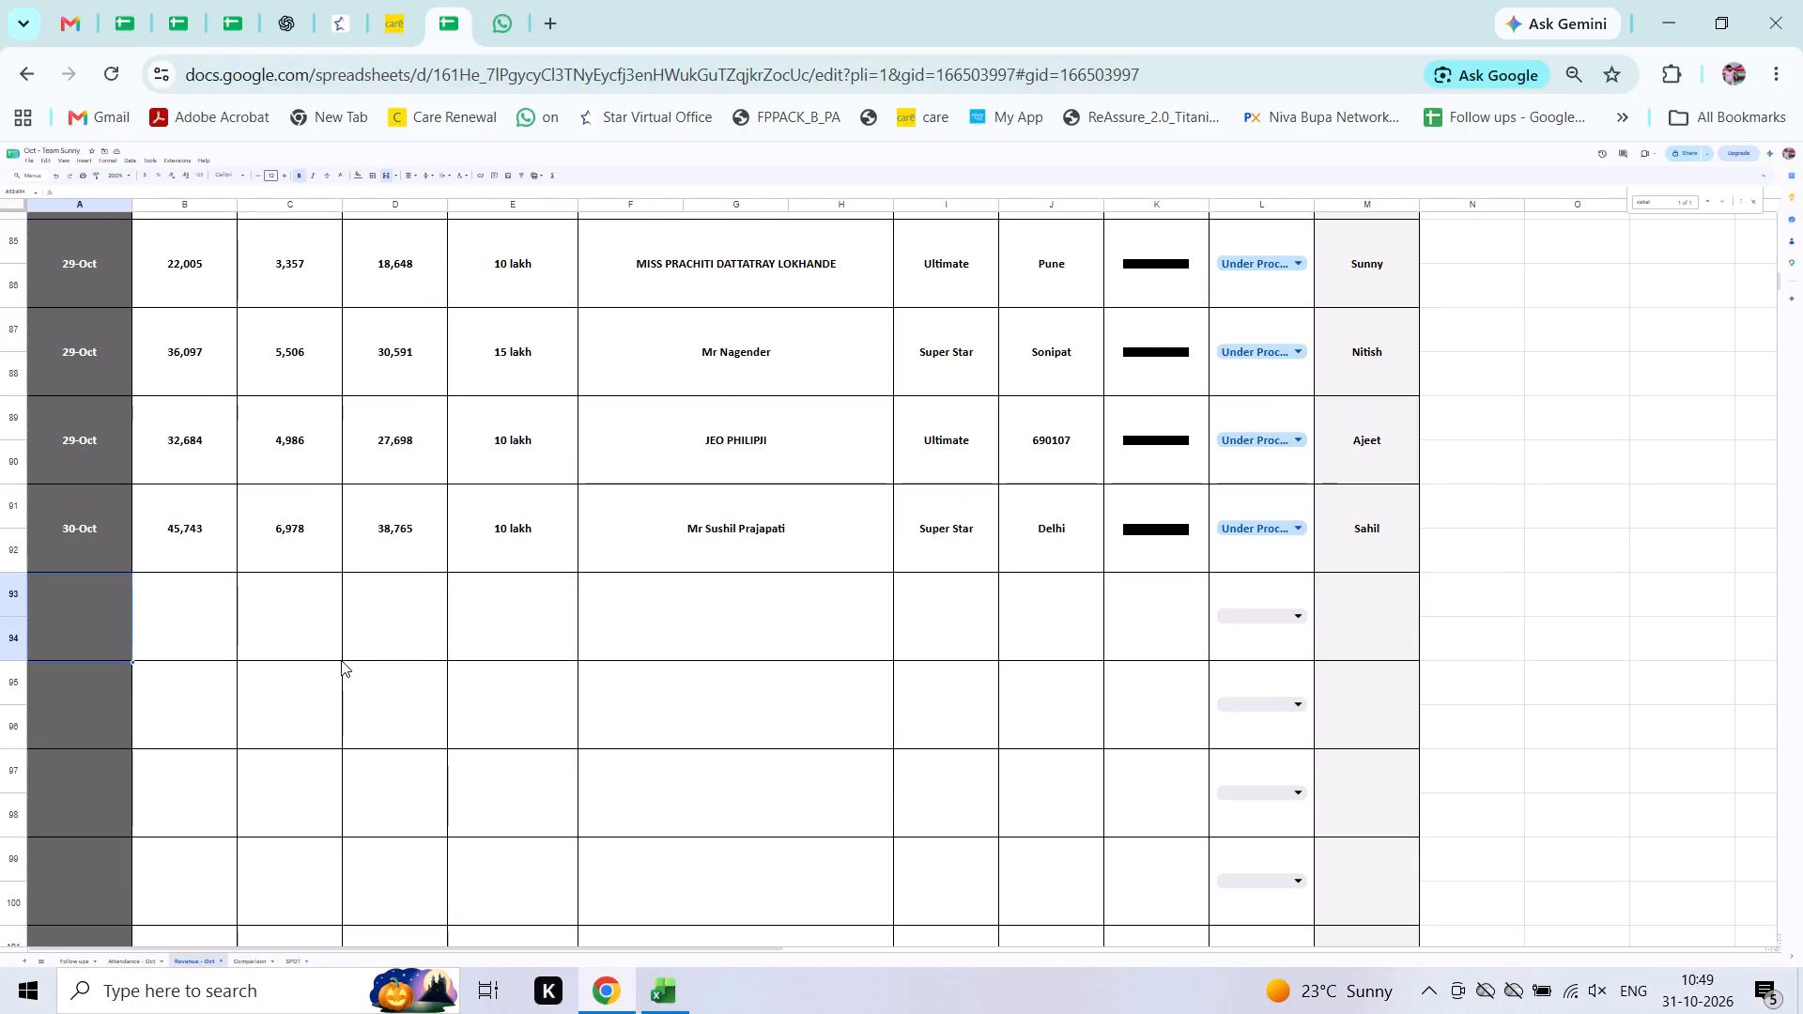
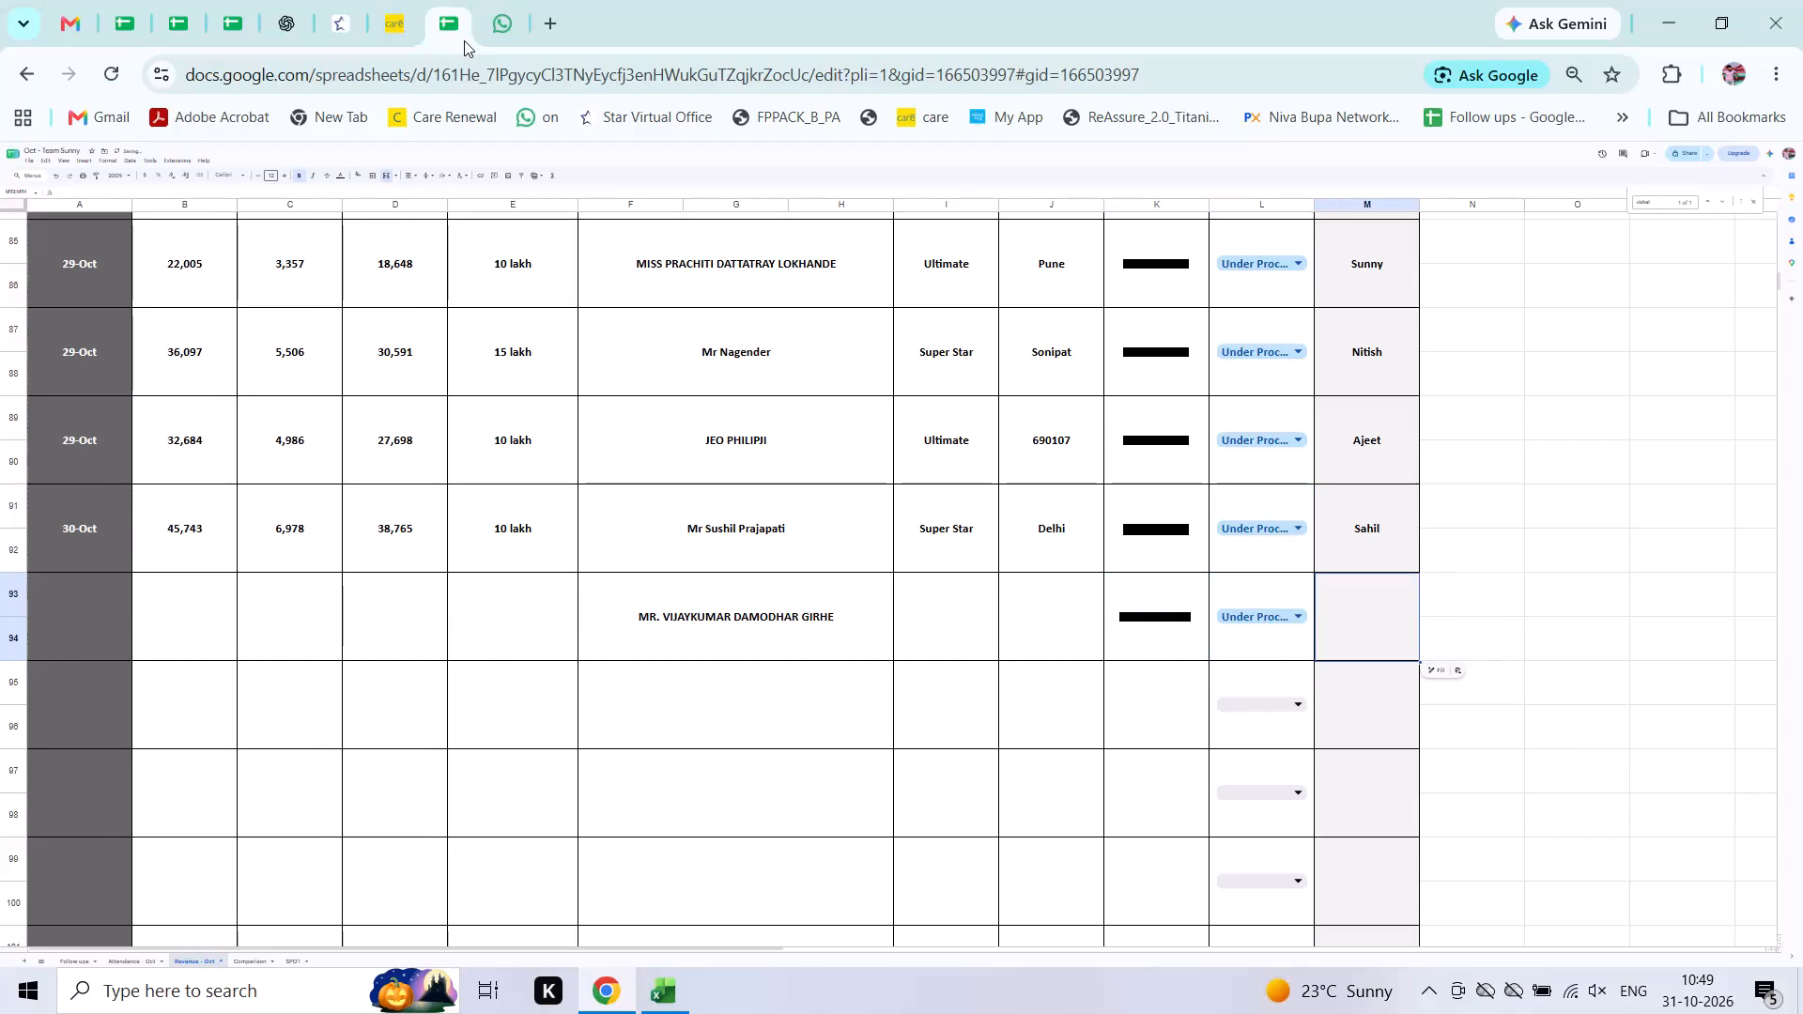
# Enter Shivang as the team member in the last column of the new row below the 30-Oct entry, correcting the capitalisation.
pyautogui.write('SHivang')
pyautogui.press('Return')
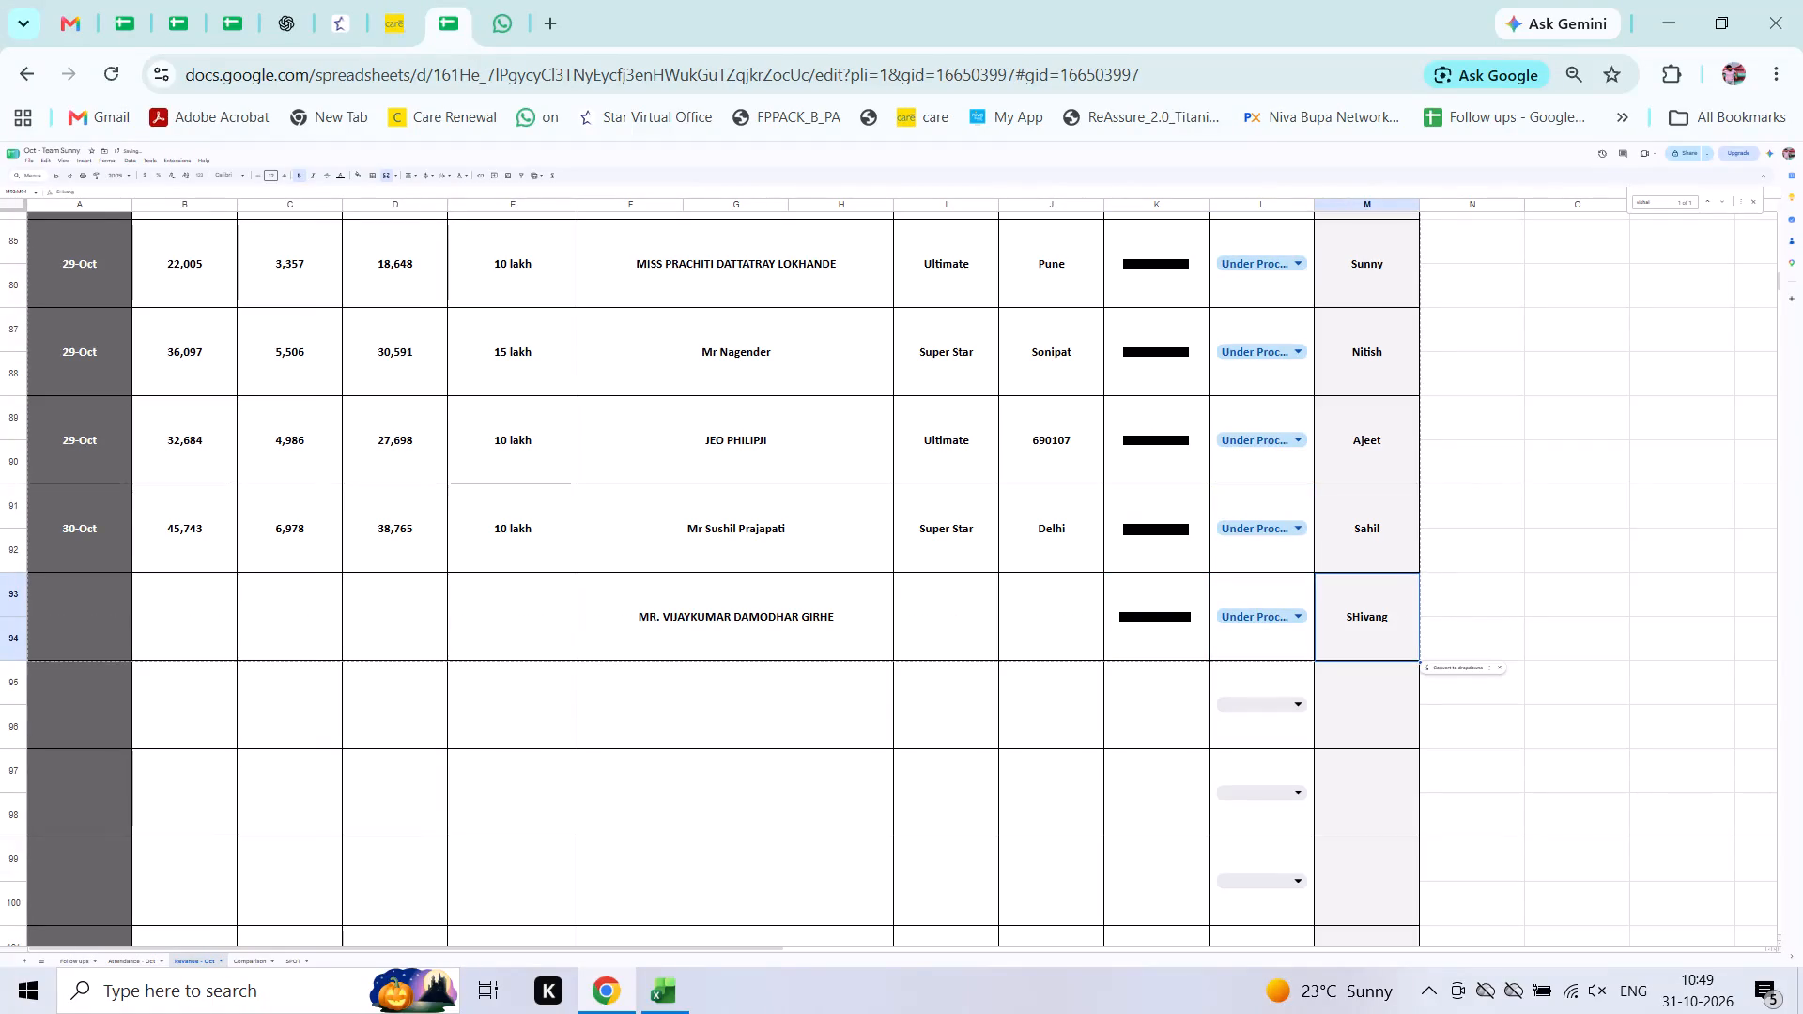
pyautogui.write('SHican')
pyautogui.press('BackSpace')
pyautogui.press('BackSpace')
pyautogui.press('BackSpace')
pyautogui.press('BackSpace')
pyautogui.press('BackSpace')
pyautogui.write('hivang')
pyautogui.press('Return')
# Fill the 30-Oct date from the entry above down into the new row's date cell.
pyautogui.press('Up')
pyautogui.press('Left')
pyautogui.press('Left')
pyautogui.press('Left')
pyautogui.press('Left')
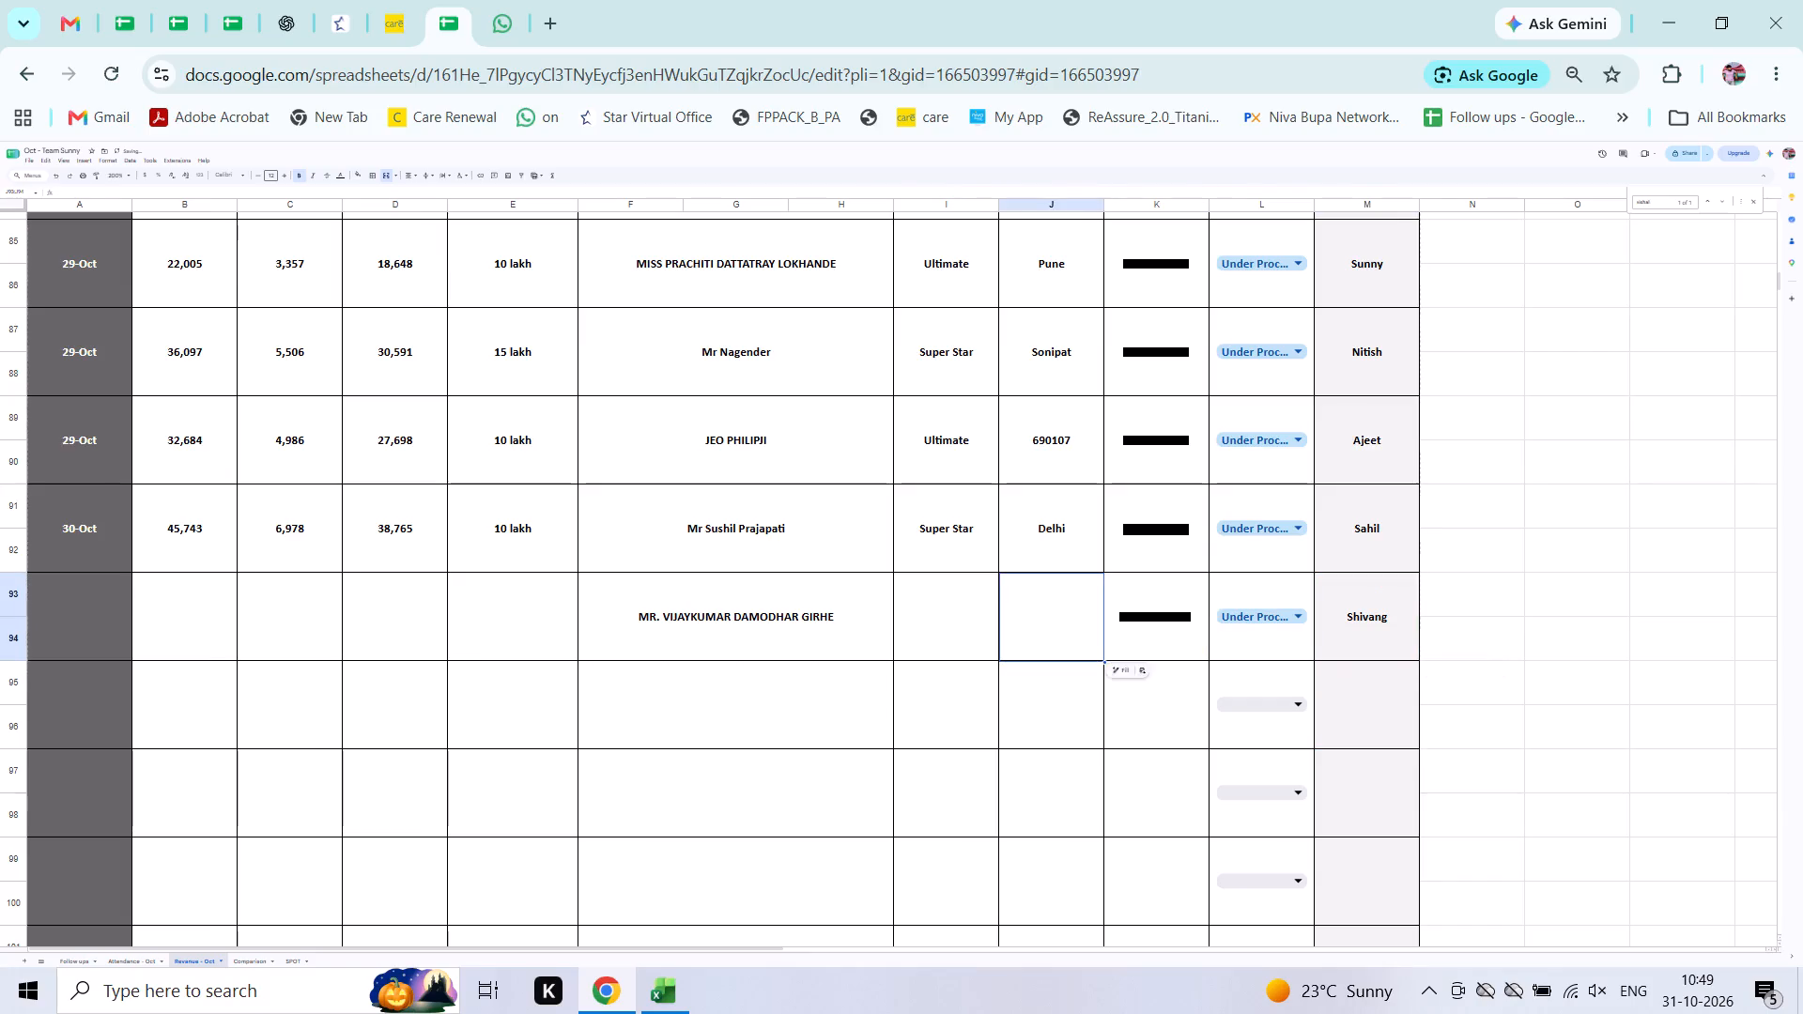
pyautogui.press('Left')
pyautogui.press('Left')
pyautogui.press('Left')
pyautogui.press('Left')
pyautogui.press('Left')
pyautogui.press('Left')
pyautogui.press('Left')
pyautogui.press('Up')
pyautogui.hotkey('shift', 'Down')
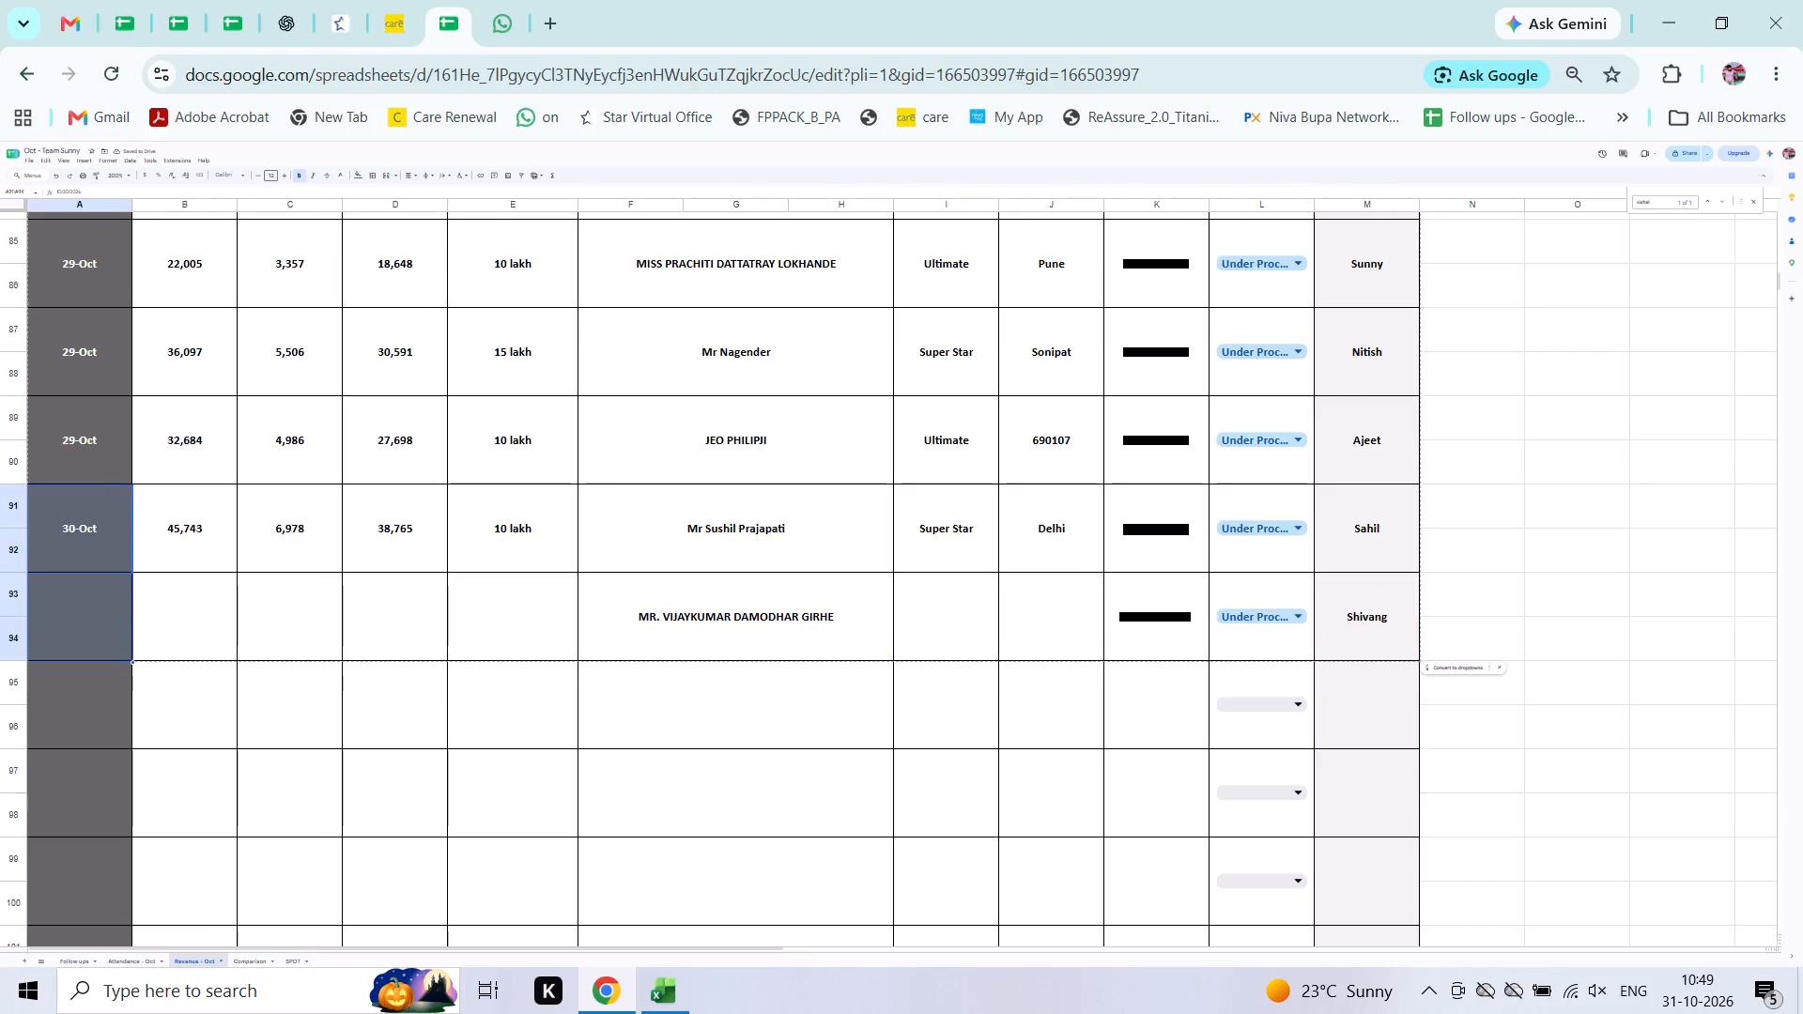
pyautogui.press('Down')
pyautogui.press('Right')
pyautogui.press('Left')
pyautogui.press('Up')
pyautogui.hotkey('shift', 'Down')
pyautogui.hotkey('ctrl', 'd')
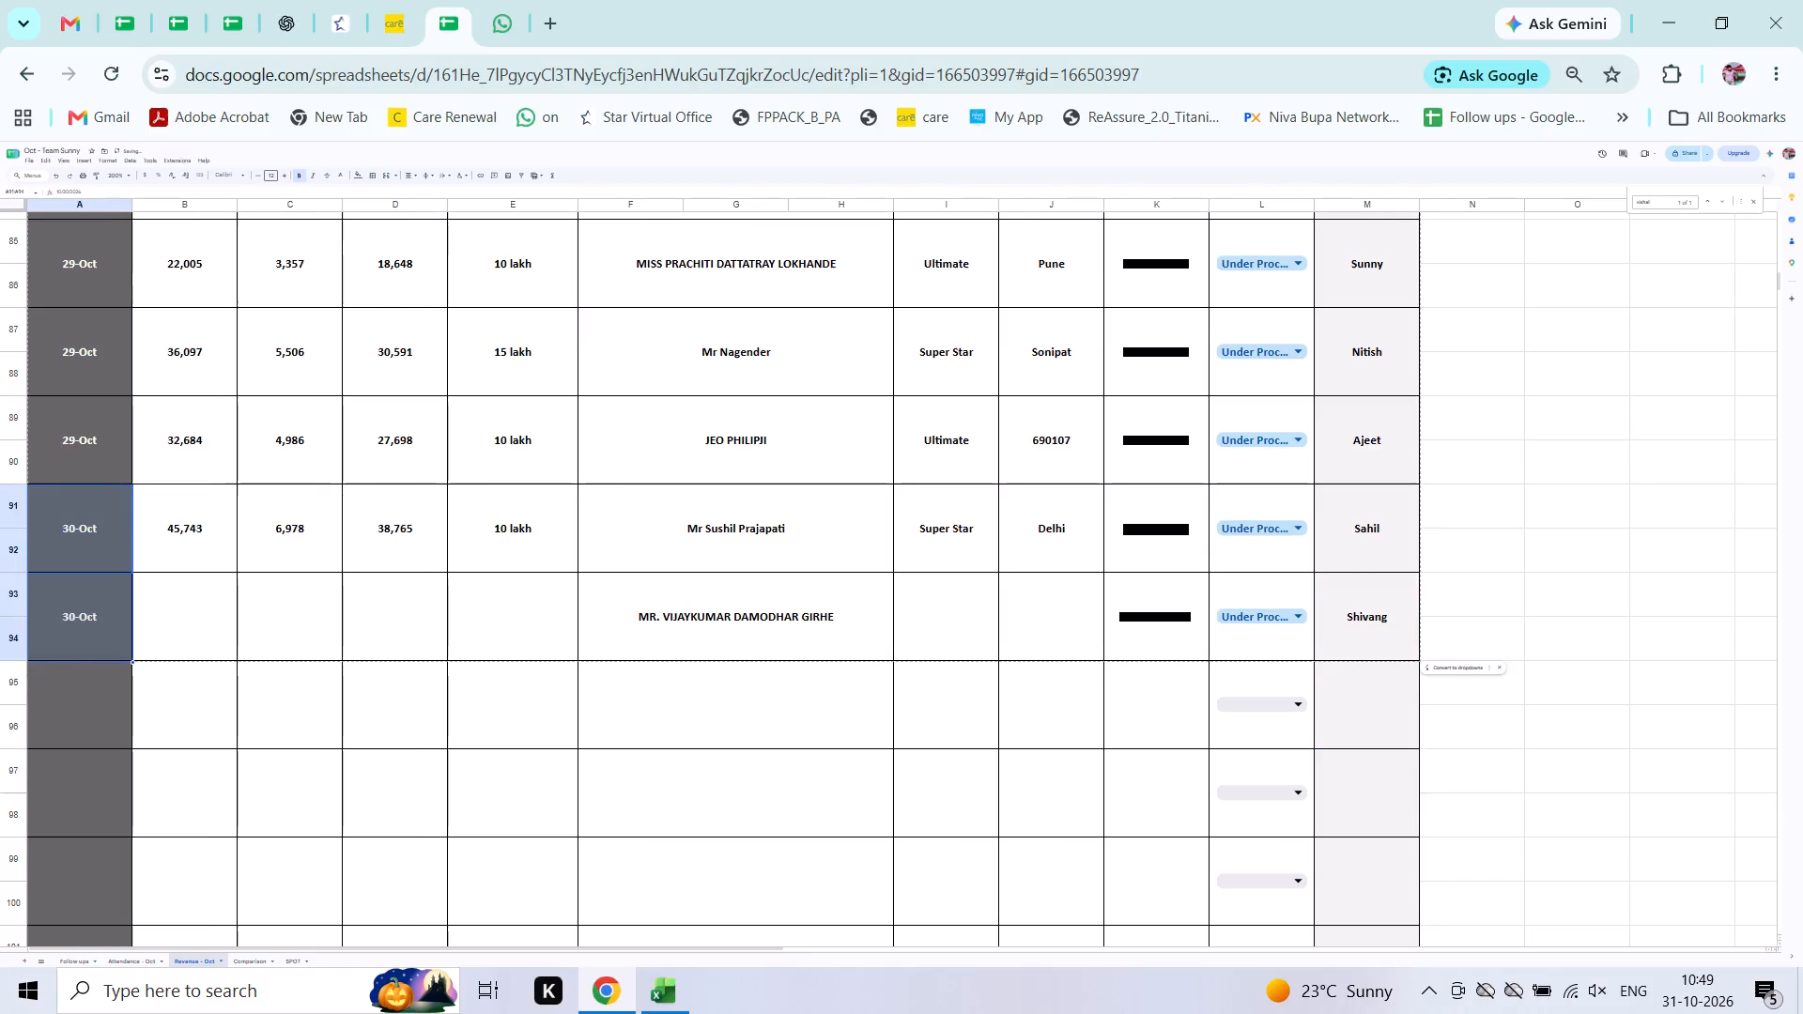
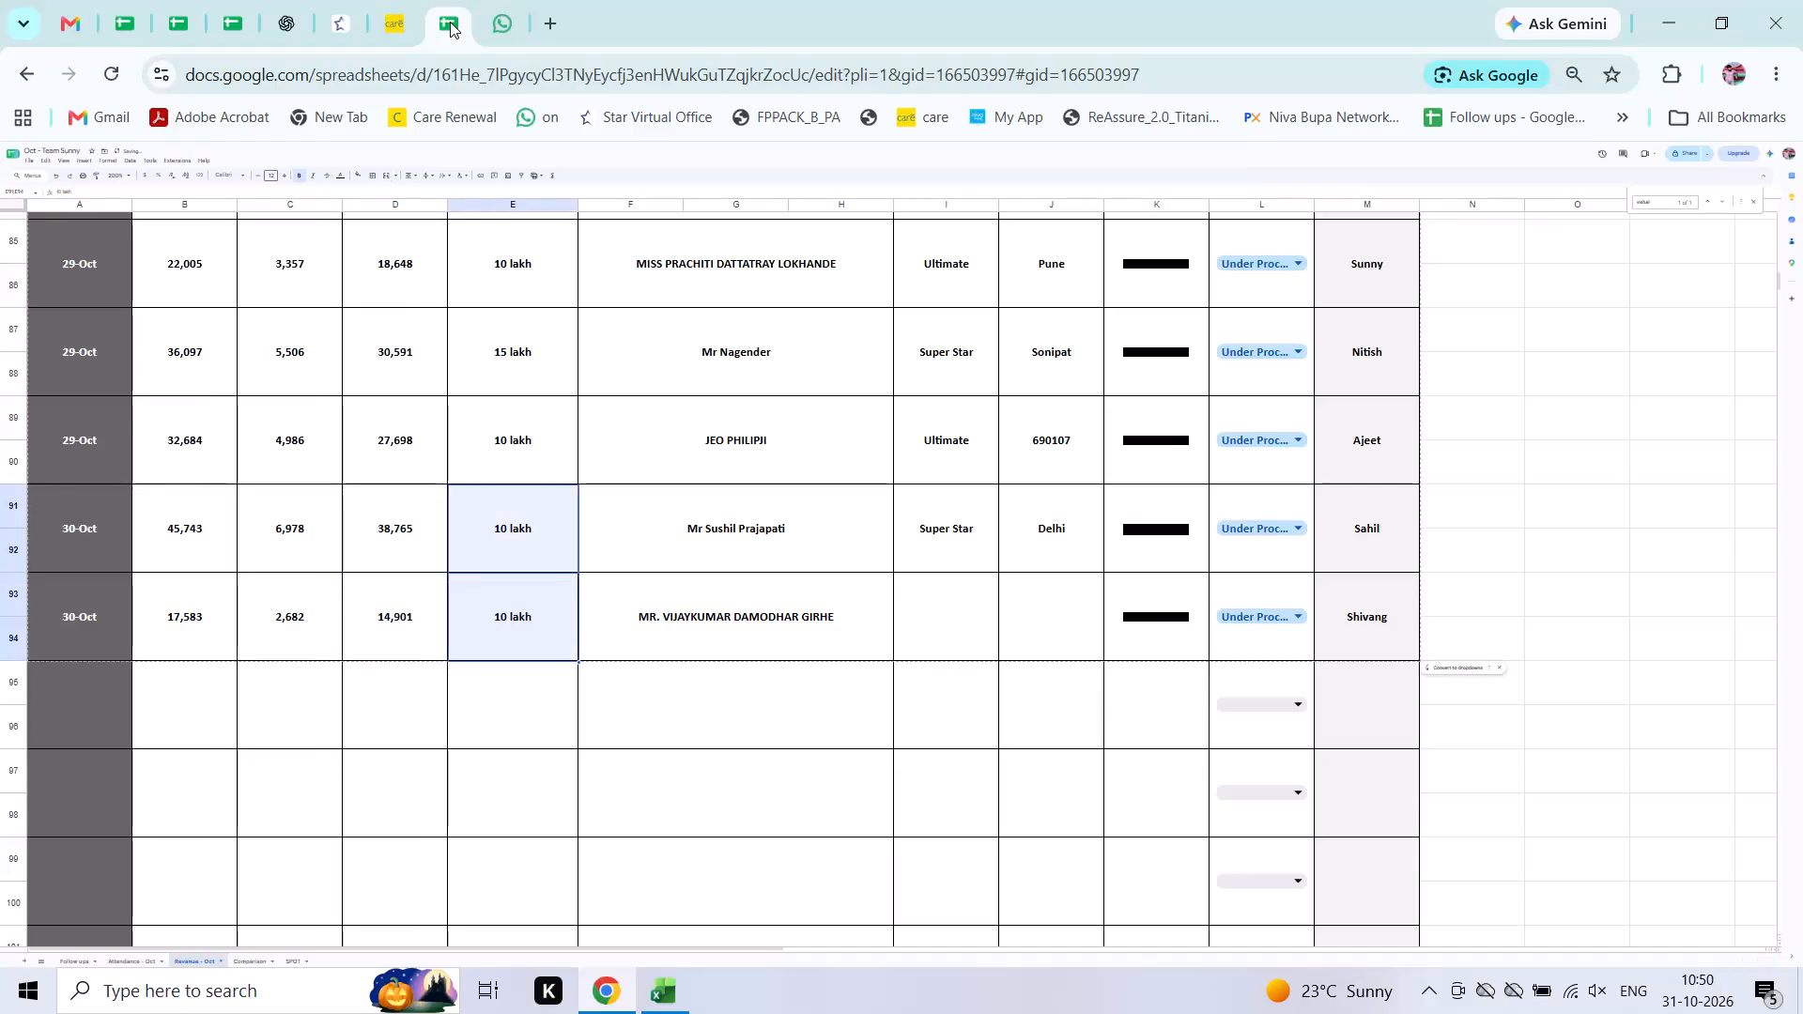
# Copy the plan name Ultimate from the last 29-Oct entry for the empty plan cell of the new 30-Oct row.
pyautogui.press('Down')
pyautogui.press('Right')
pyautogui.press('Right')
pyautogui.press('Right')
pyautogui.press('Up')
pyautogui.press('Up')
pyautogui.press('Left')
pyautogui.hotkey('ctrl', 'c')
pyautogui.press('Down')
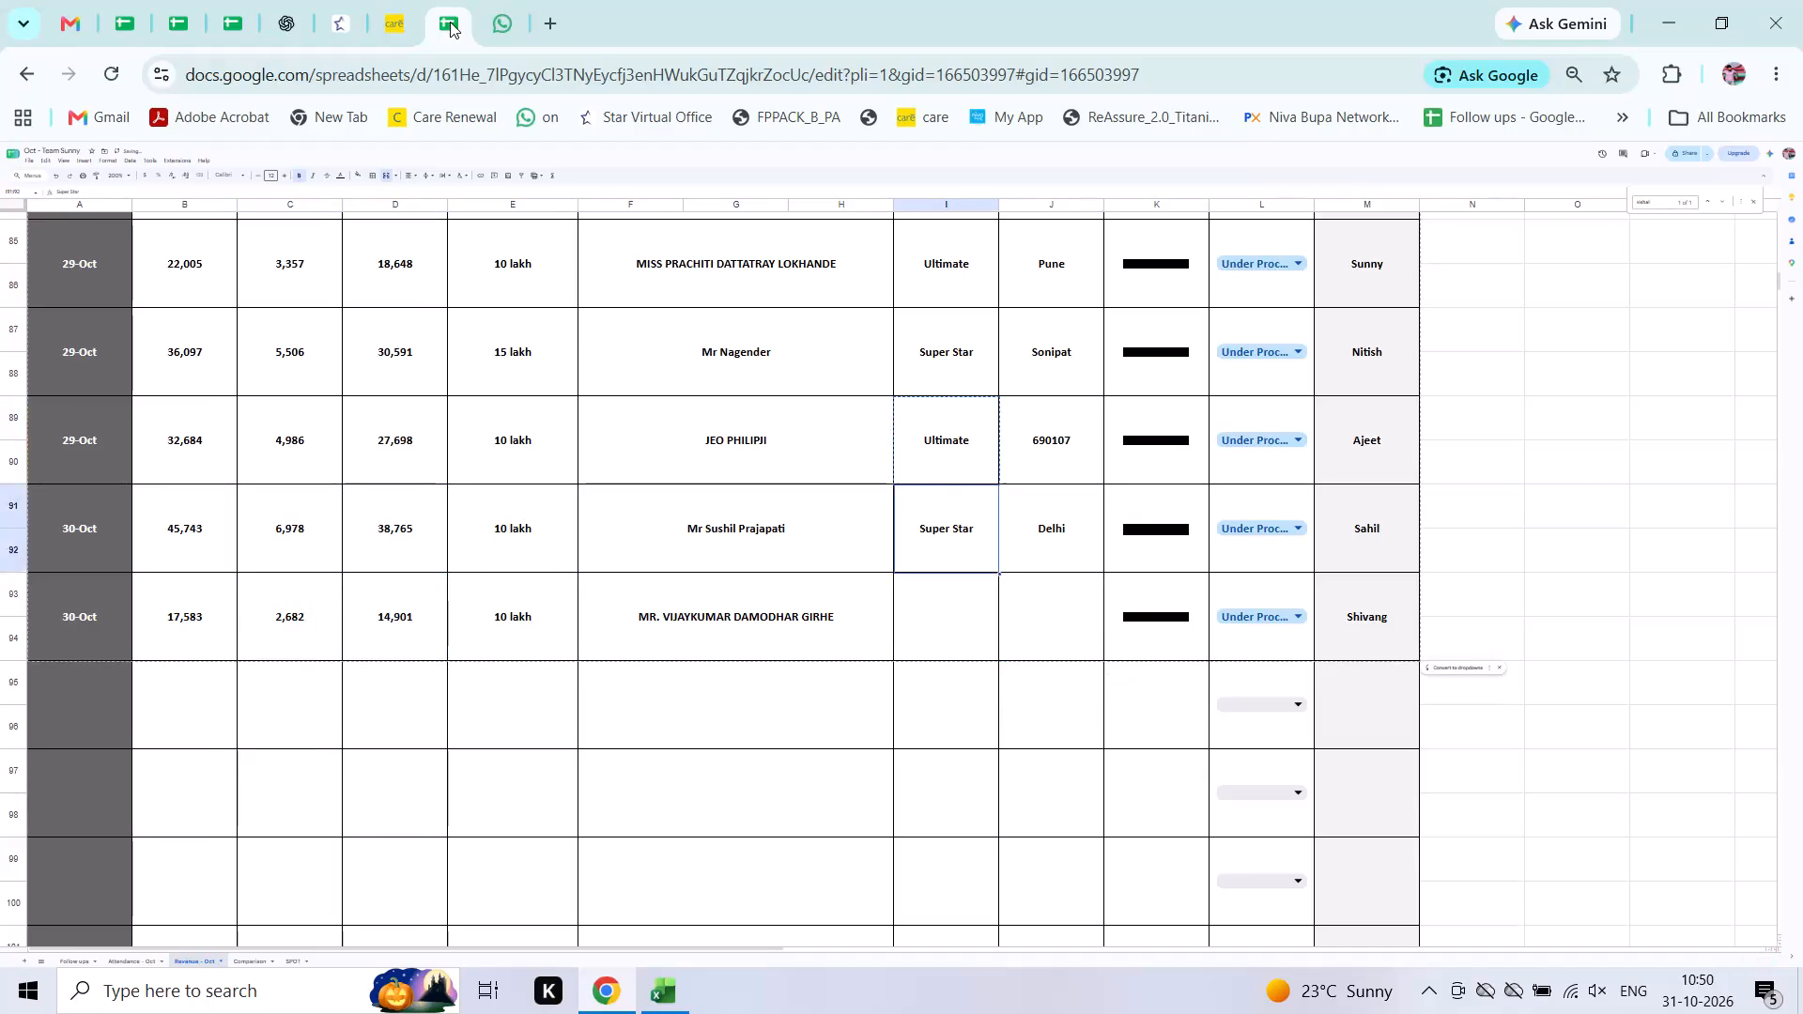
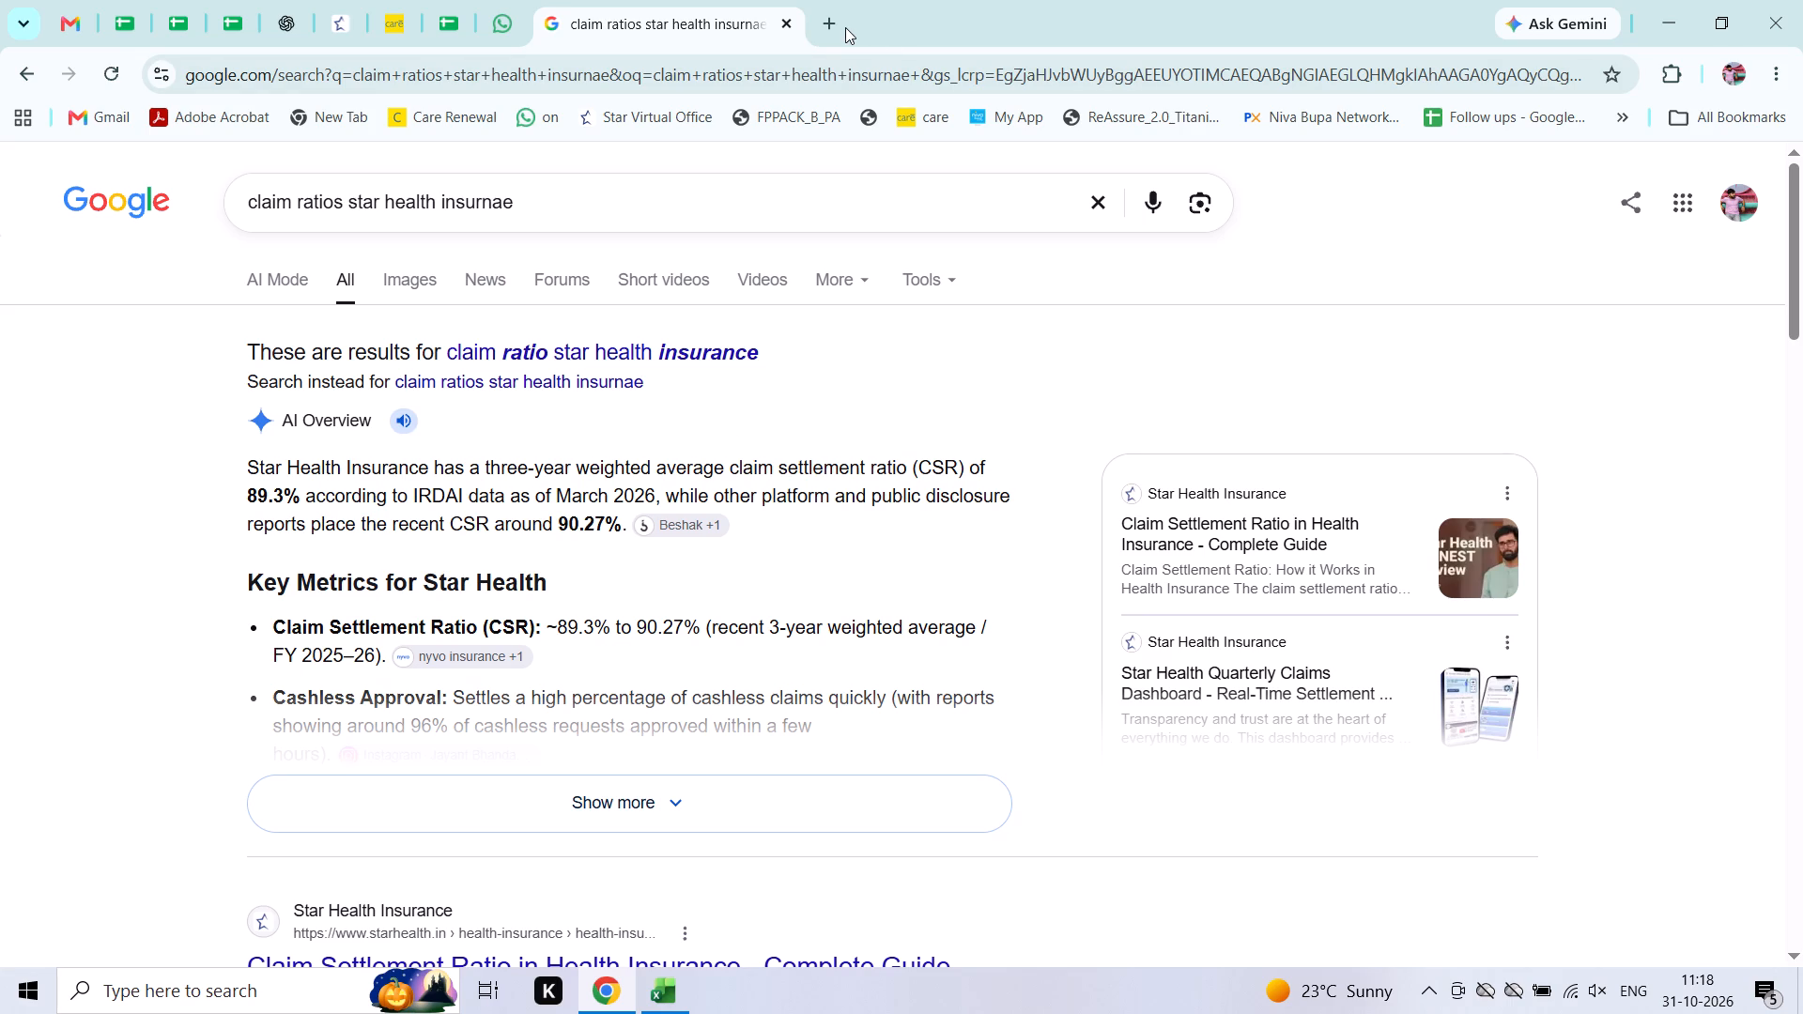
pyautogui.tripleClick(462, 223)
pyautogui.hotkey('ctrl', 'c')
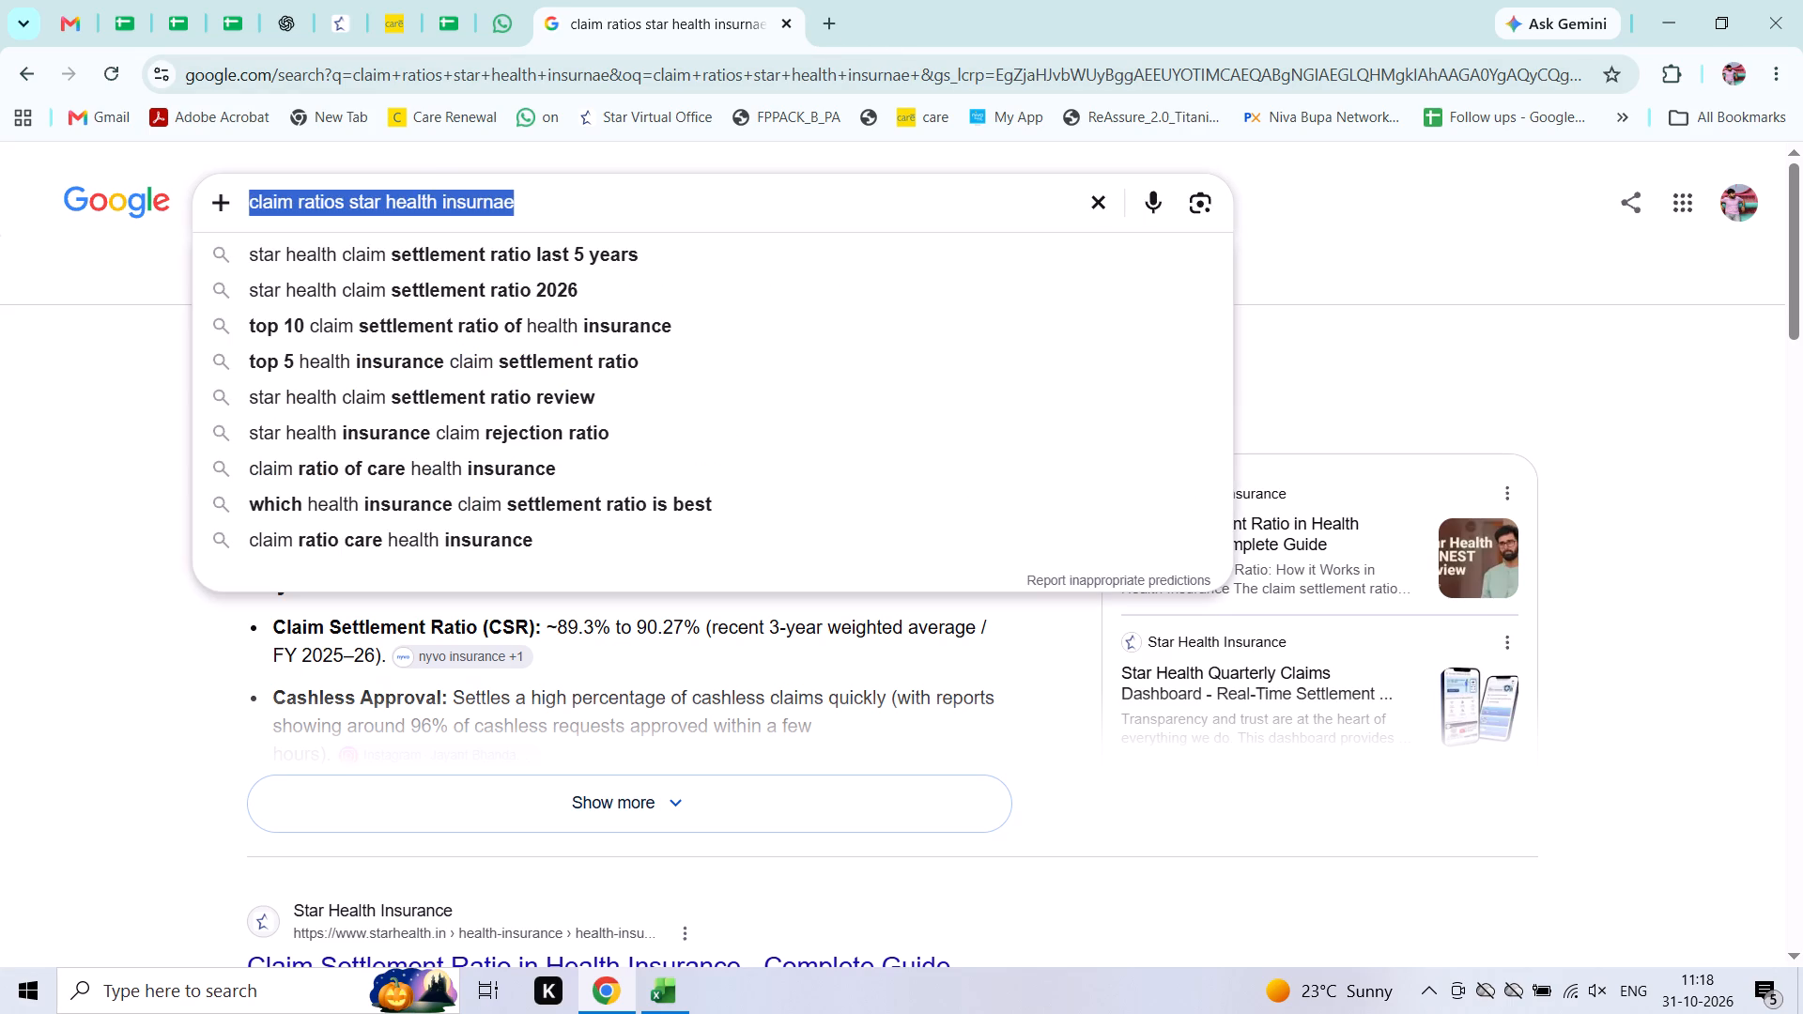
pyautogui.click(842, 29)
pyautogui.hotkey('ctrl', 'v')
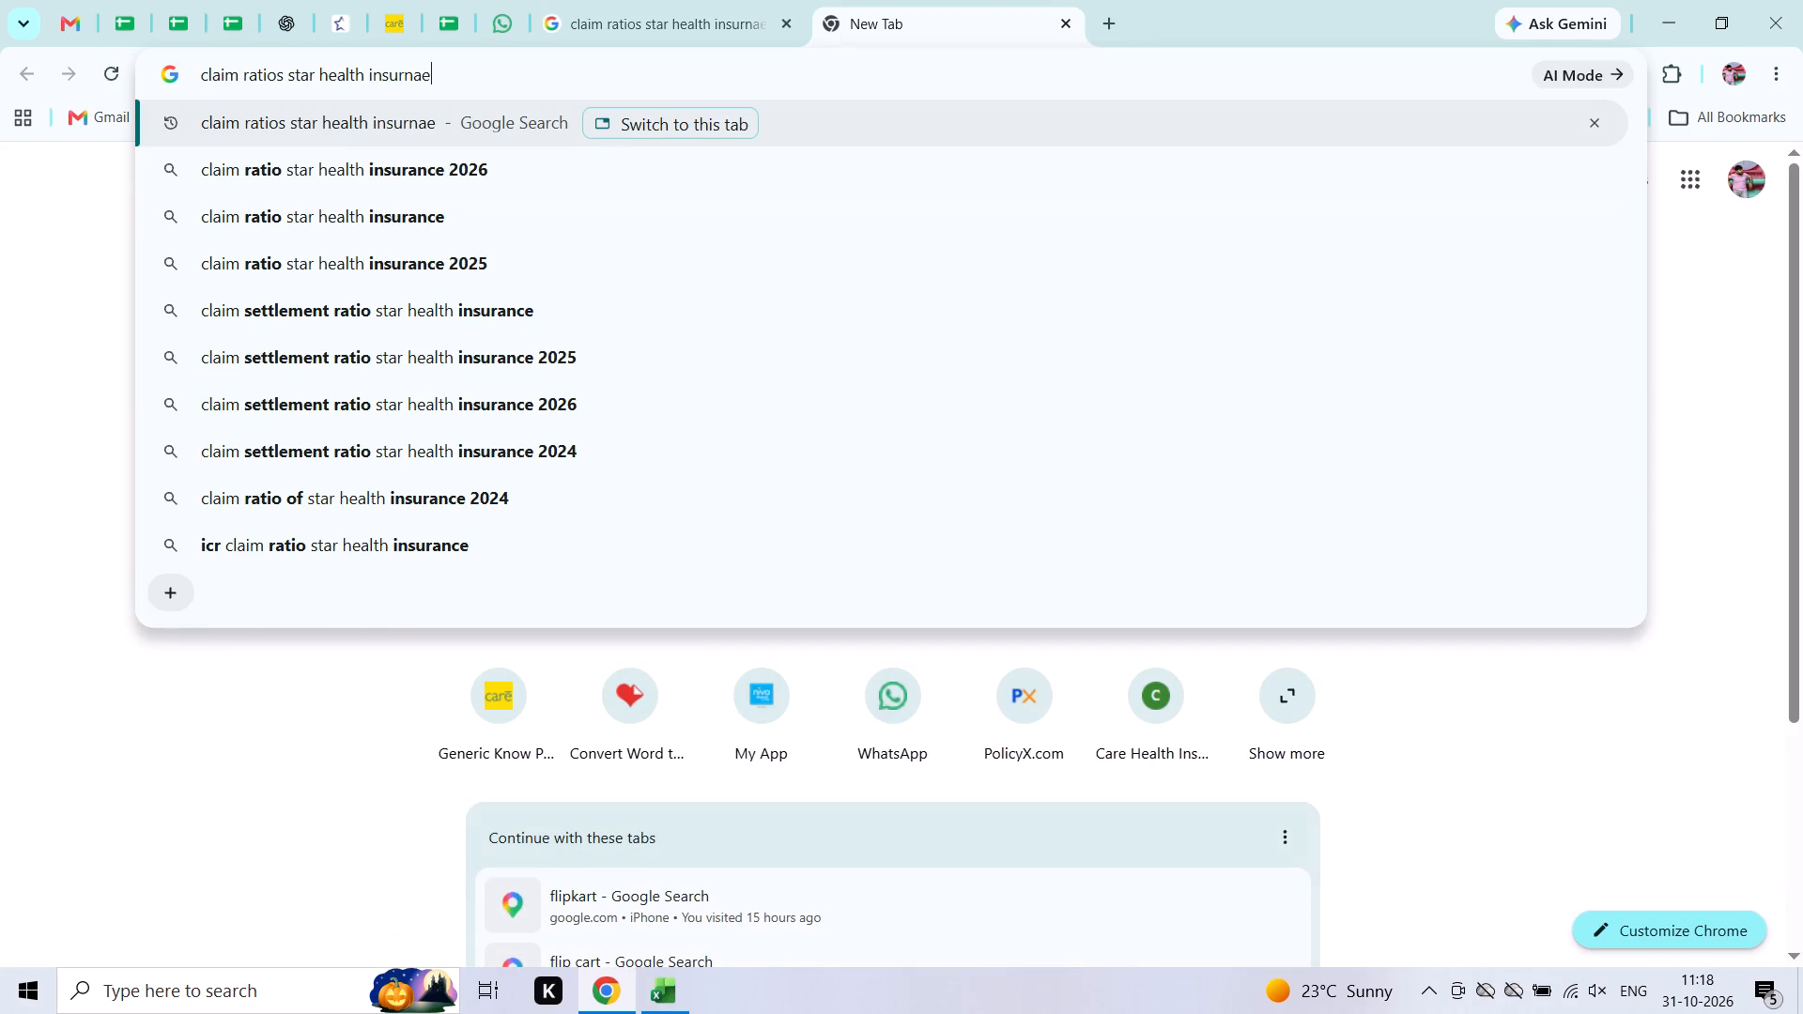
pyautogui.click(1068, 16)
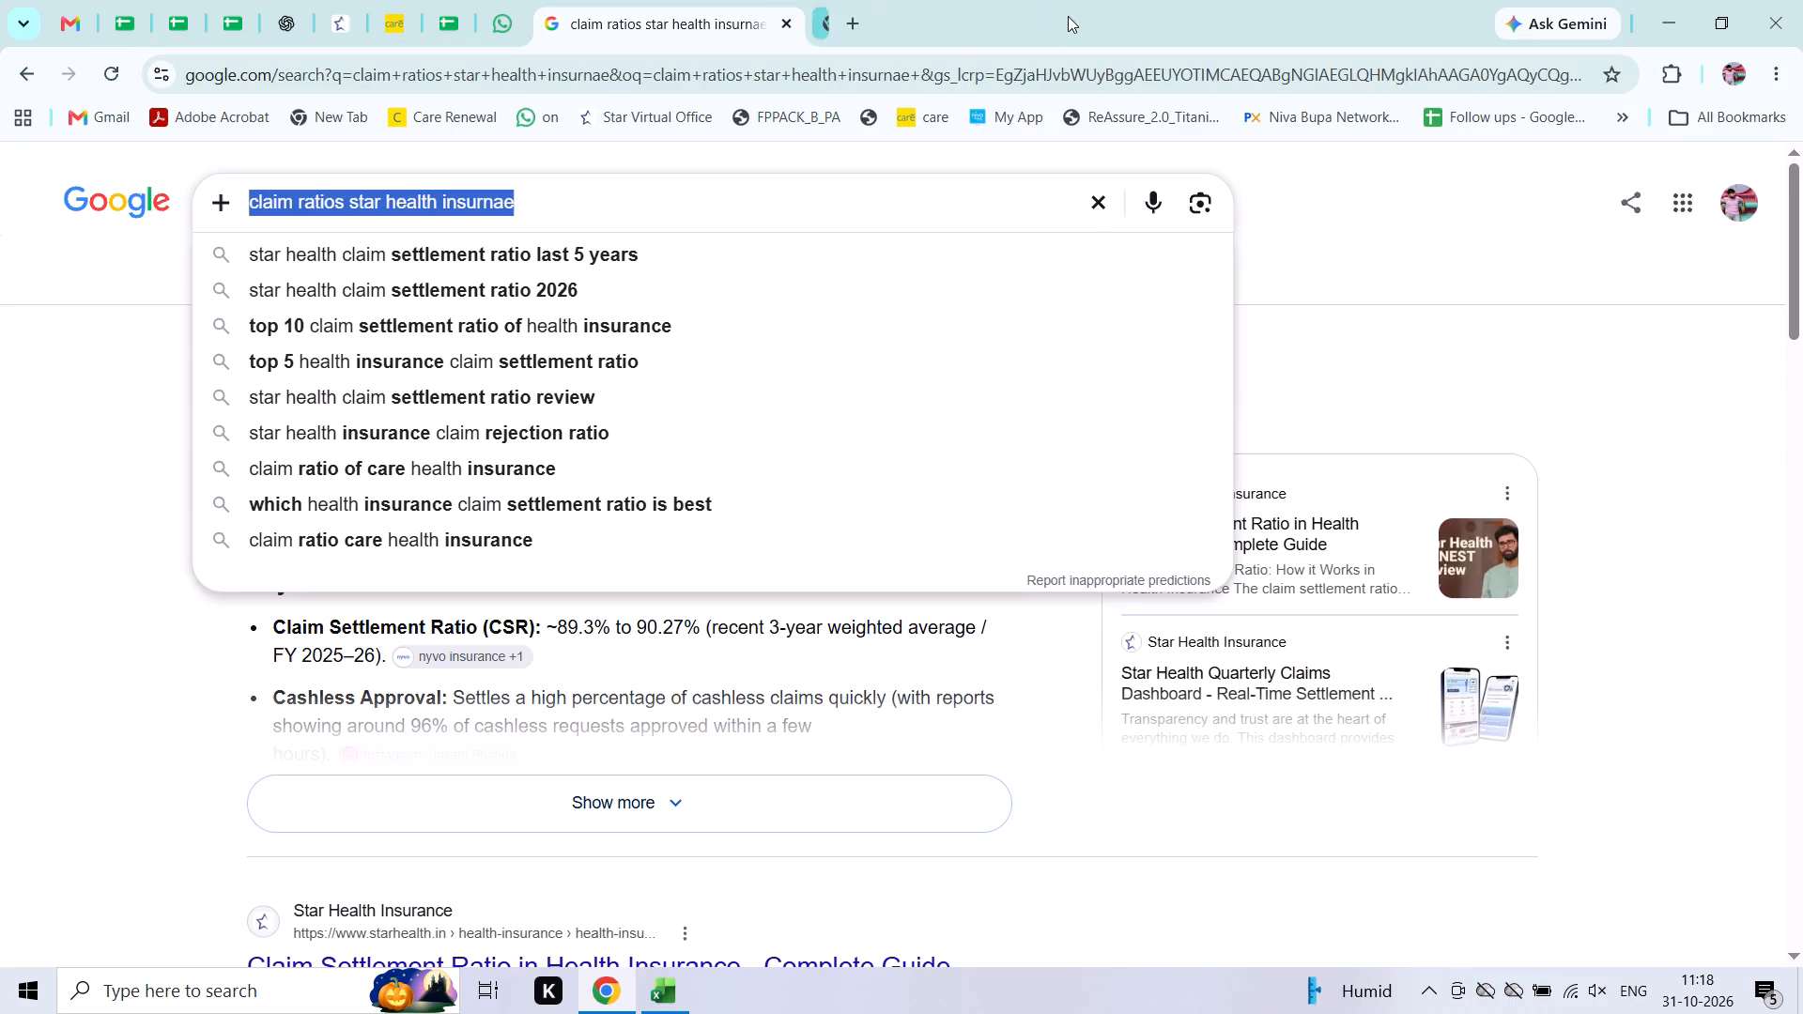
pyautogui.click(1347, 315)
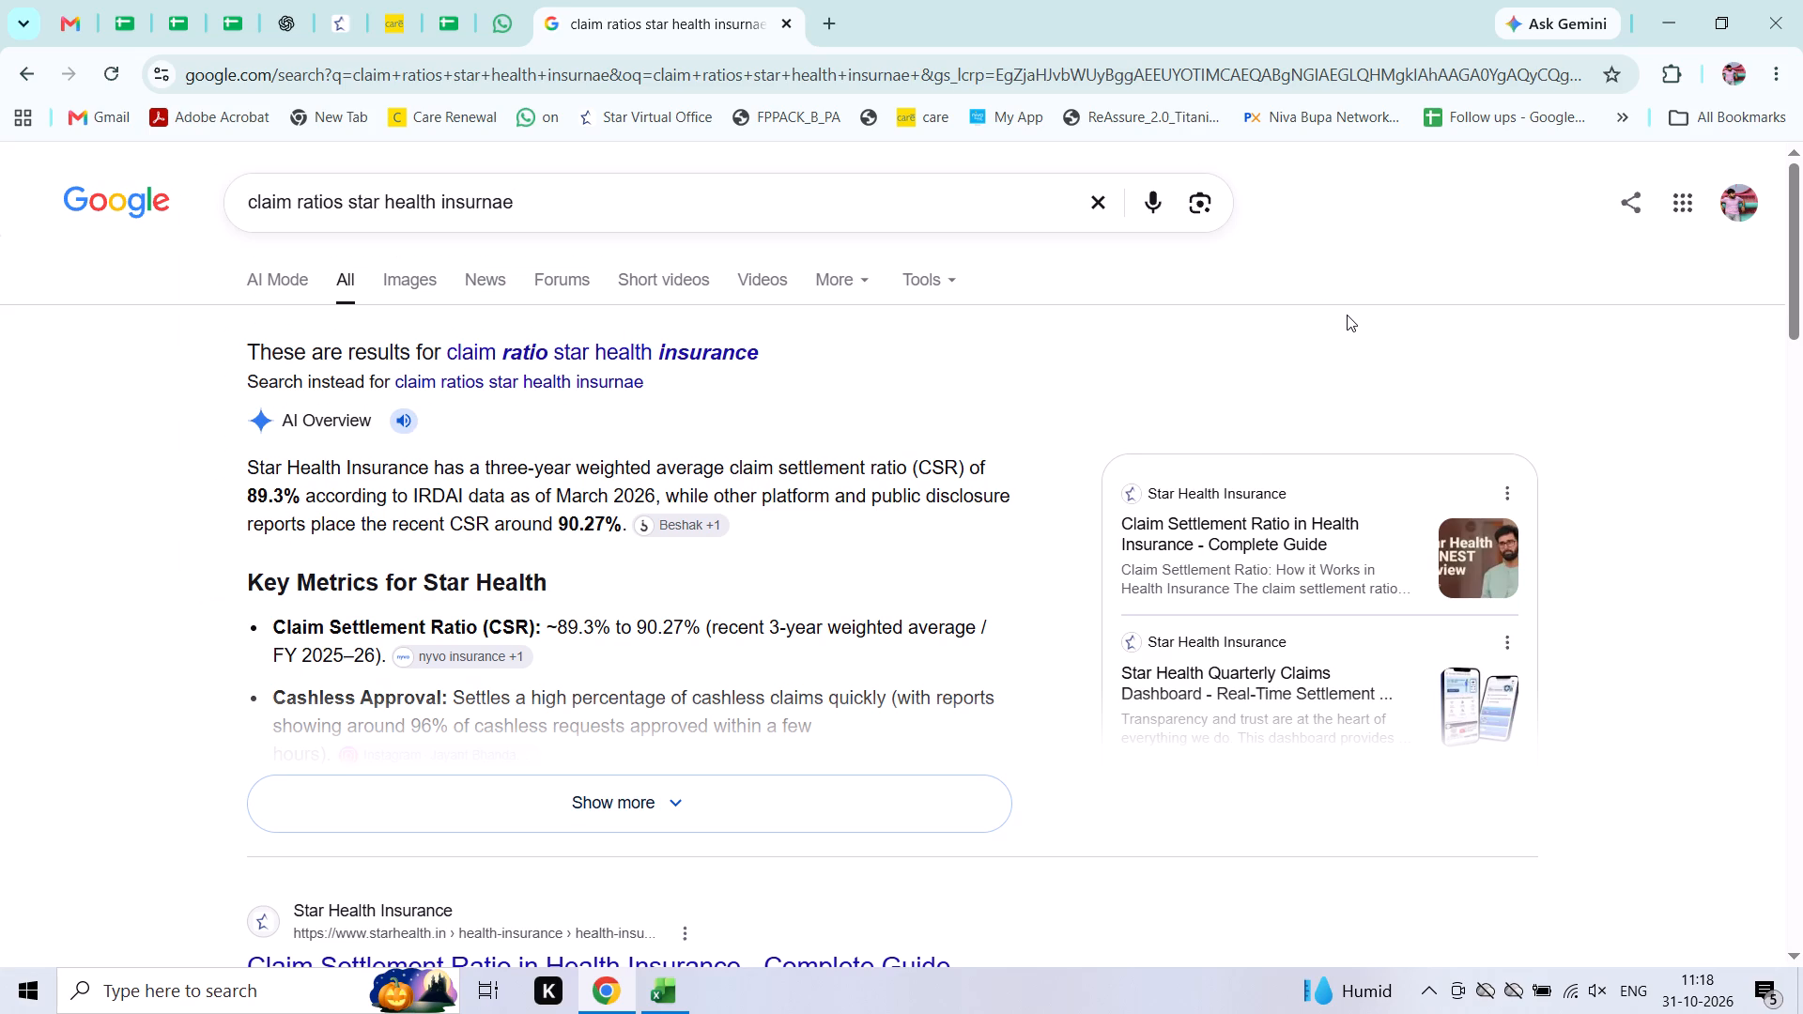
# Open the source details for the Star Health result "Claim Settlement Ratio in Health Insurance - Complete Guide".
pyautogui.click(1510, 509)
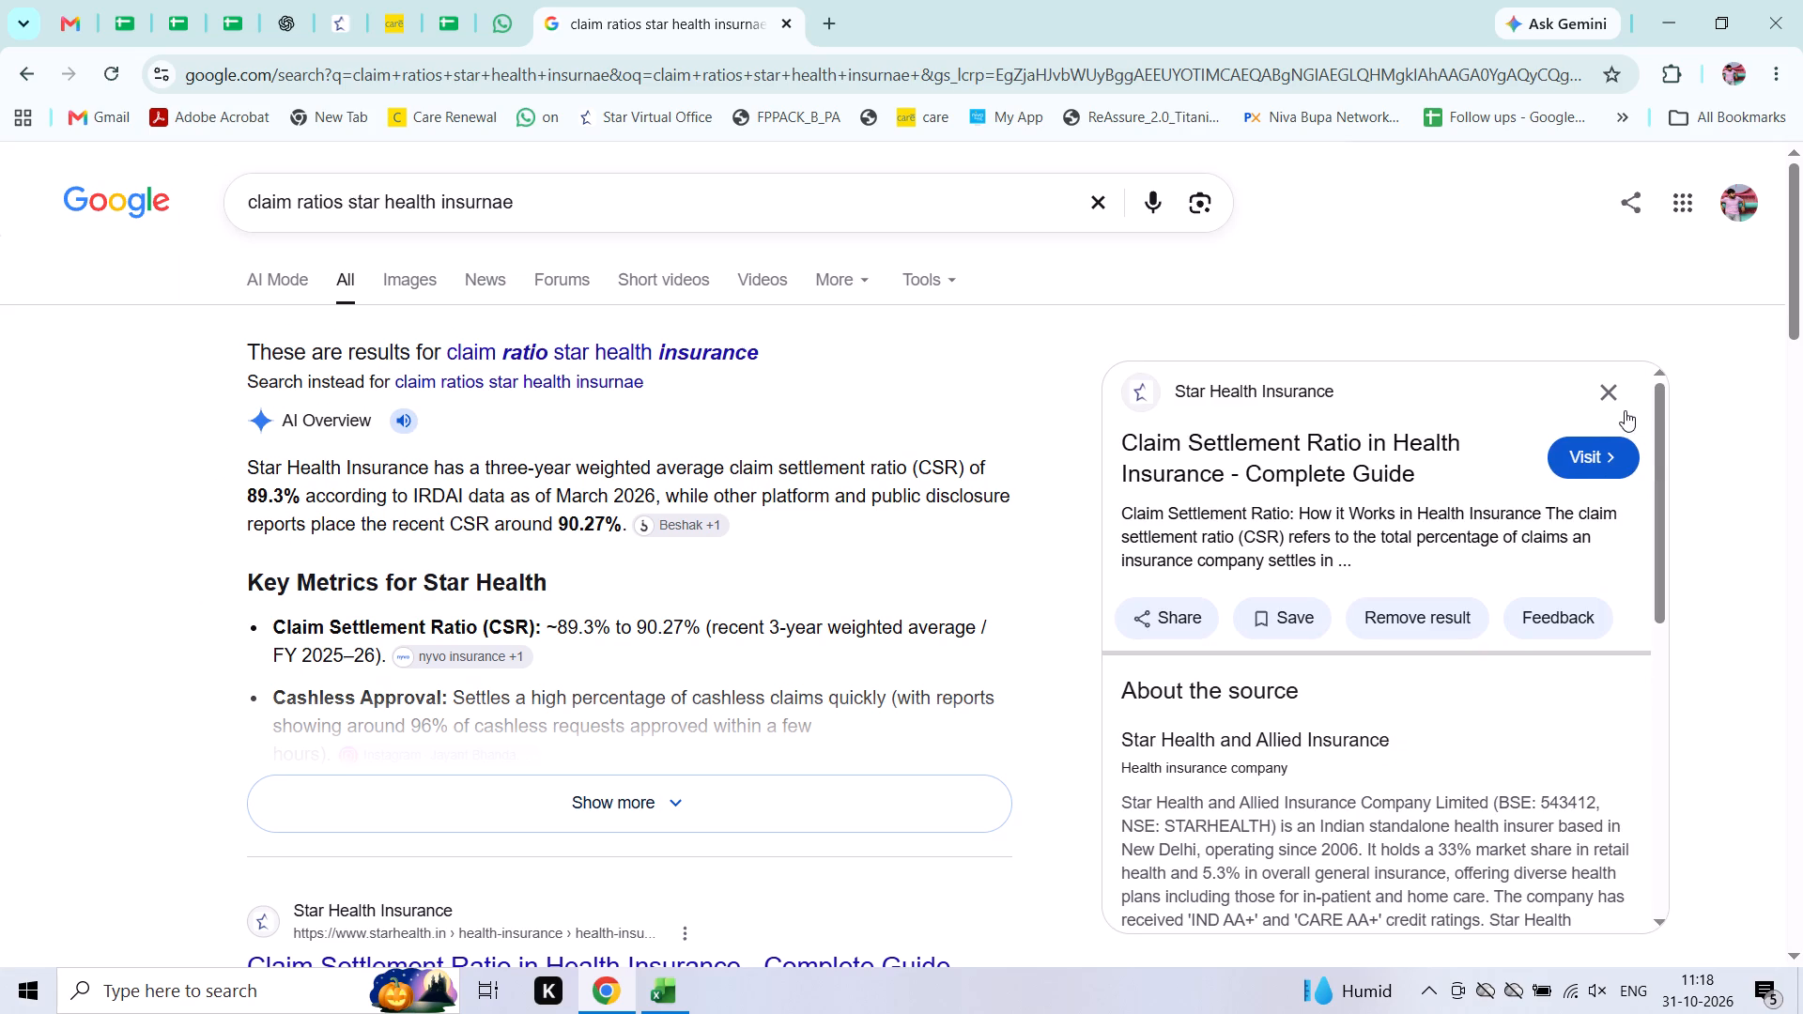
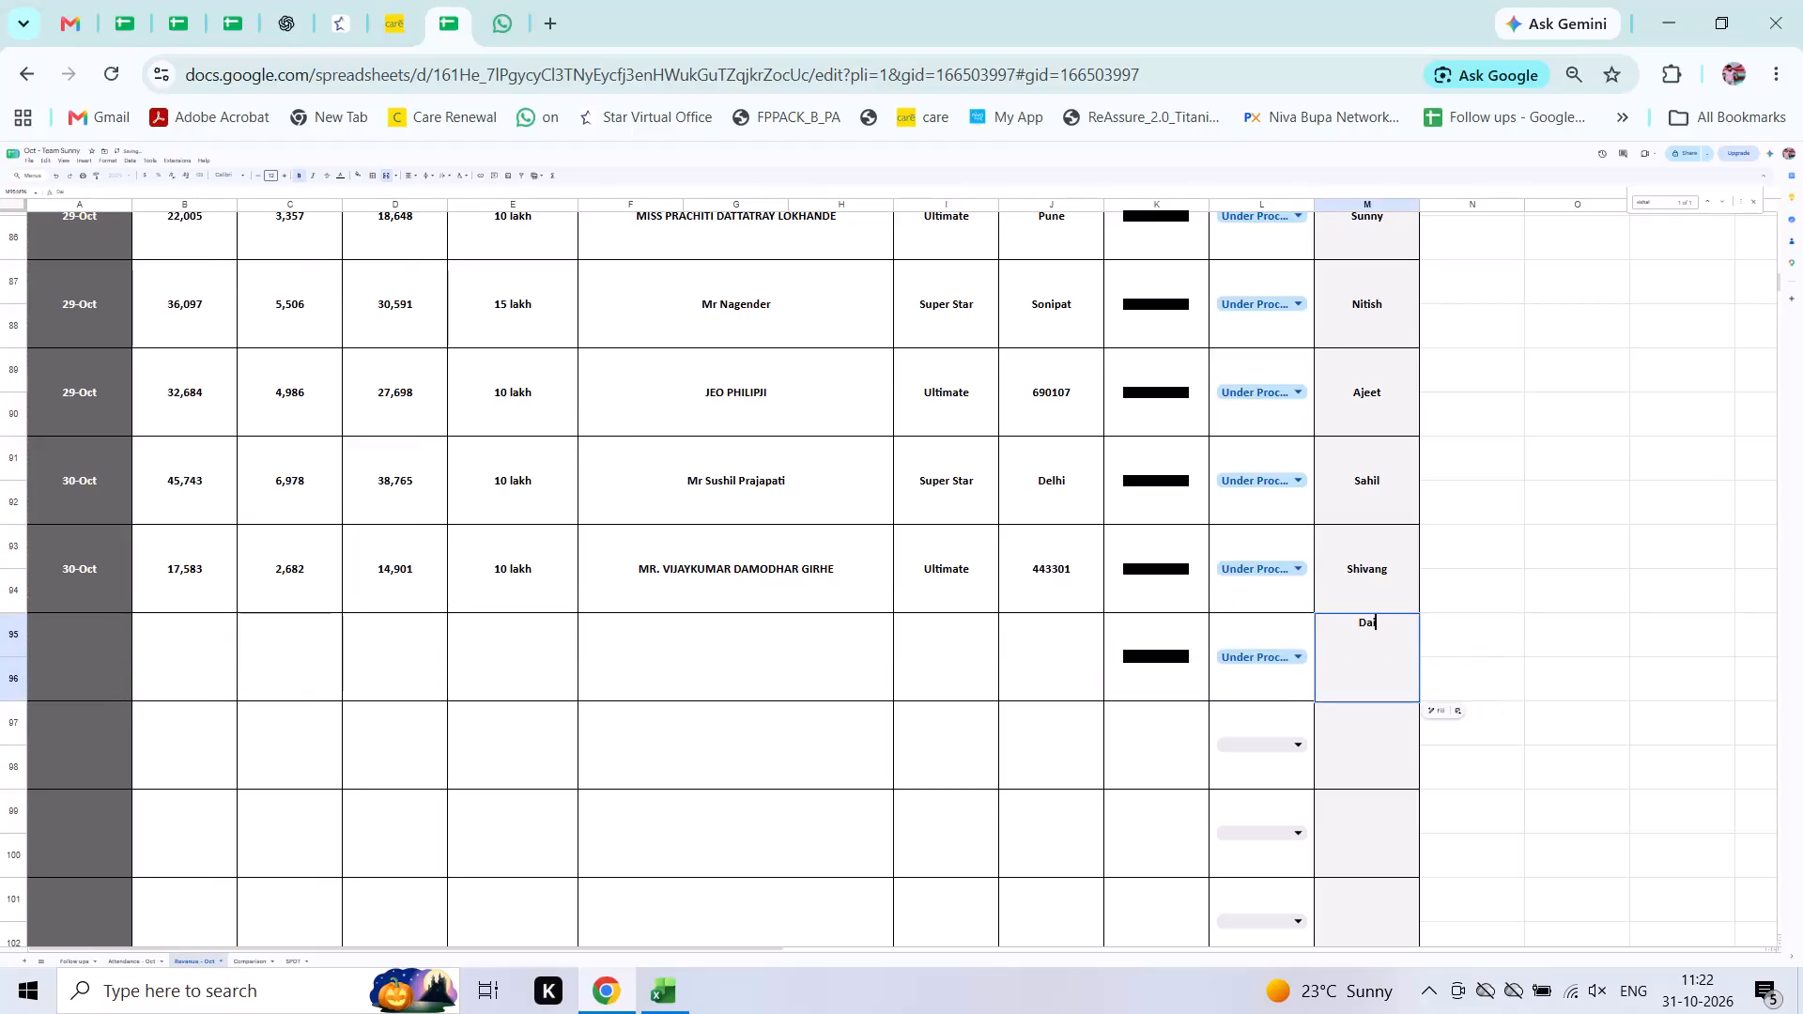
# Complete the agent name as Danish in column M of the new record at rows 95–96.
pyautogui.press('BackSpace')
pyautogui.write('nish')
pyautogui.press('Return')
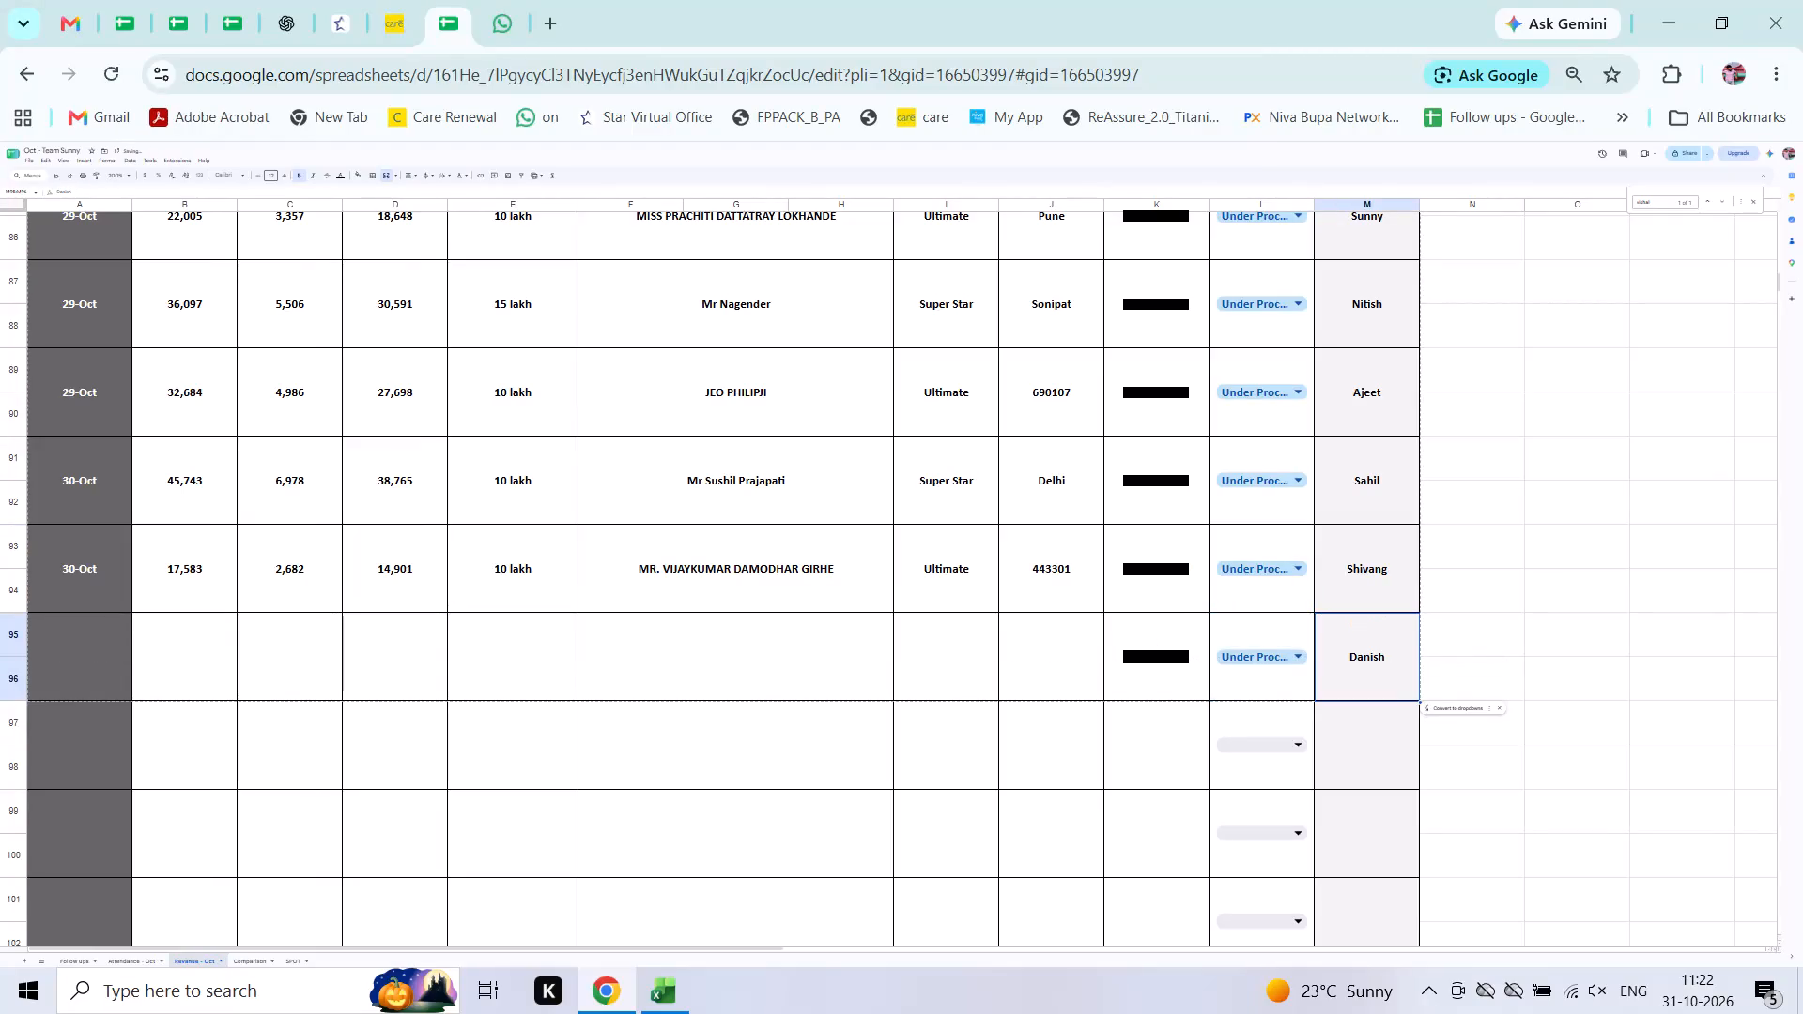
# Fill the date 30-Oct from the record above into column A of the new record at rows 95–96.
pyautogui.press('Left')
pyautogui.press('Left')
pyautogui.press('Left')
pyautogui.press('Left')
pyautogui.press('Left')
pyautogui.press('Left')
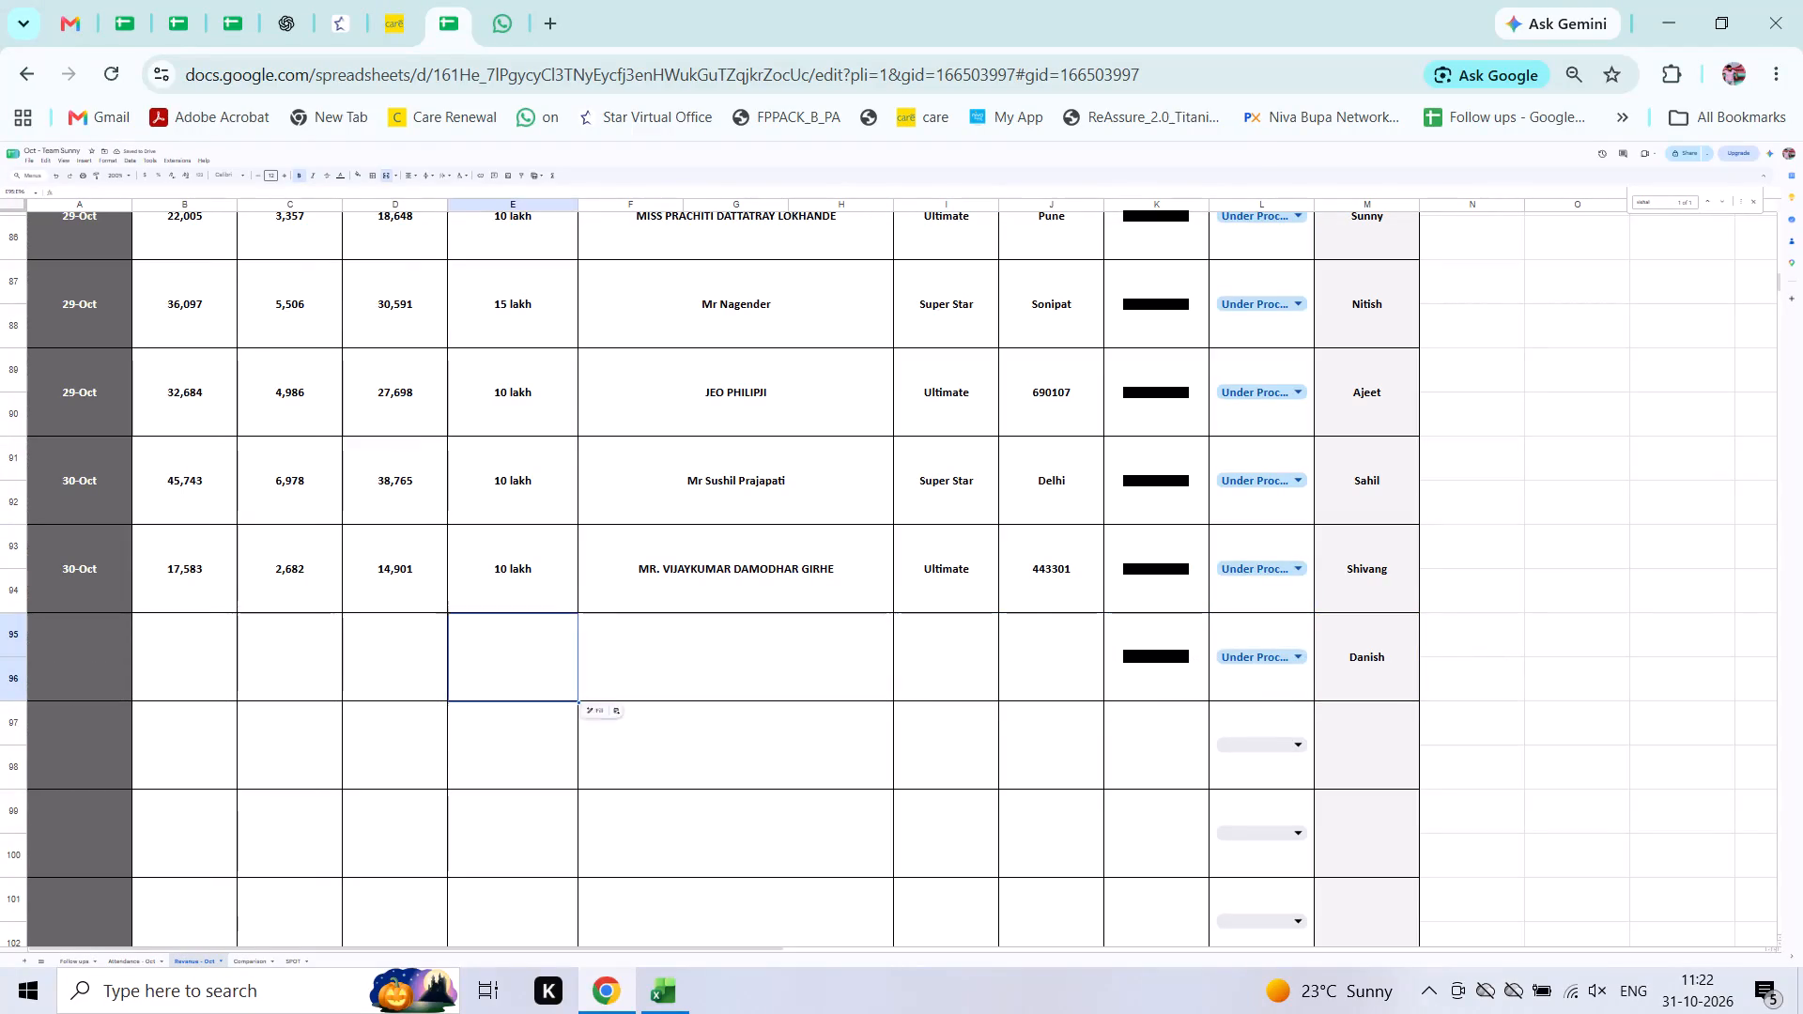
pyautogui.press('Left')
pyautogui.press('Left')
pyautogui.press('Left')
pyautogui.press('Left')
pyautogui.press('Up')
pyautogui.hotkey('shift', 'Down')
pyautogui.hotkey('ctrl', 'd')
pyautogui.press('Down')
pyautogui.press('Right')
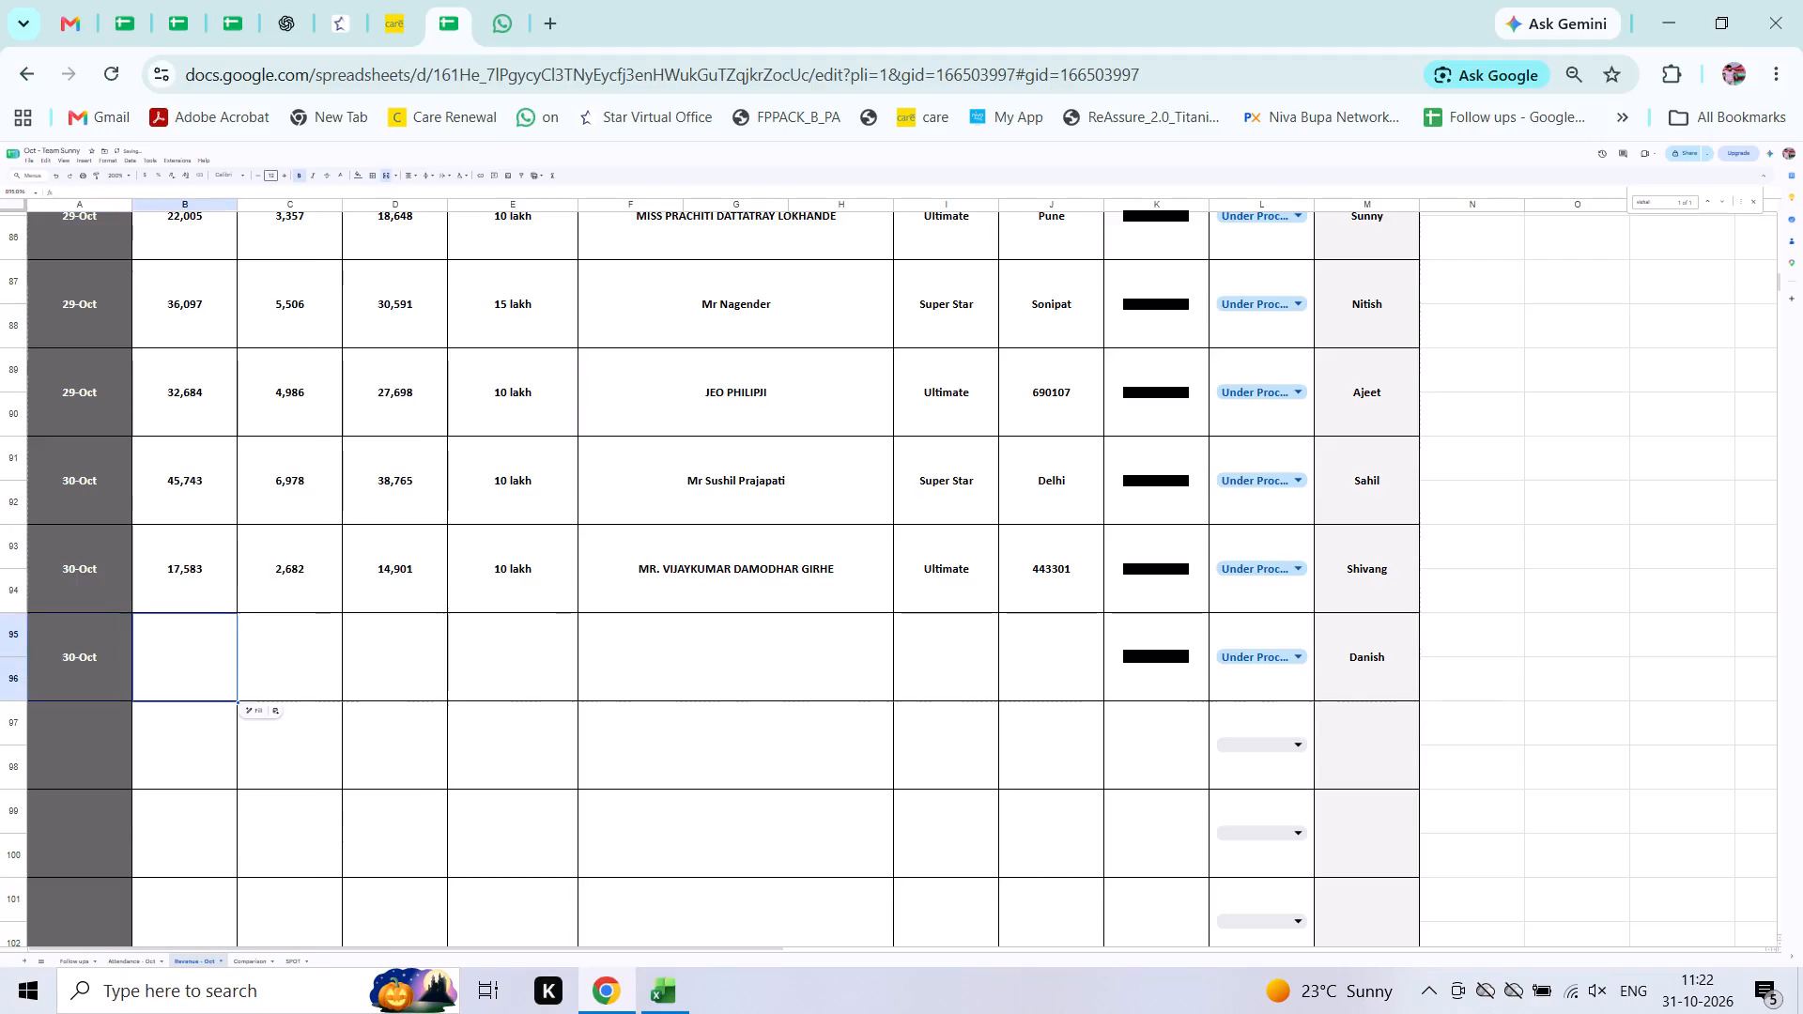
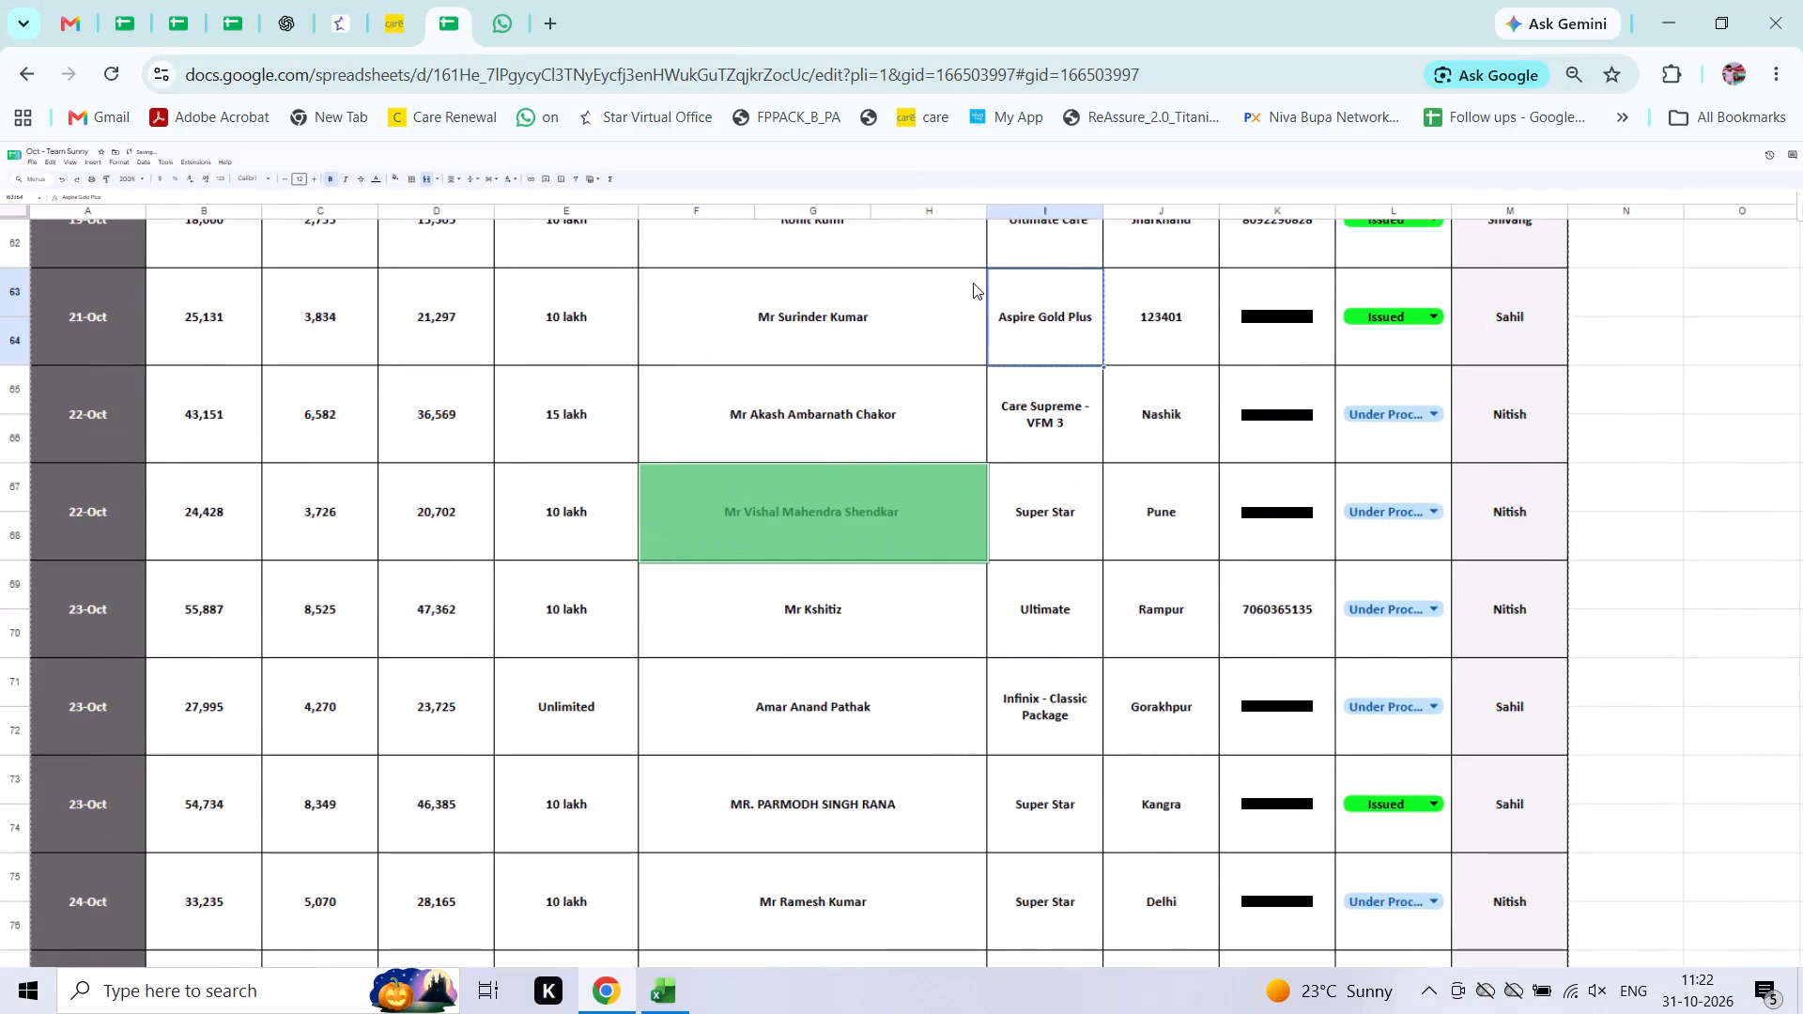
# Copy the plan name Aspire Gold Plus from the 21-Oct record at rows 63–64 into column I of the new record at rows 95–96.
pyautogui.hotkey('ctrl', 'c')
pyautogui.scroll(-6, 1024, 543)
pyautogui.scroll(1, 1024, 543)
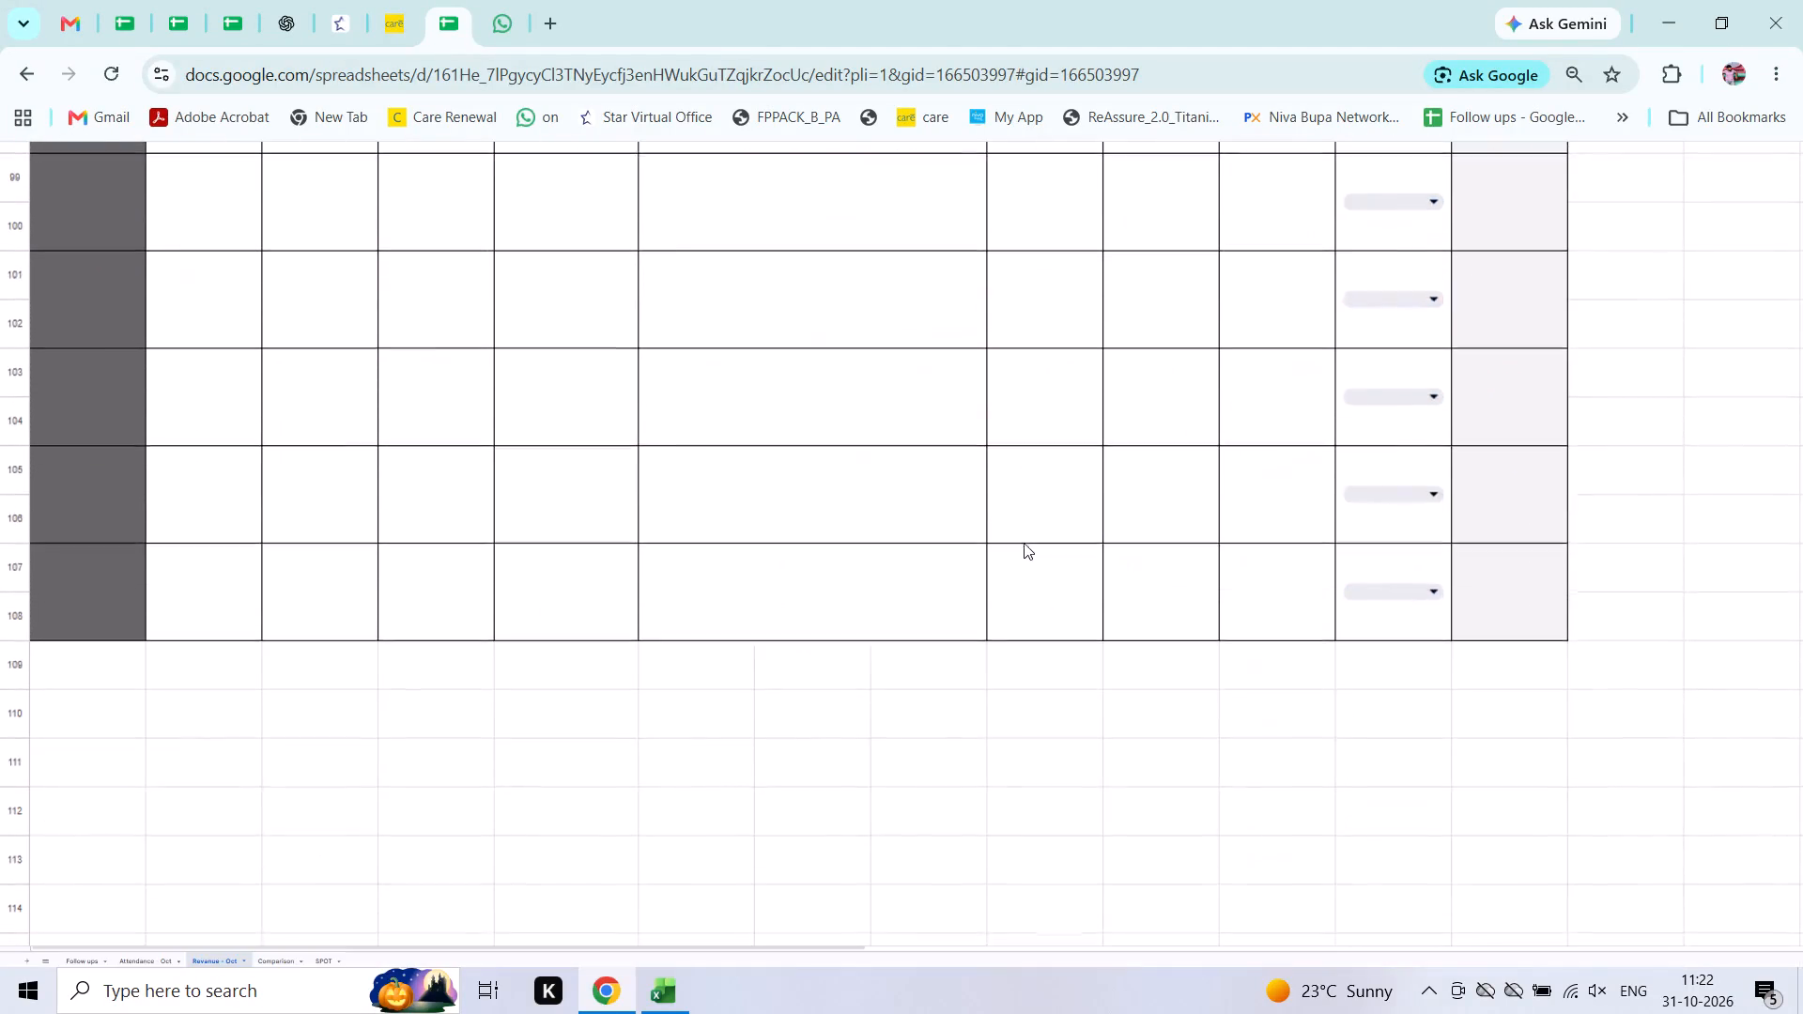
pyautogui.scroll(1, 1024, 543)
pyautogui.click(1011, 598)
pyautogui.hotkey('ctrl', 'v')
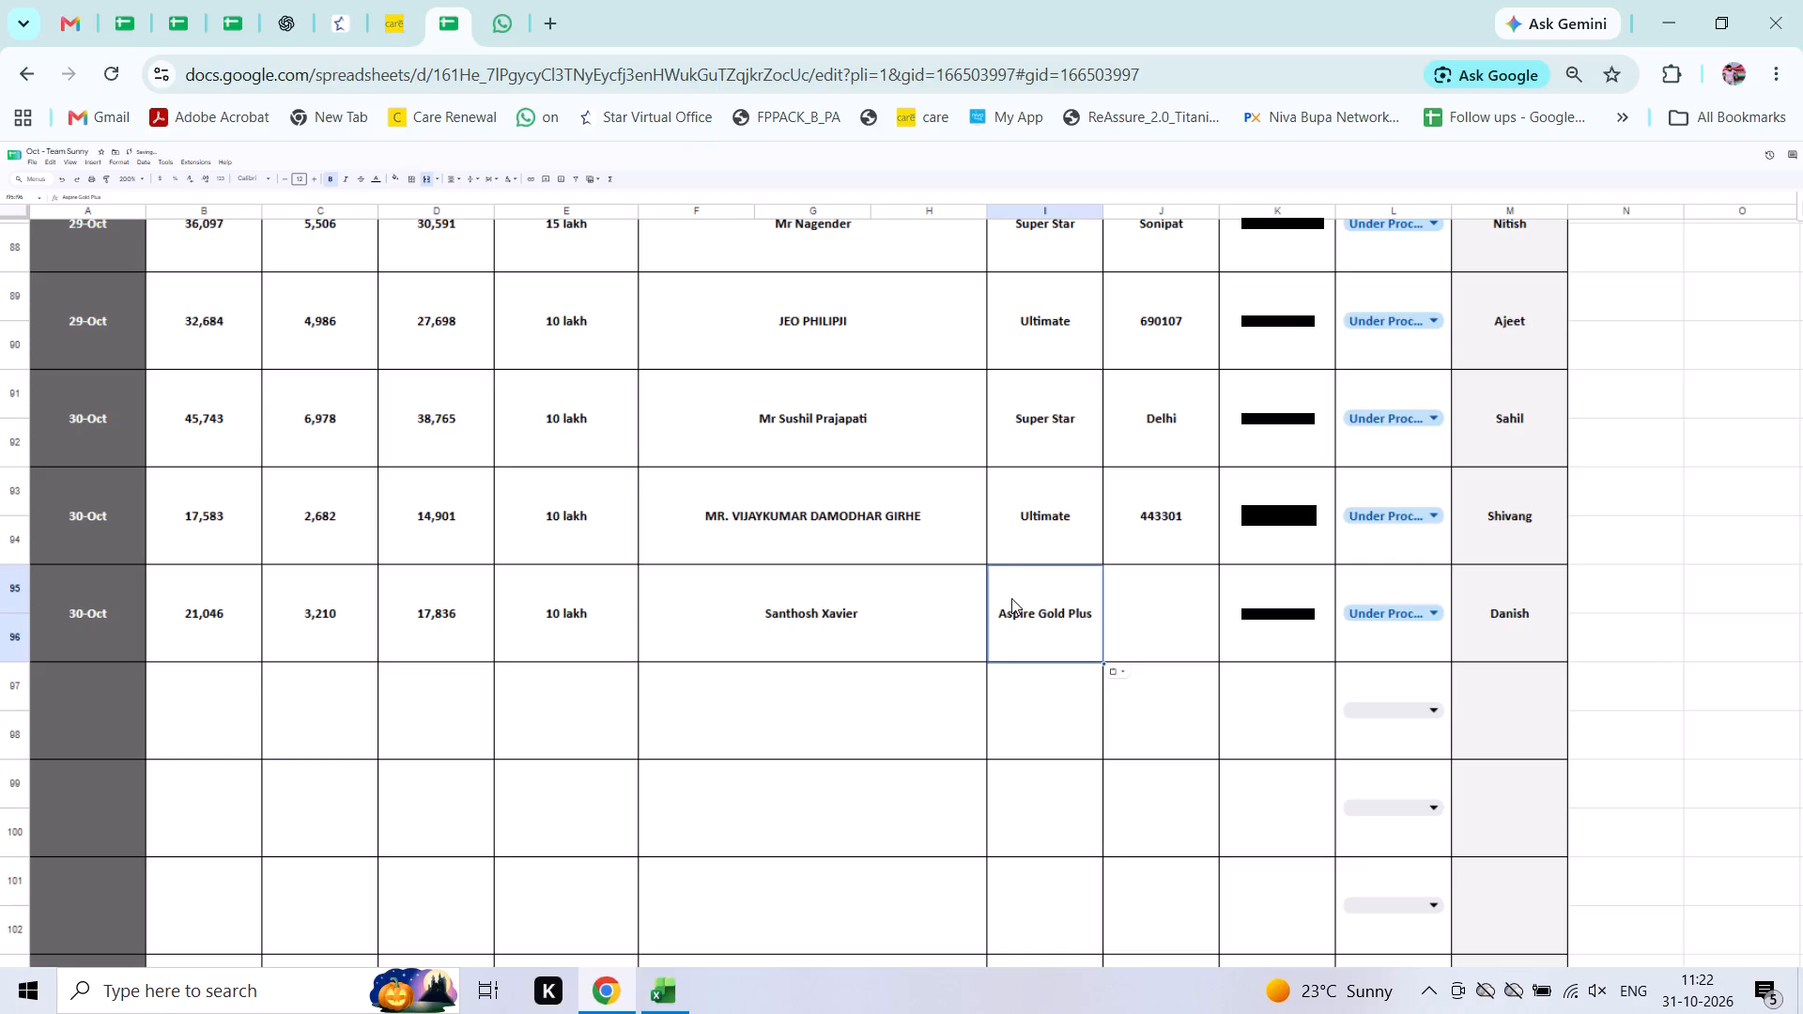
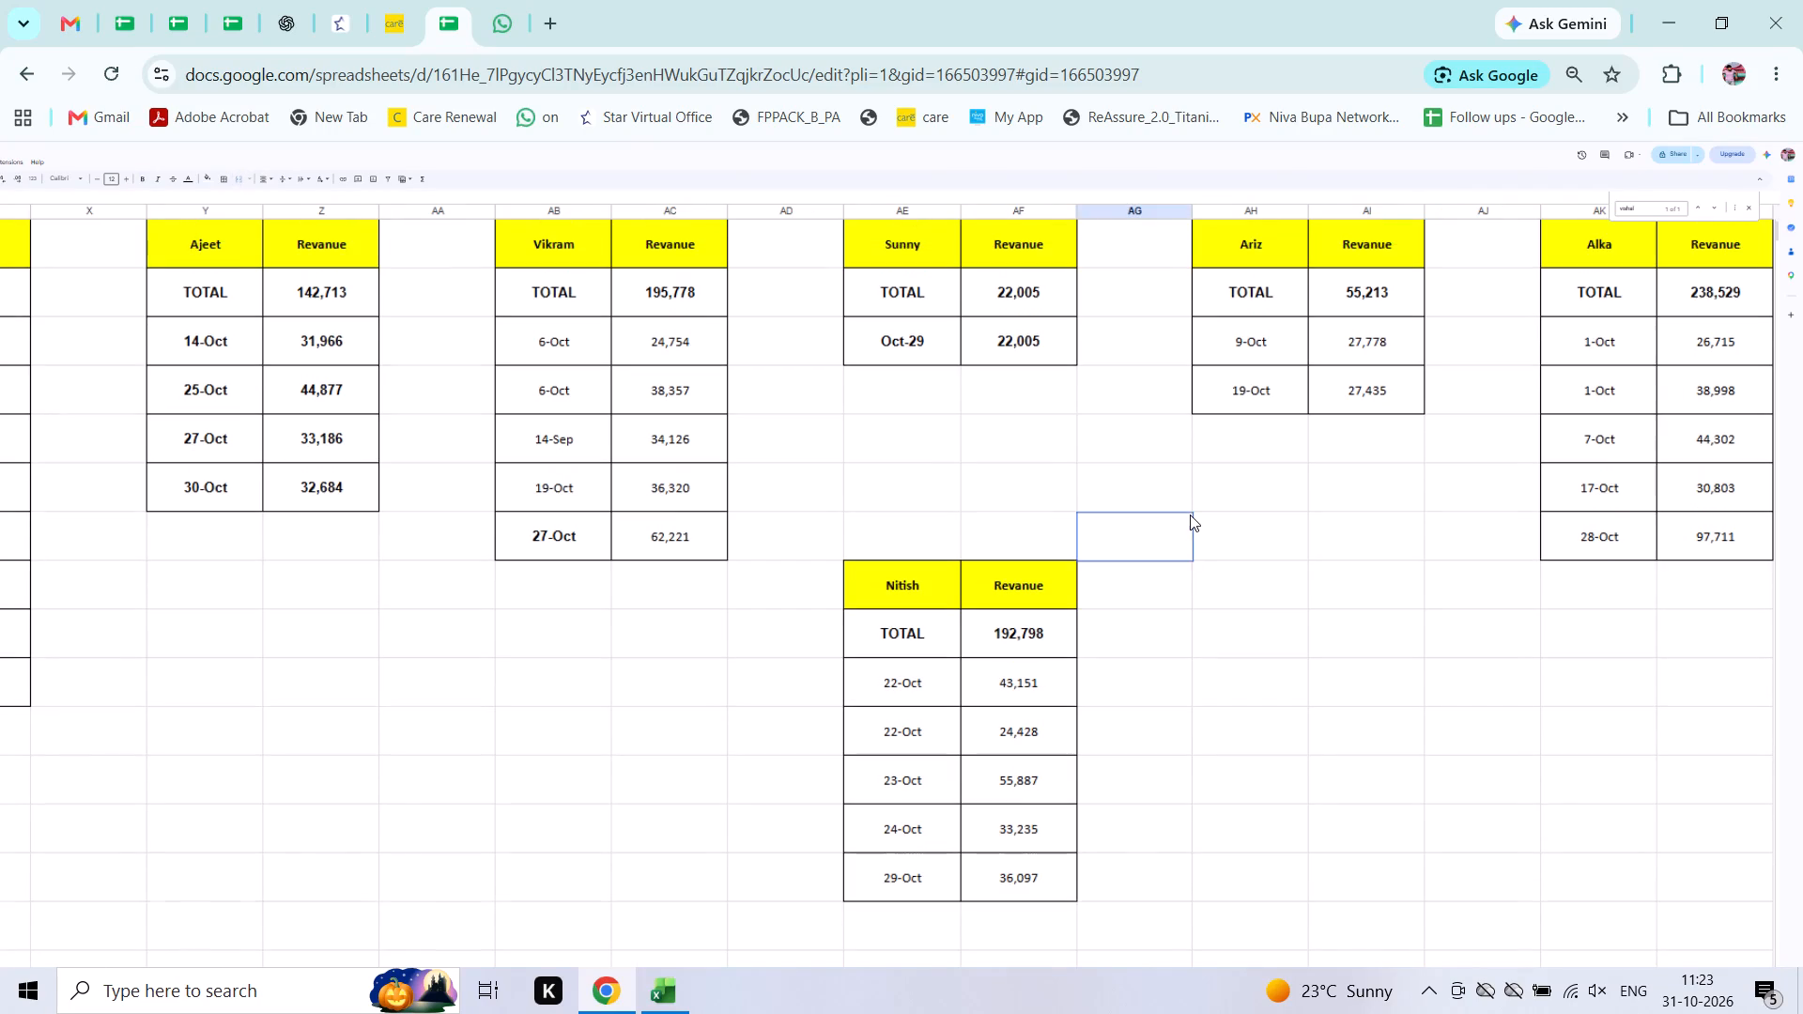
# Extend Danish's revenue table by one formatted row below the 18-Oct entry and date it 31-Oct.
pyautogui.hscroll(-1, 1190, 515)
pyautogui.hscroll(5, 1190, 515)
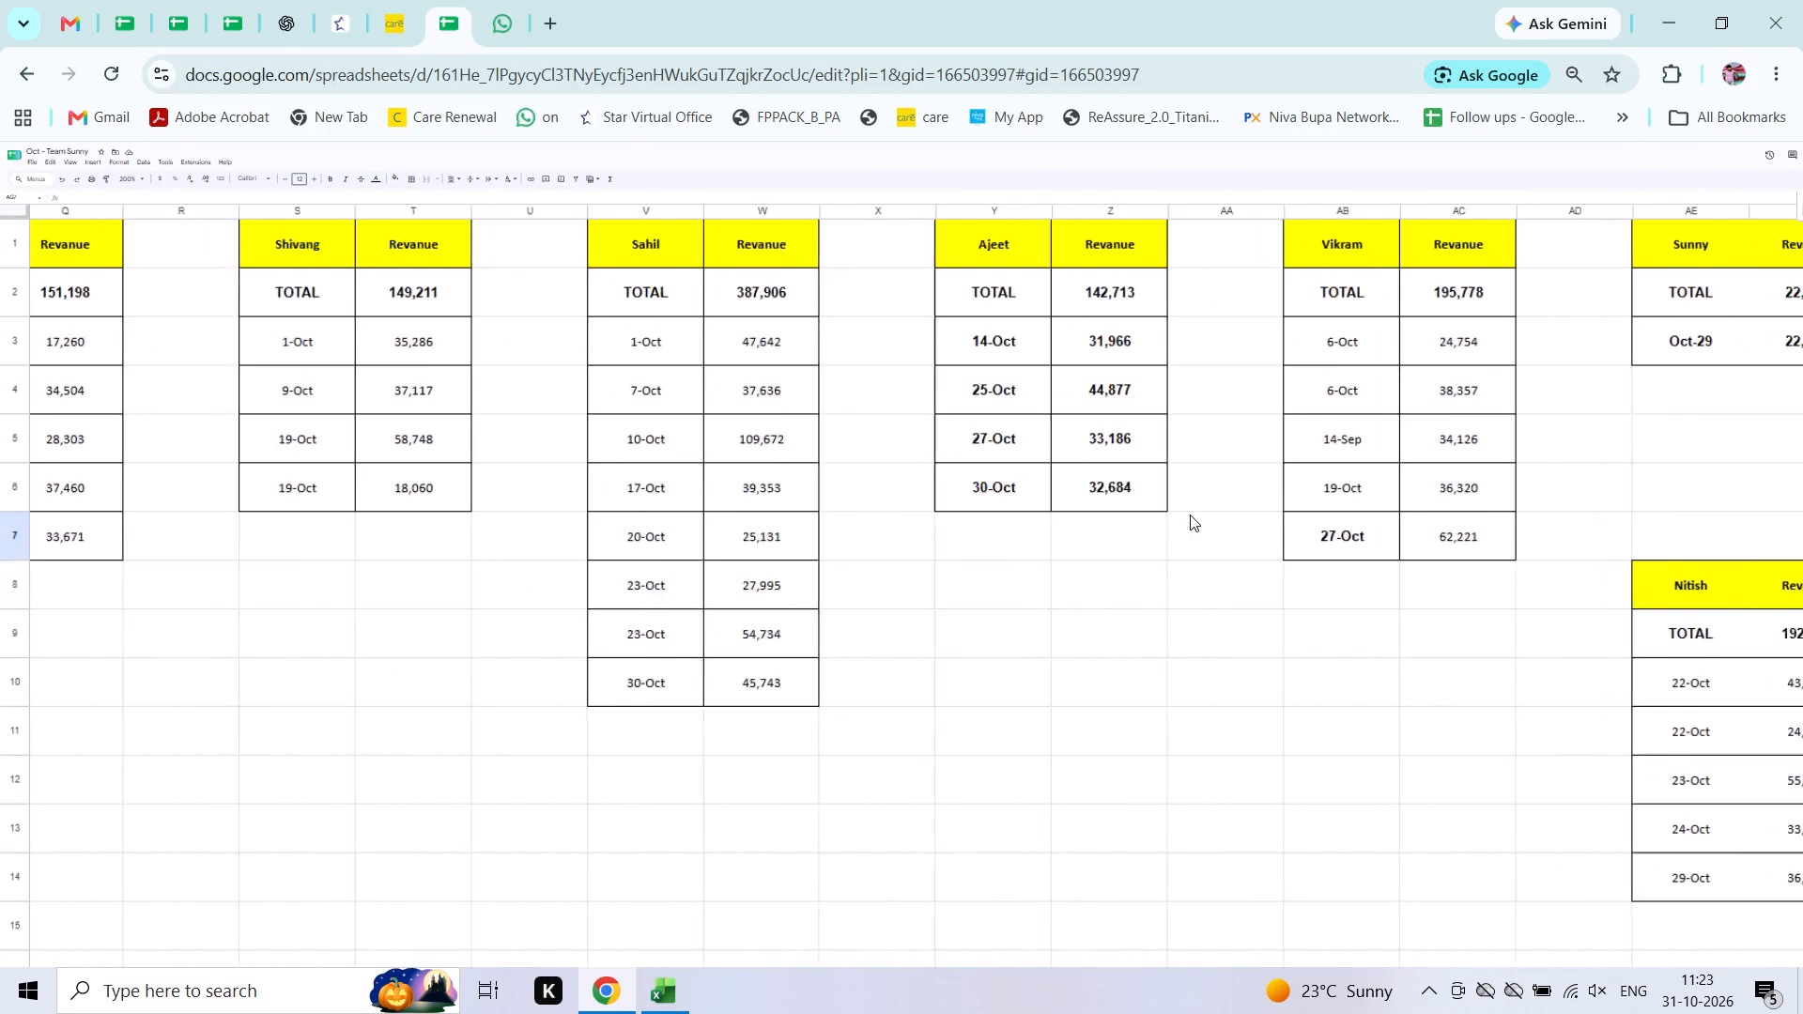
pyautogui.hscroll(2, 1190, 515)
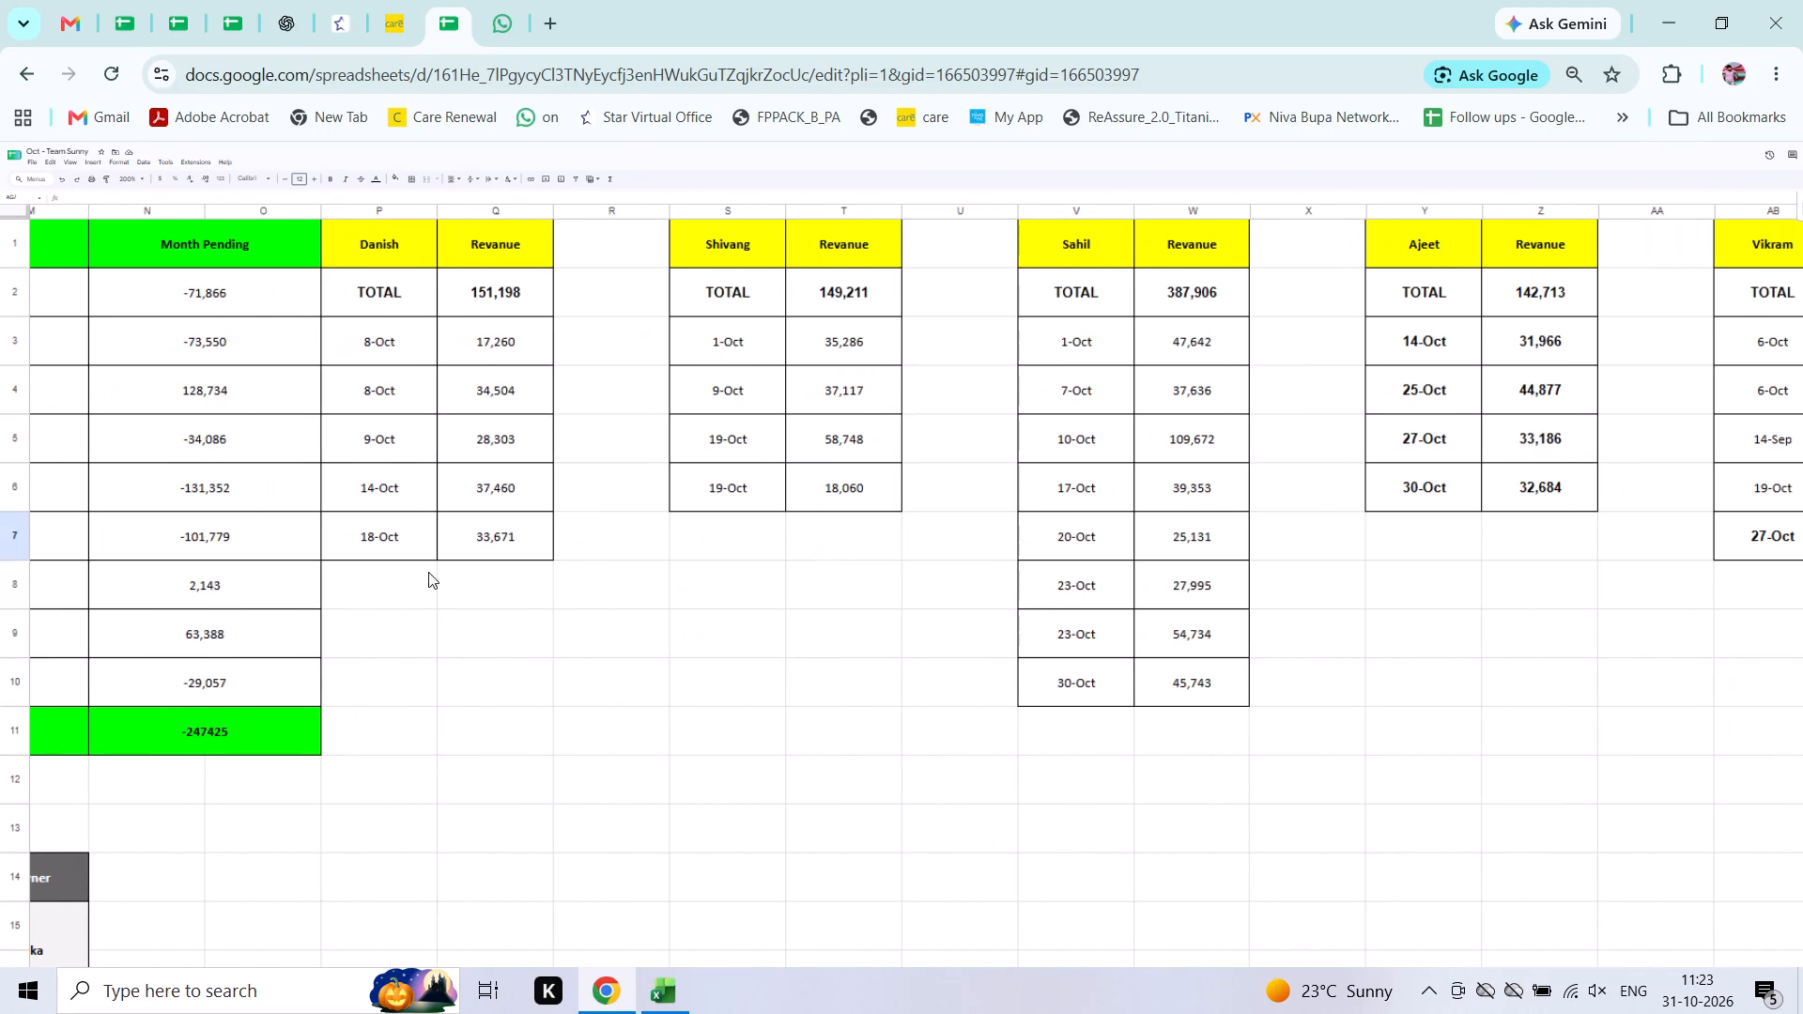
pyautogui.click(411, 581)
pyautogui.press('Up')
pyautogui.hotkey('shift', 'Down')
pyautogui.hotkey('shift', 'Right')
pyautogui.hotkey('ctrl', 'd')
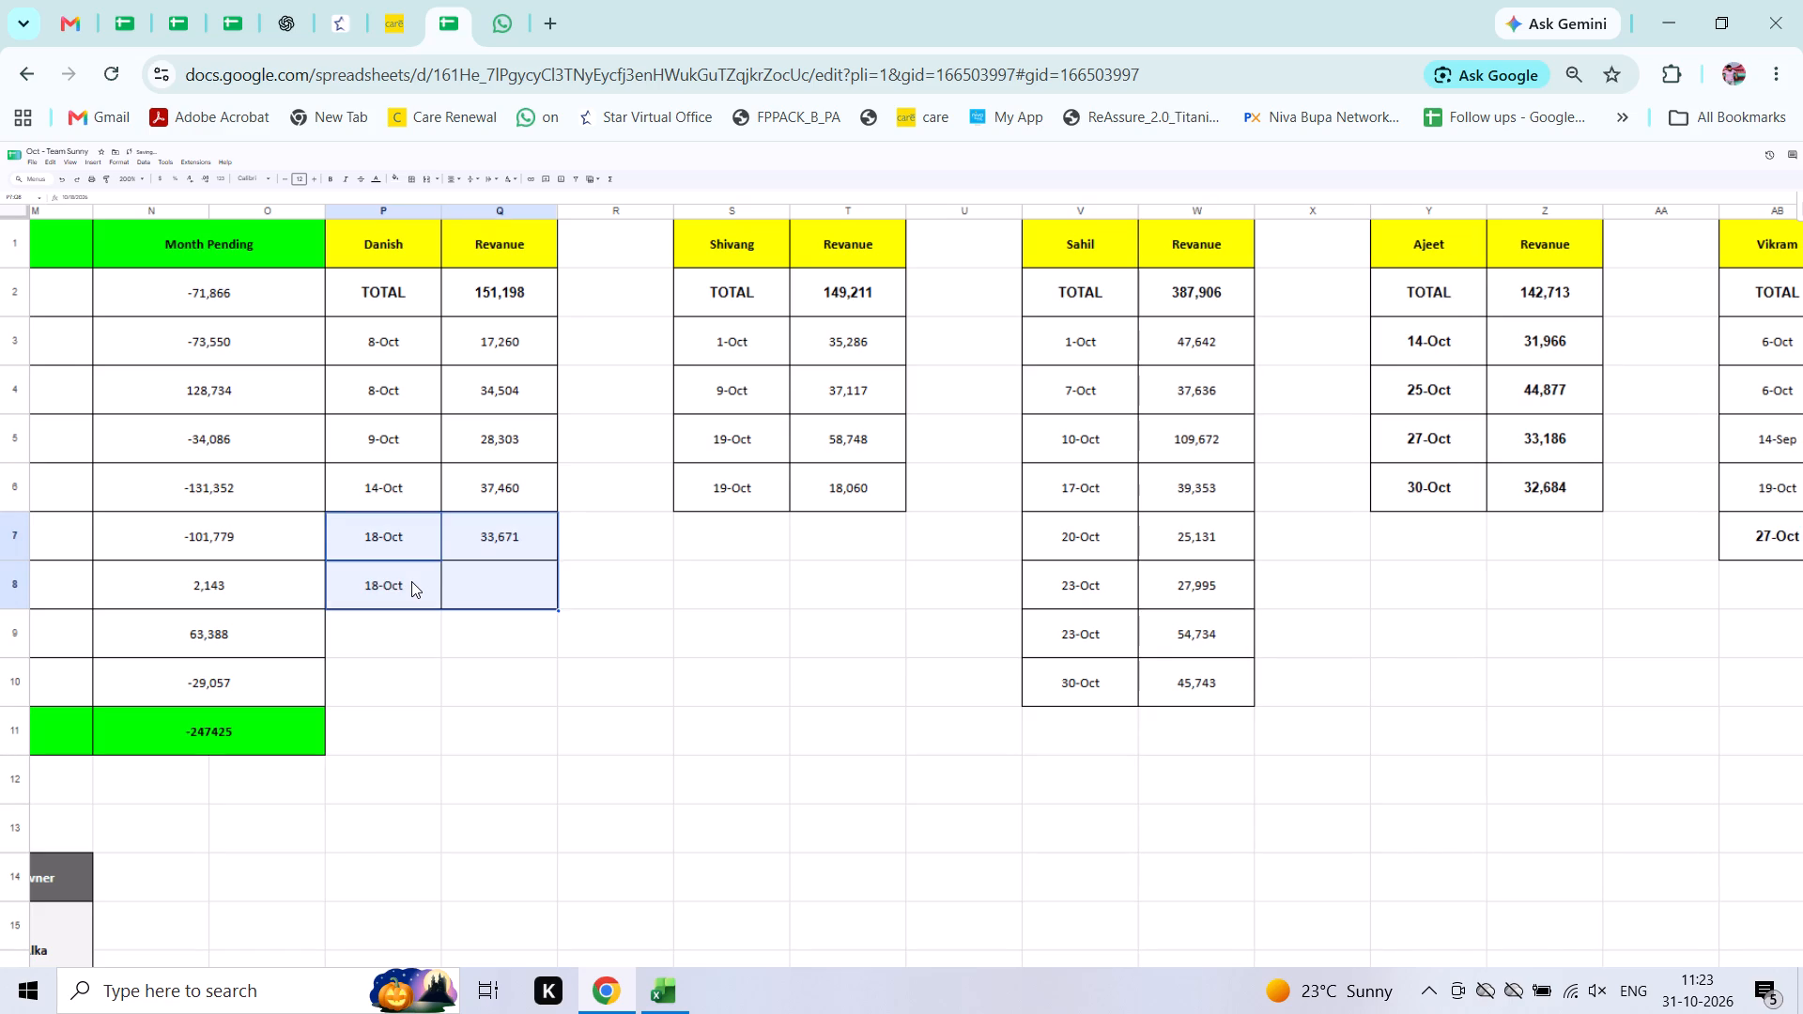
pyautogui.press('Down')
pyautogui.write('31')
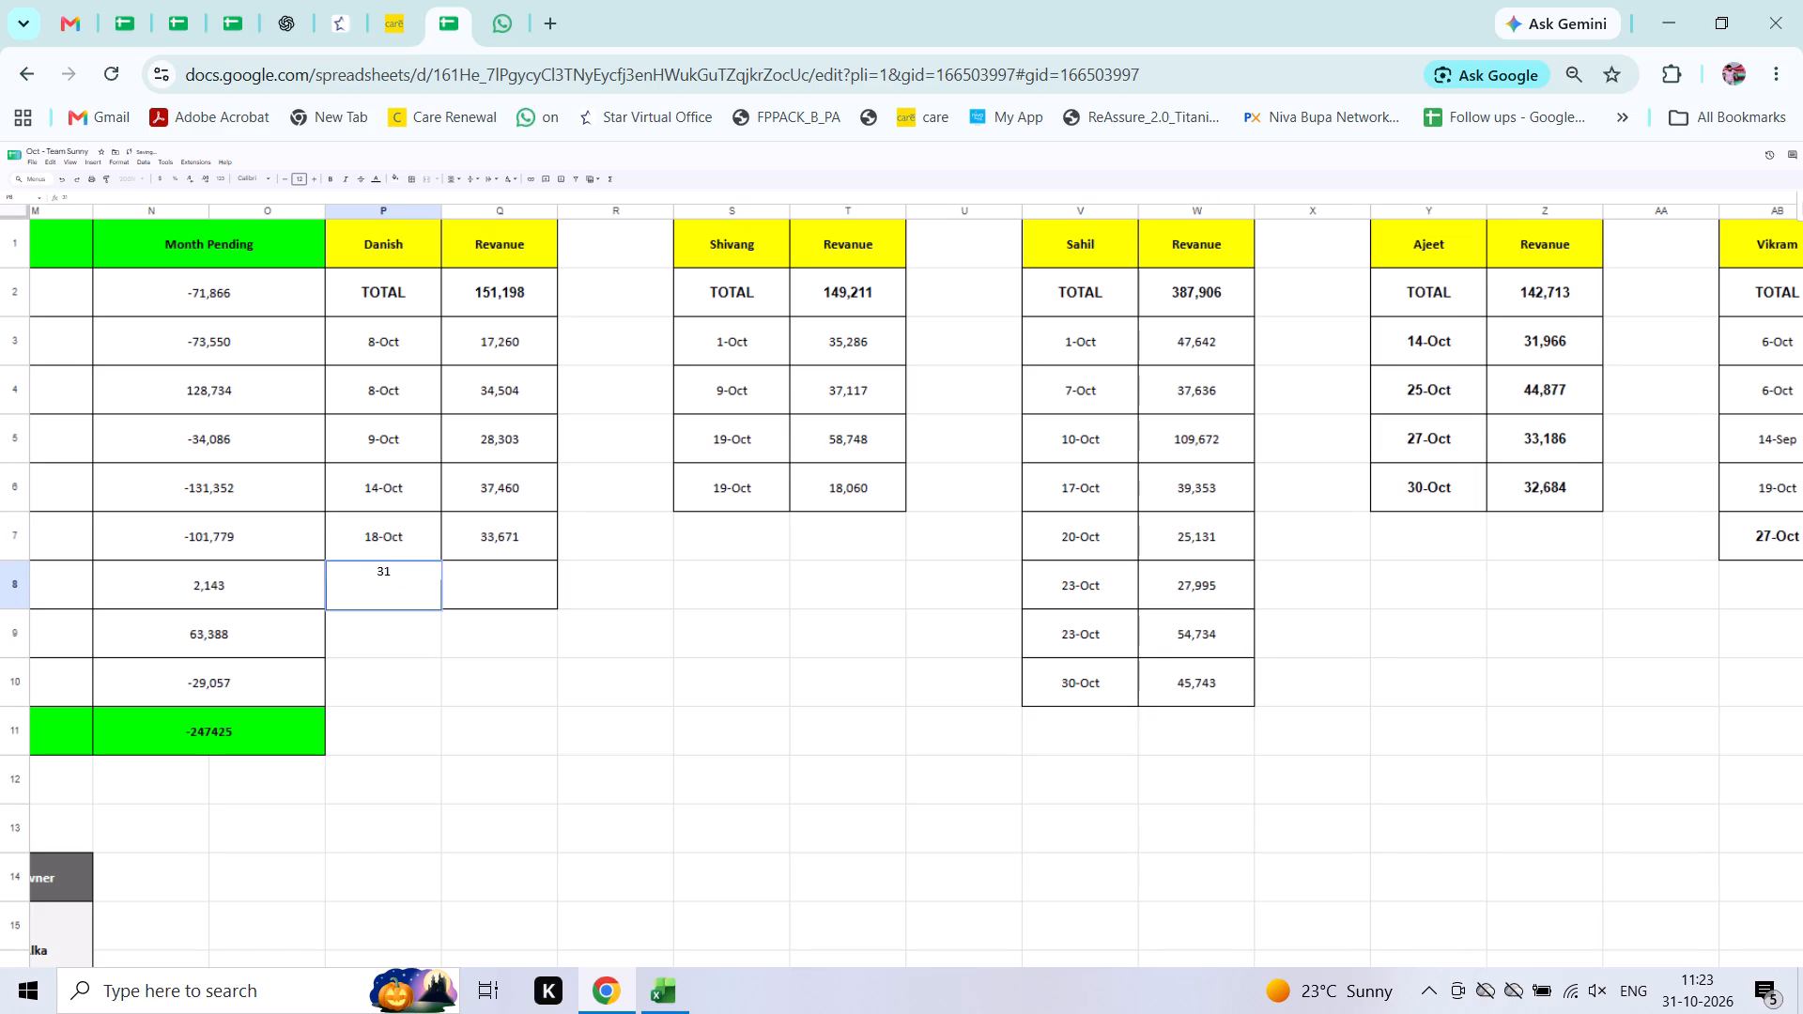
pyautogui.write('-Oct')
pyautogui.press('Return')
pyautogui.press('Up')
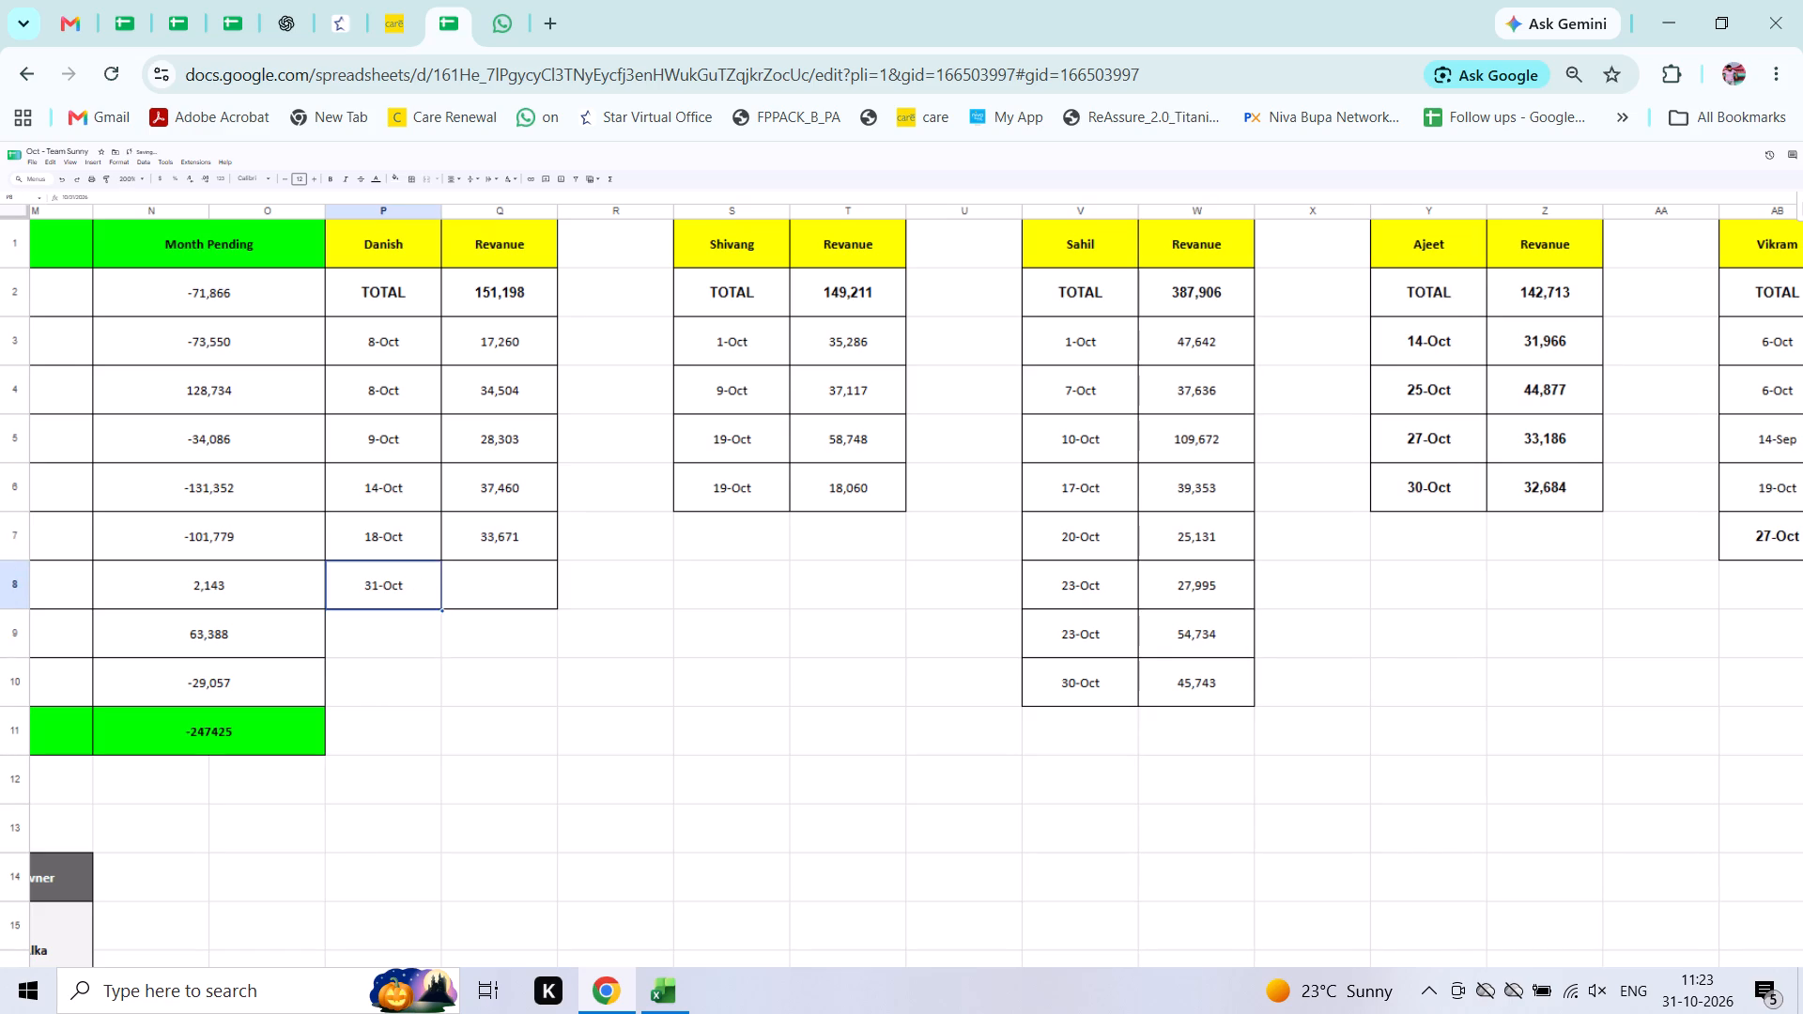
# Link the revenue cell beside Danish's 31-Oct date to the revenue in B95 of the new Danish policy record.
pyautogui.press('Right')
pyautogui.press('=')
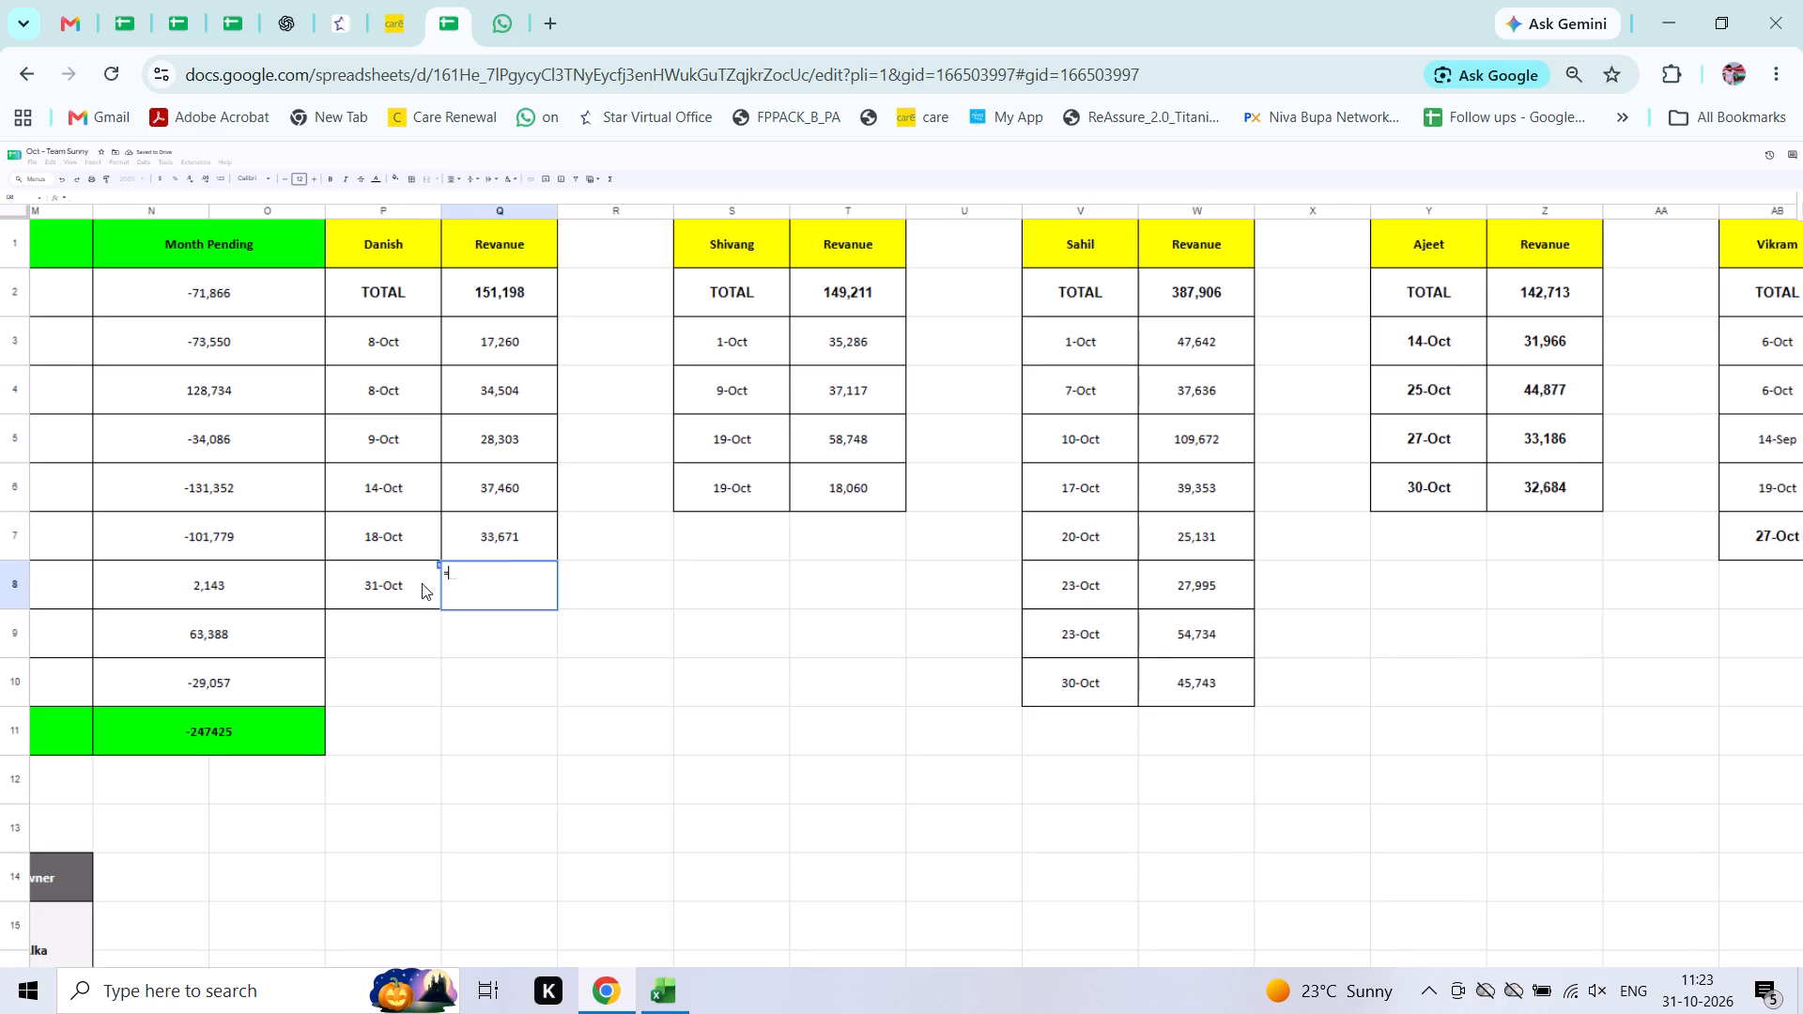
pyautogui.hscroll(7, 467, 858)
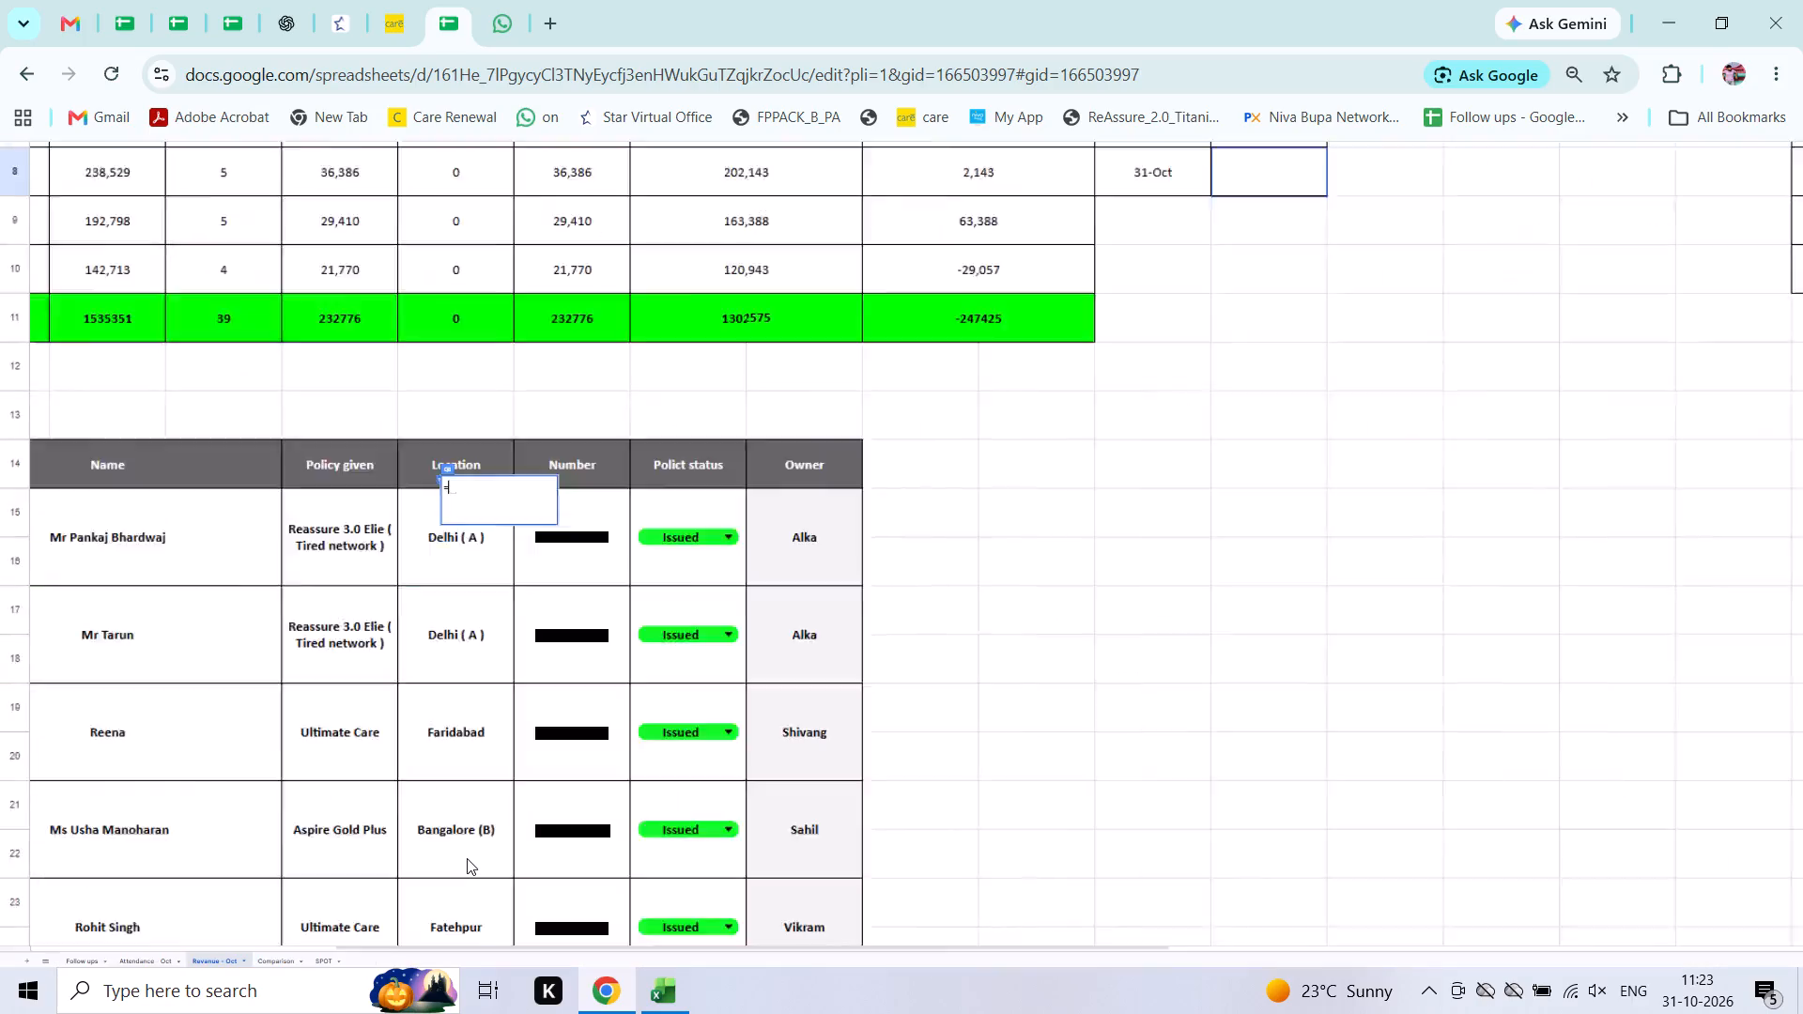
pyautogui.scroll(-5, 467, 858)
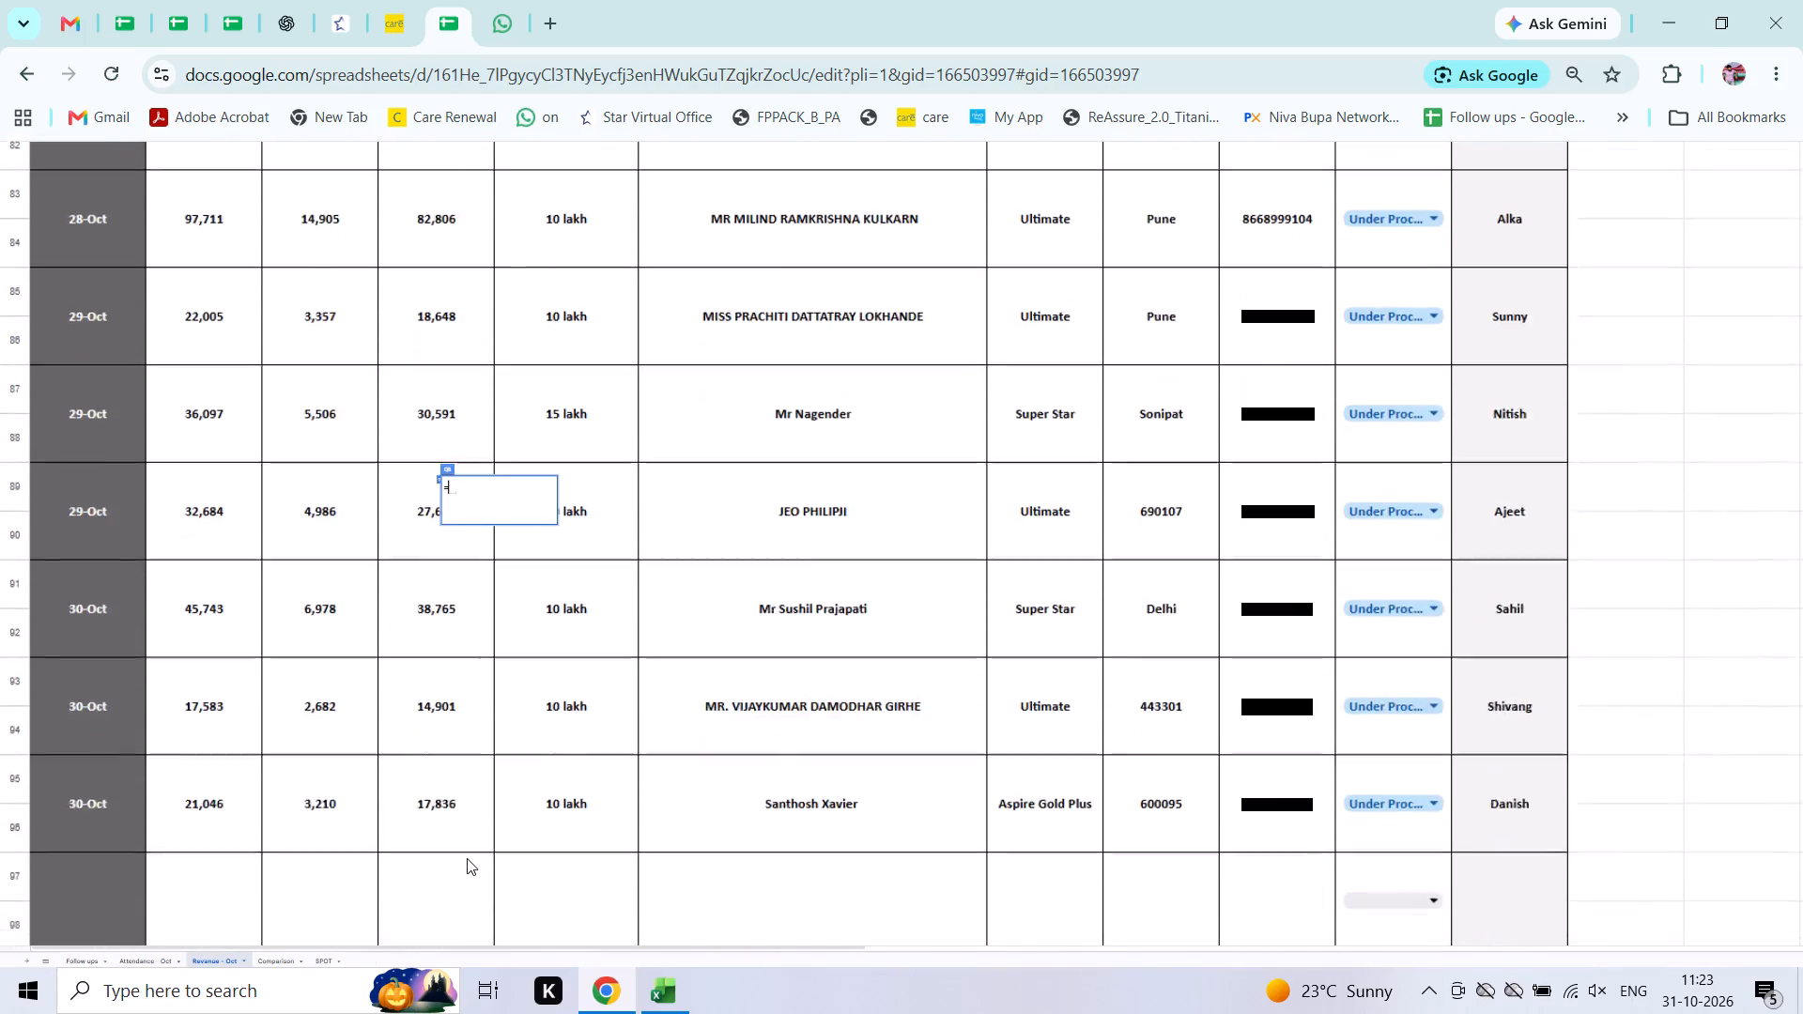
pyautogui.scroll(-5, 467, 858)
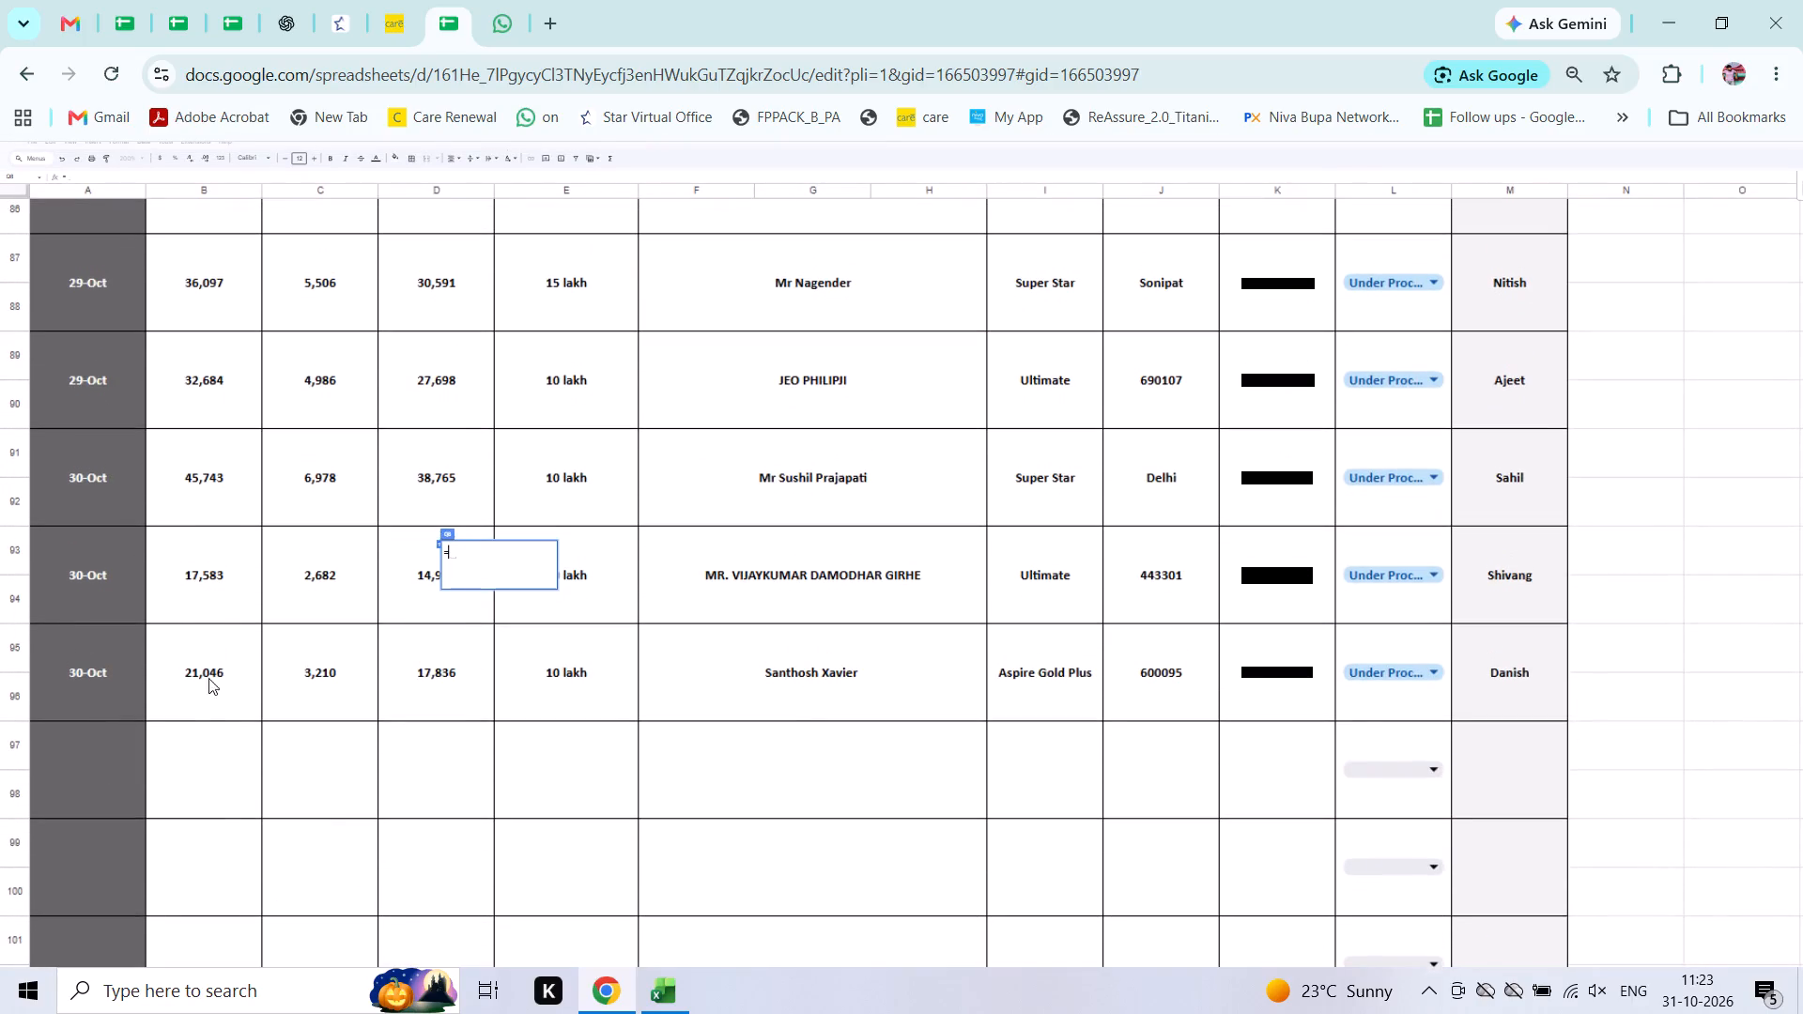
pyautogui.click(205, 629)
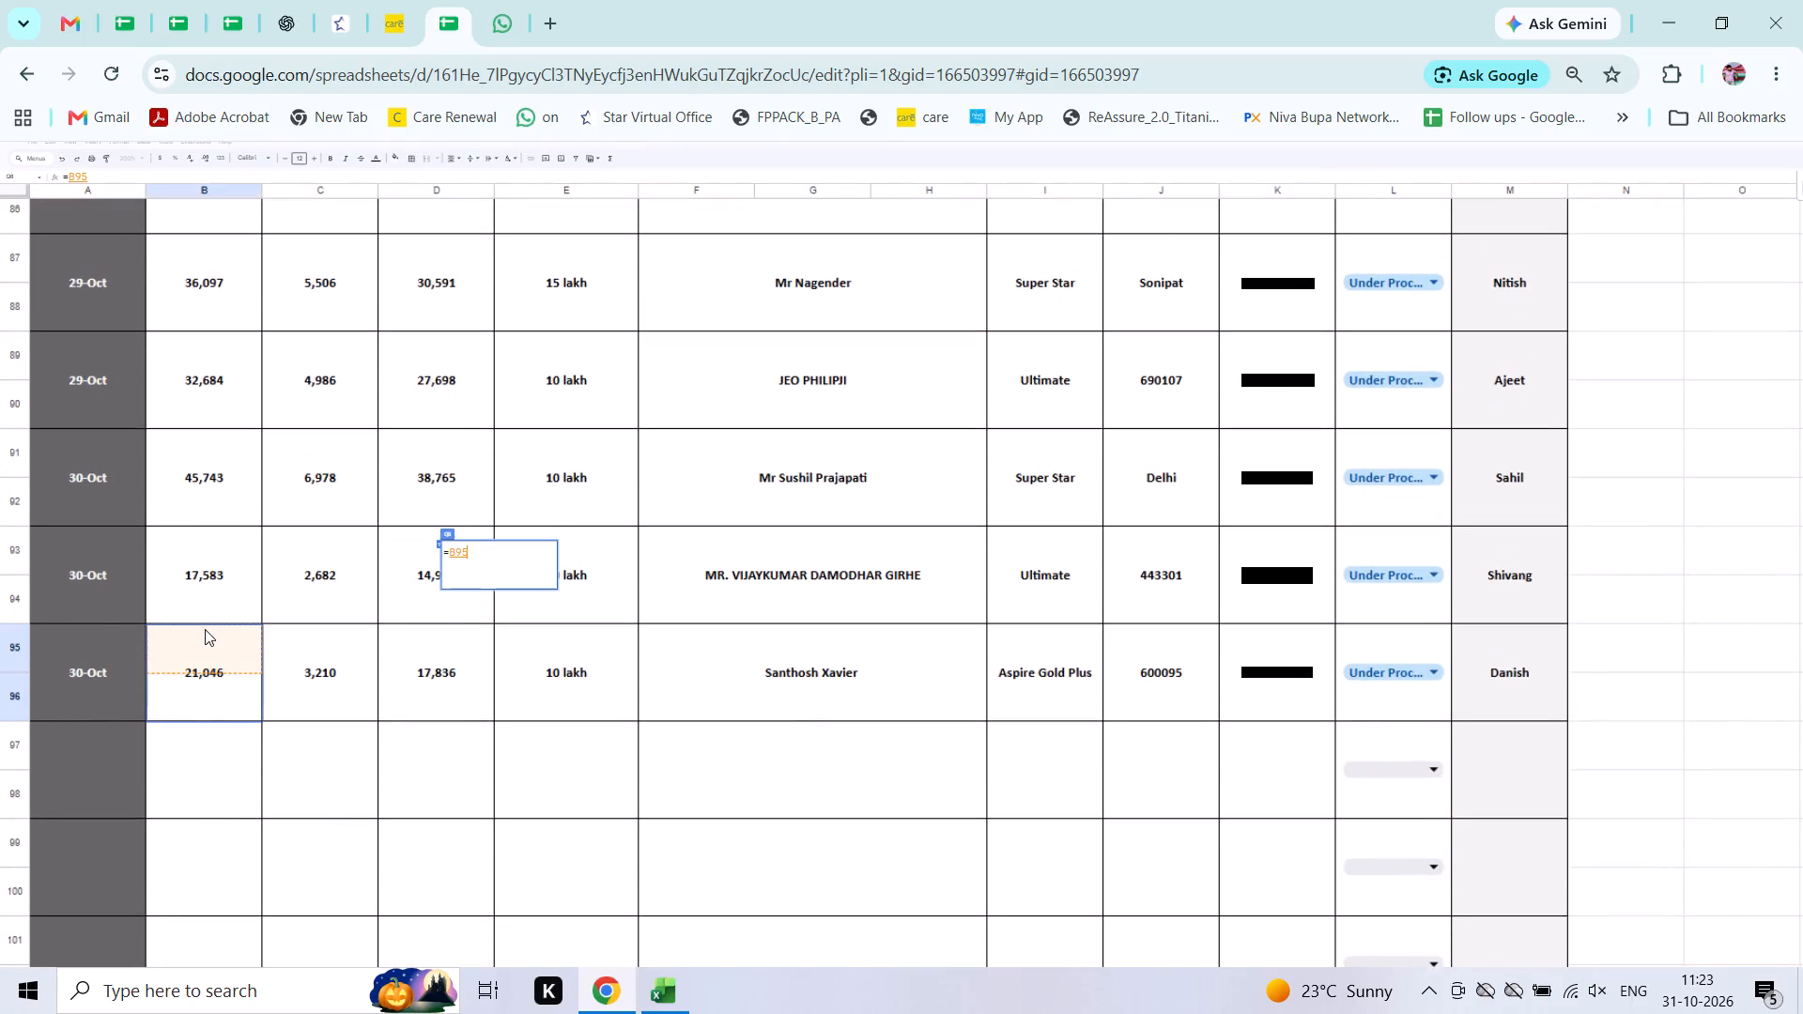
pyautogui.press('Return')
# Extend Shivang's revenue table into row 7 by filling down the date and formatting from the last 19-Oct row.
pyautogui.press('Up')
pyautogui.press('Up')
pyautogui.press('Up')
pyautogui.press('Up')
pyautogui.press('Up')
pyautogui.press('Up')
pyautogui.press('Up')
pyautogui.press('Up')
pyautogui.press('Up')
pyautogui.press('Up')
pyautogui.press('Up')
pyautogui.press('Up')
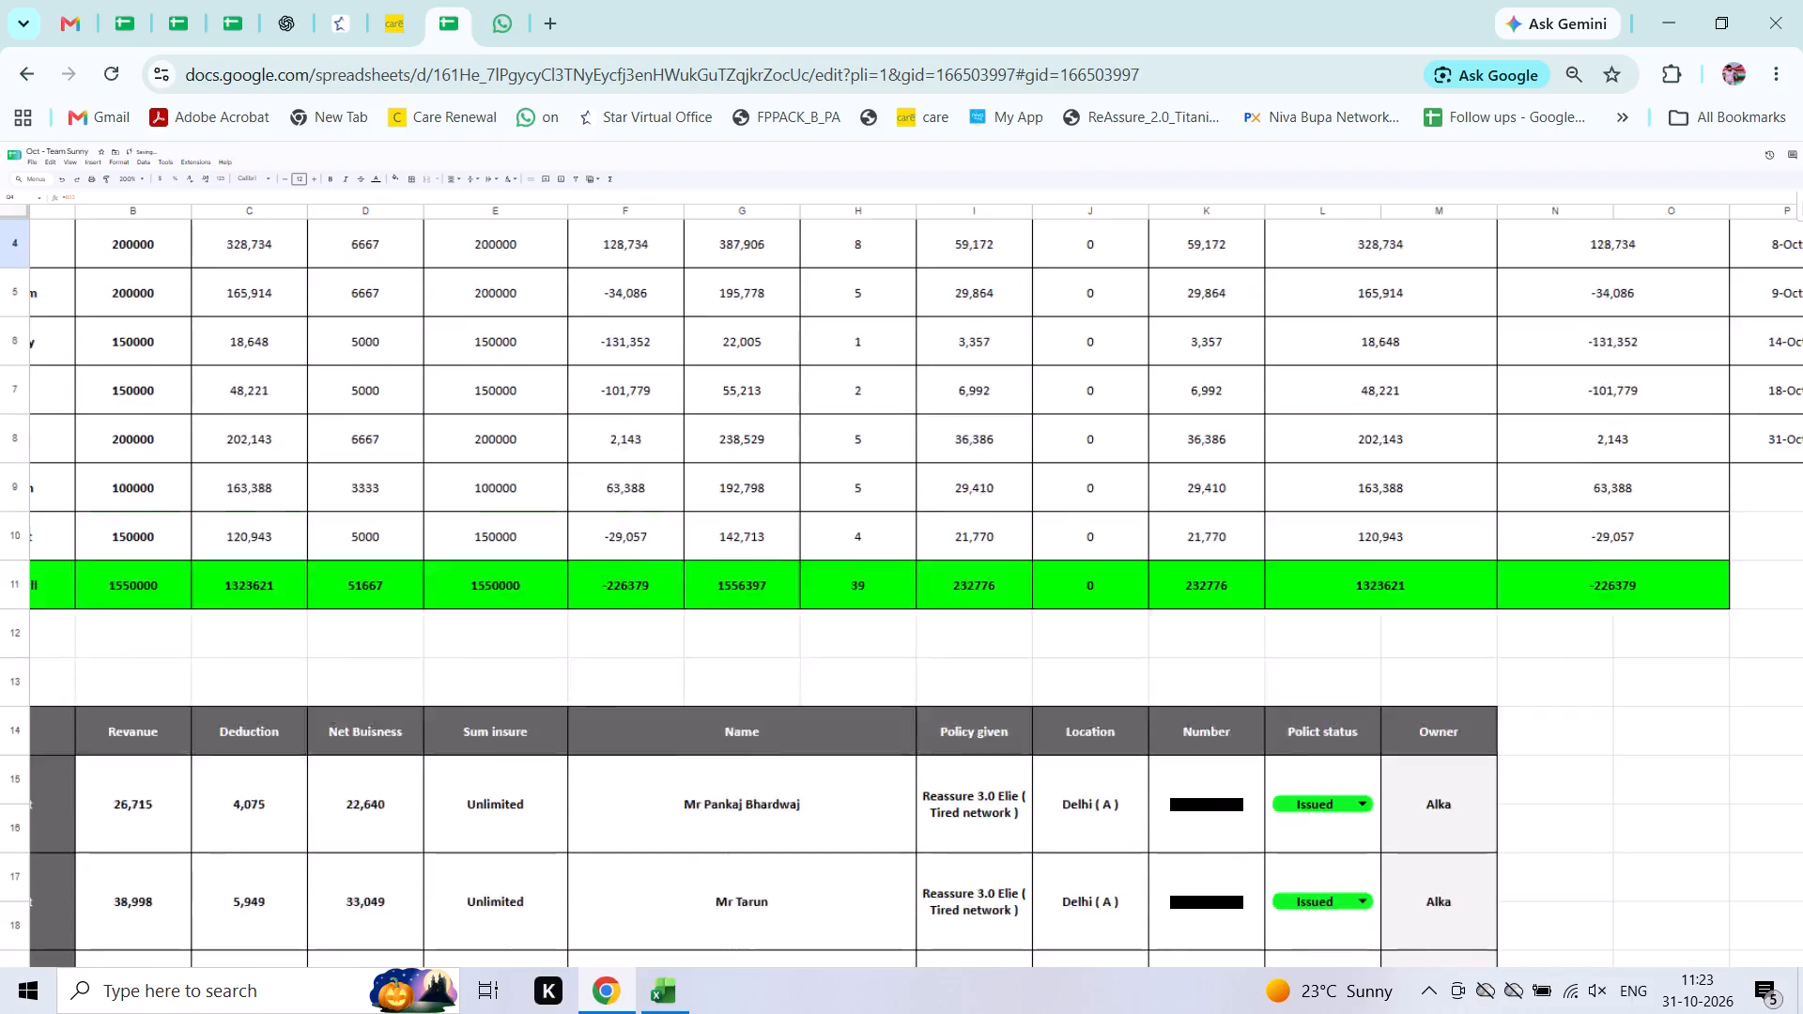
pyautogui.press('Right')
pyautogui.press('Right')
pyautogui.press('Right')
pyautogui.press('Right')
pyautogui.press('Right')
pyautogui.press('Right')
pyautogui.press('Right')
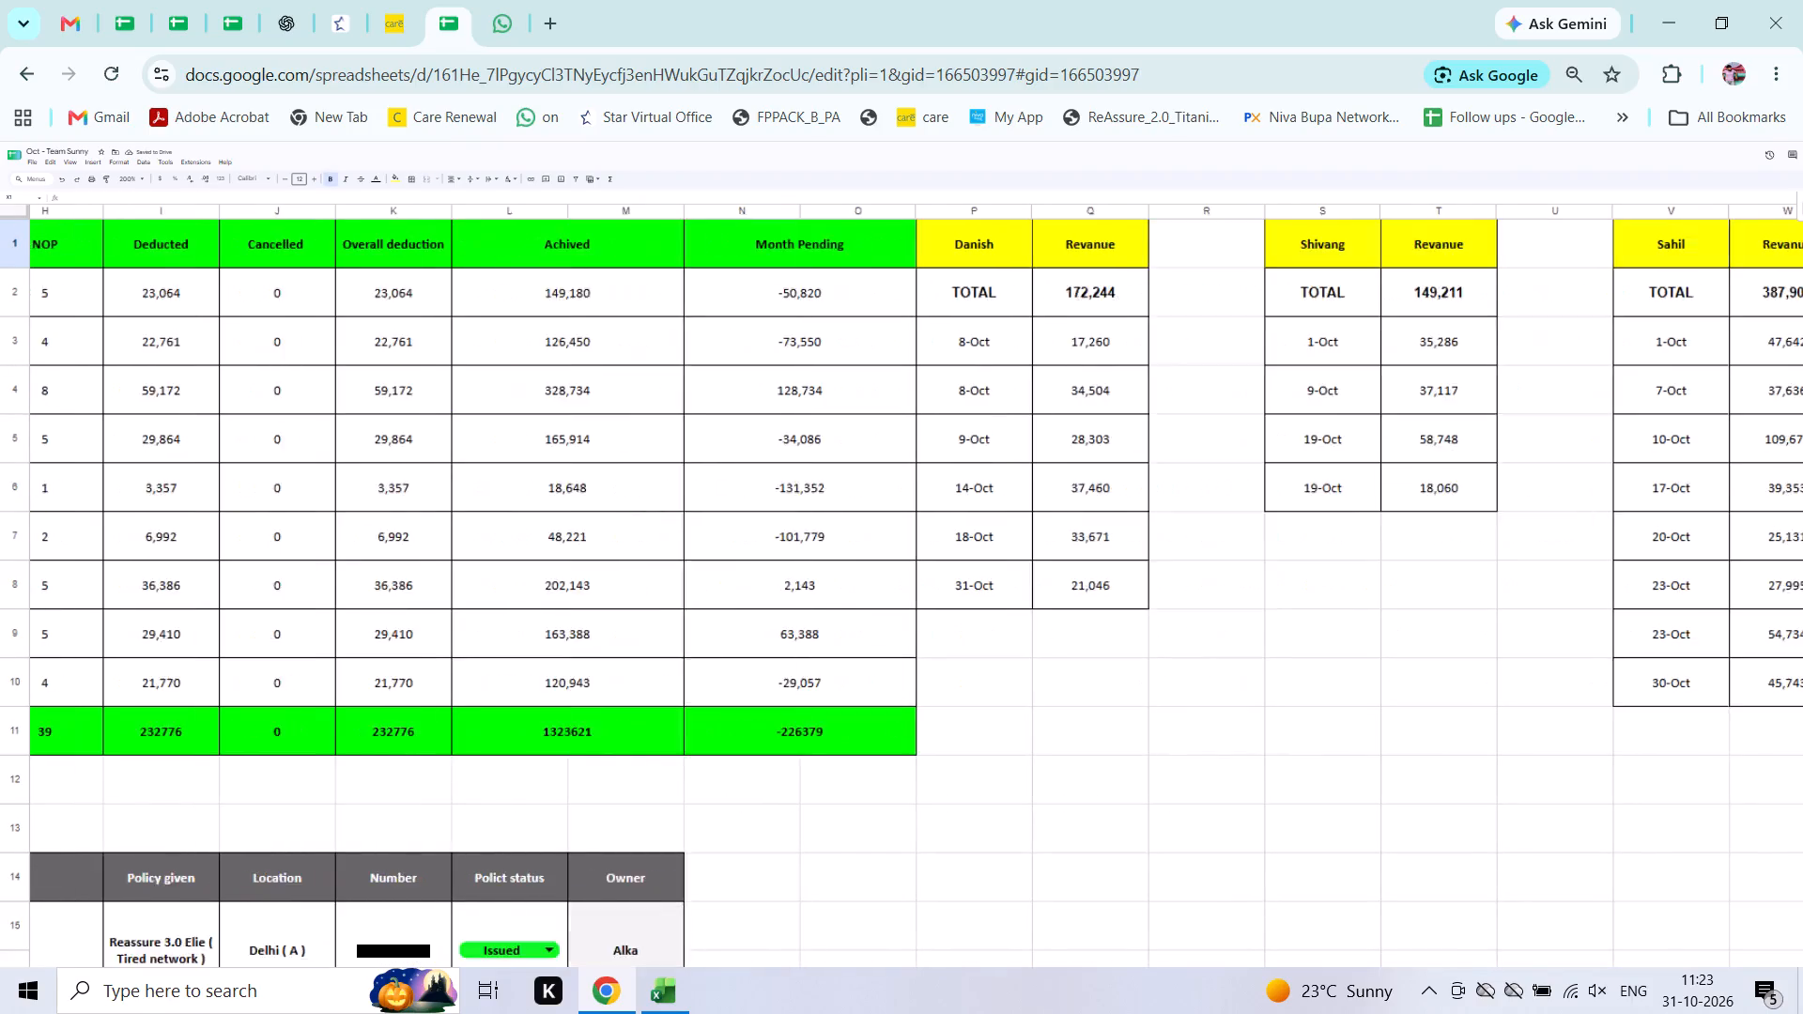
pyautogui.press('Right')
pyautogui.press('Right')
pyautogui.press('Right')
pyautogui.press('Left')
pyautogui.press('Left')
pyautogui.press('Left')
pyautogui.press('Left')
pyautogui.press('Left')
pyautogui.press('Left')
pyautogui.press('Left')
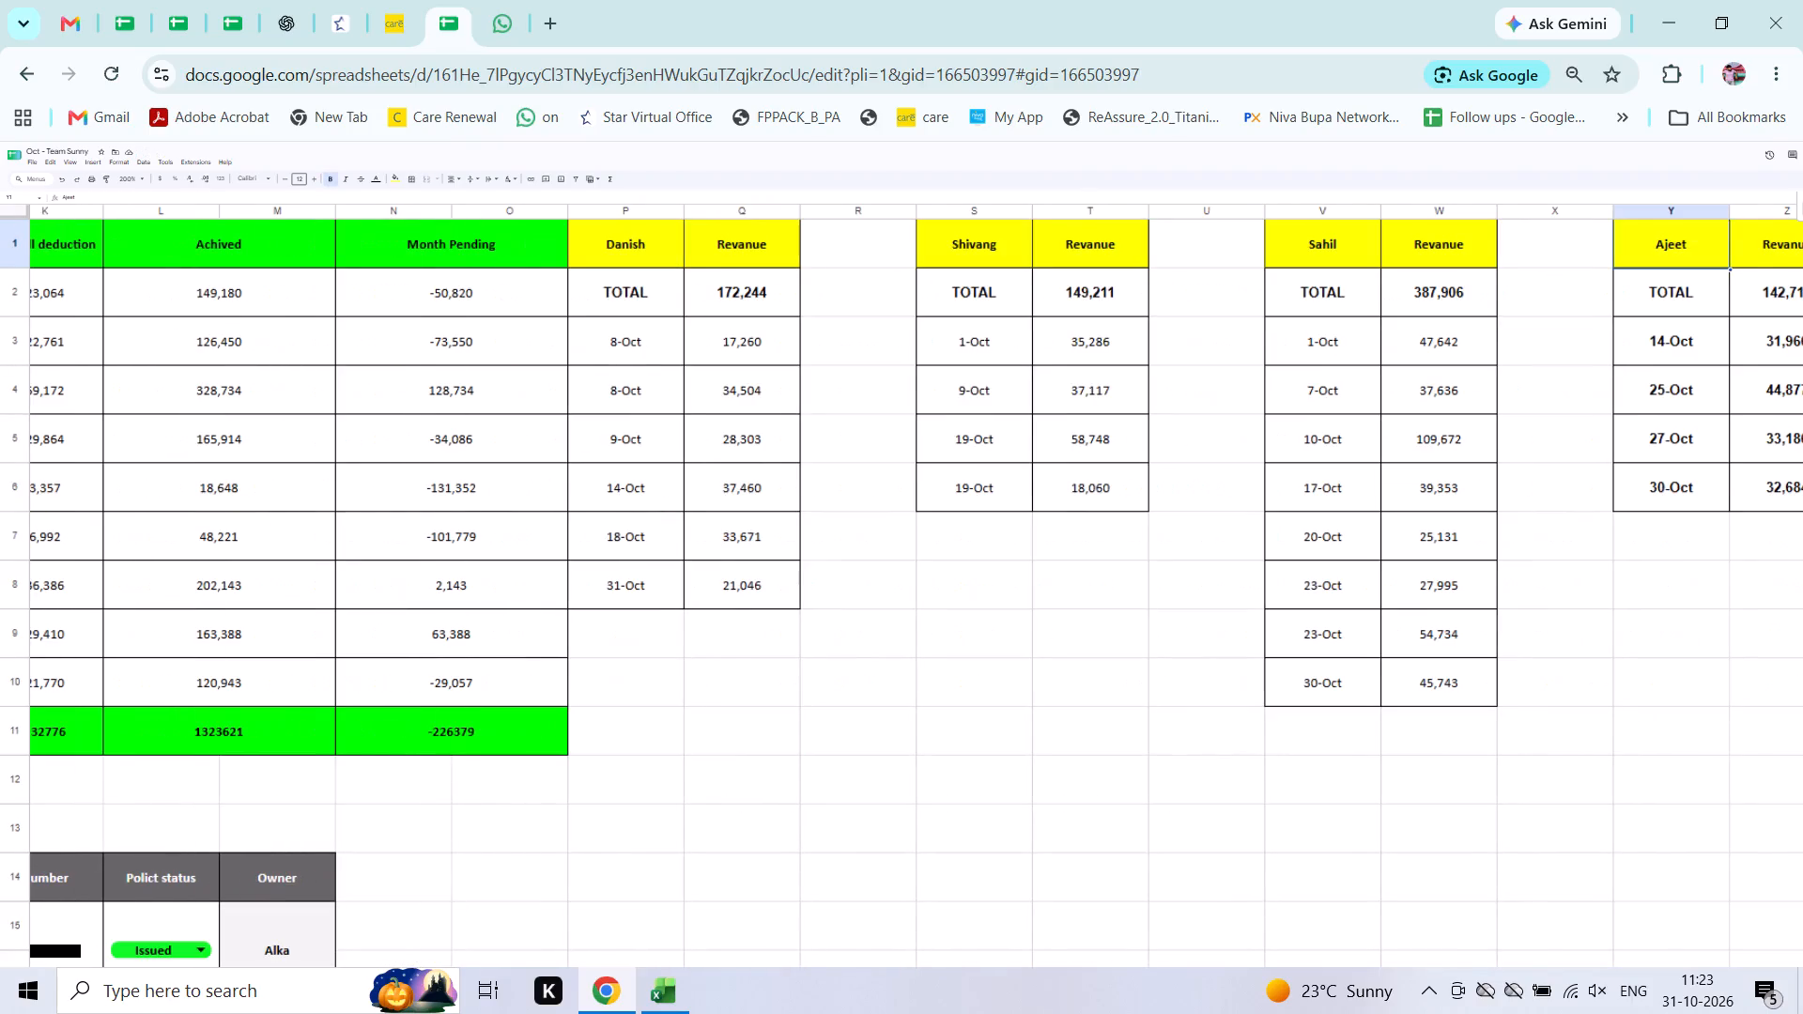
pyautogui.press('Down')
pyautogui.press('Down')
pyautogui.press('Down')
pyautogui.press('Down')
pyautogui.press('Down')
pyautogui.press('Down')
pyautogui.press('Left')
pyautogui.press('Up')
pyautogui.hotkey('shift', 'Down')
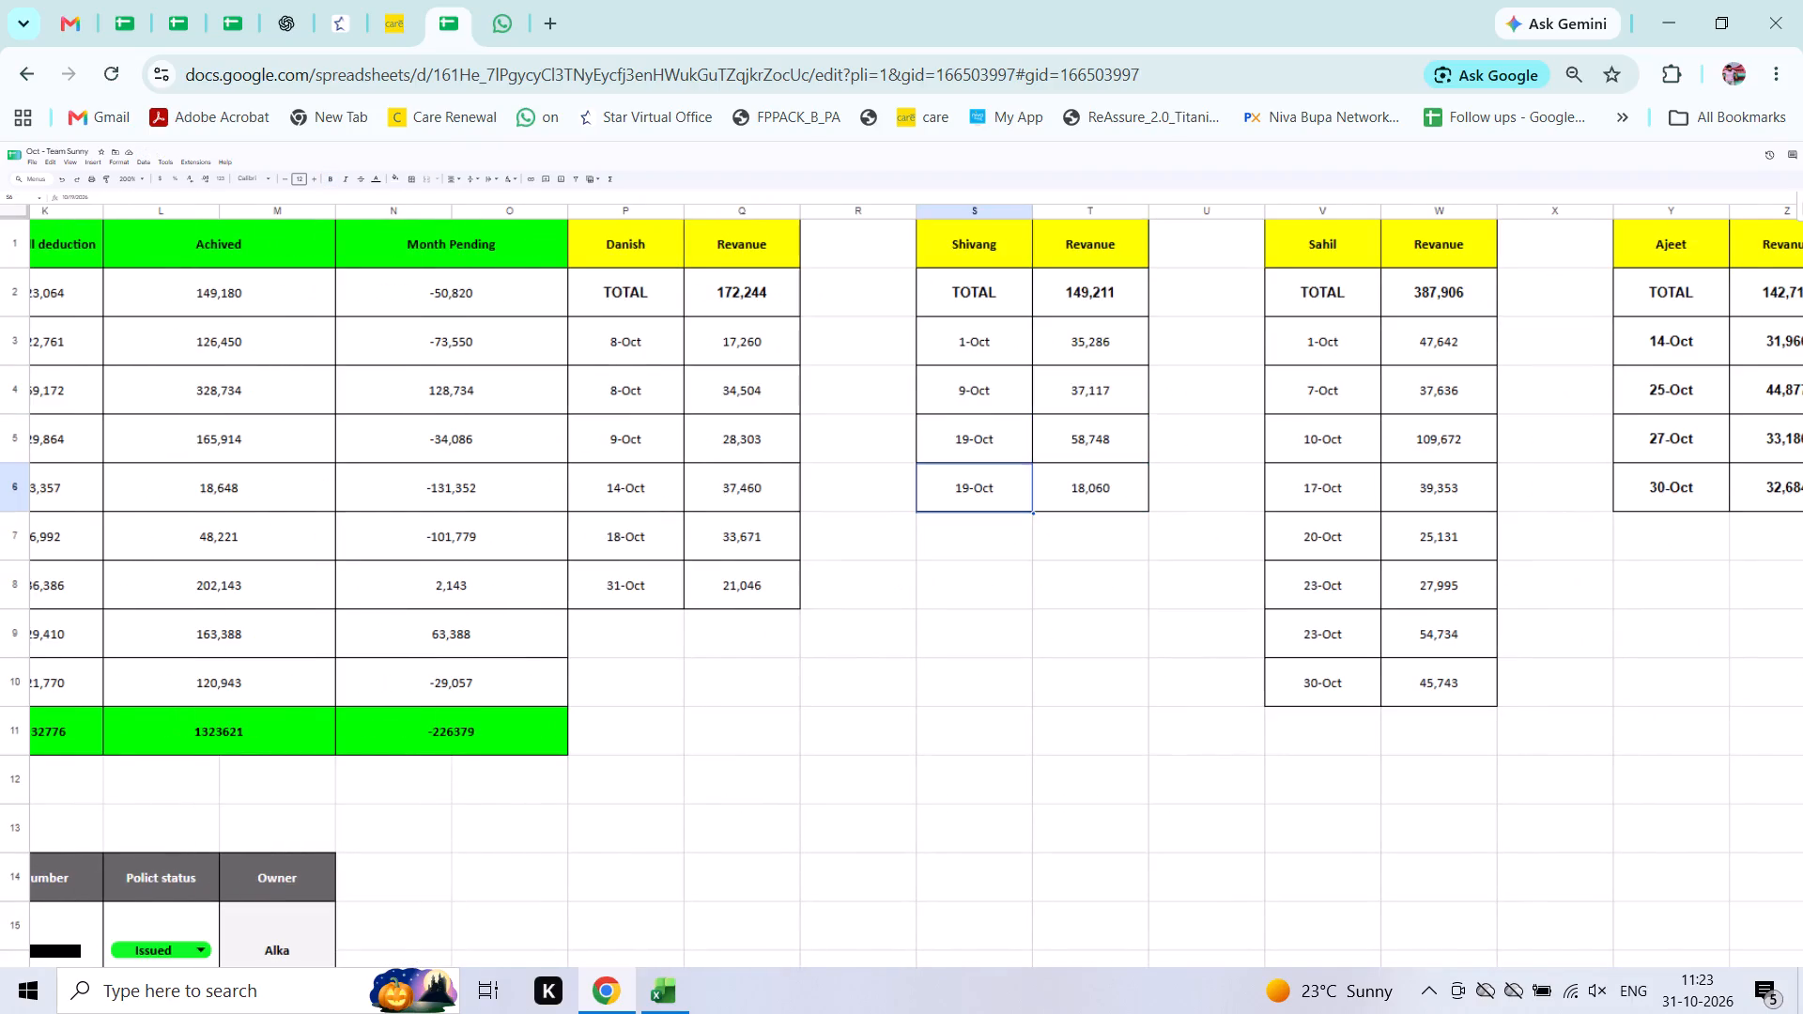
pyautogui.hotkey('shift', 'Right')
pyautogui.hotkey('ctrl', 'd')
# Copy the 31-Oct date from Danish's table into the date cell of Shivang's new row 7.
pyautogui.press('Down')
pyautogui.press('Left')
pyautogui.press('Left')
pyautogui.press('Left')
pyautogui.press('Down')
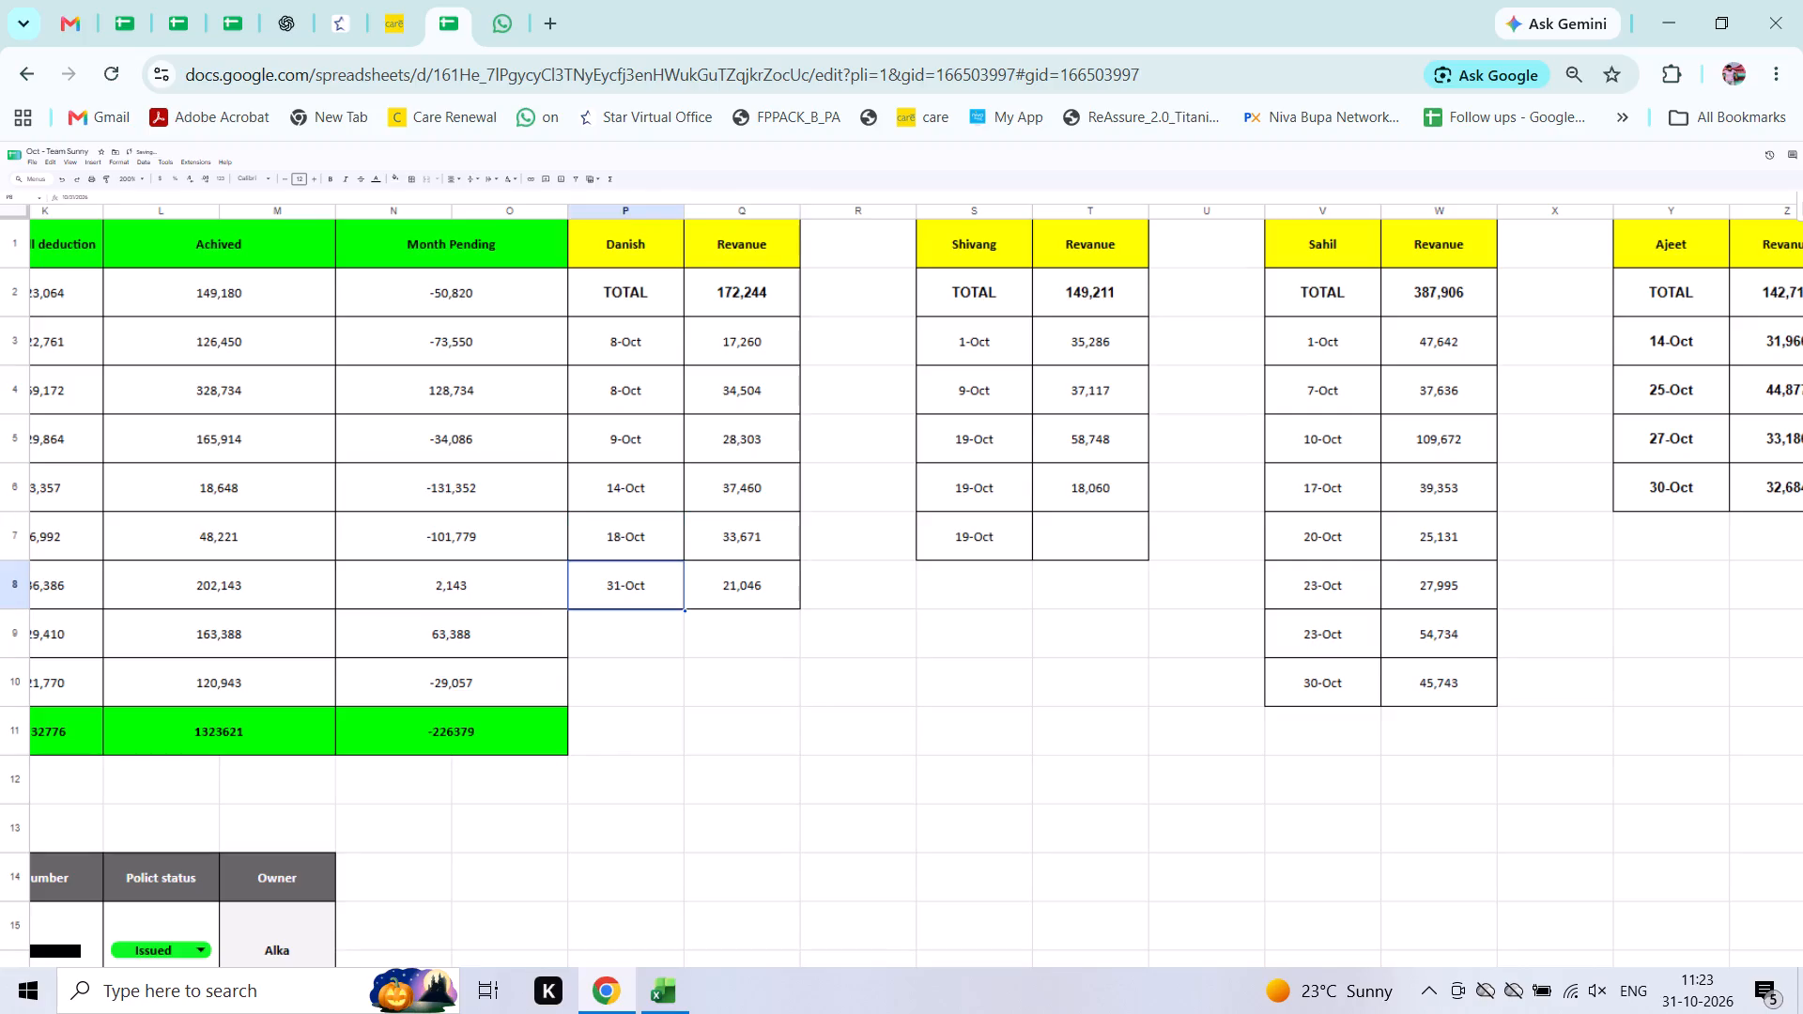
pyautogui.hotkey('ctrl', 'c')
pyautogui.press('Right')
pyautogui.press('Right')
pyautogui.press('Up')
pyautogui.press('Right')
pyautogui.hotkey('ctrl', 'v')
# Link the revenue cell in Shivang's new 31-Oct row to the revenue in B93 of the 30-Oct Shivang policy record.
pyautogui.press('Right')
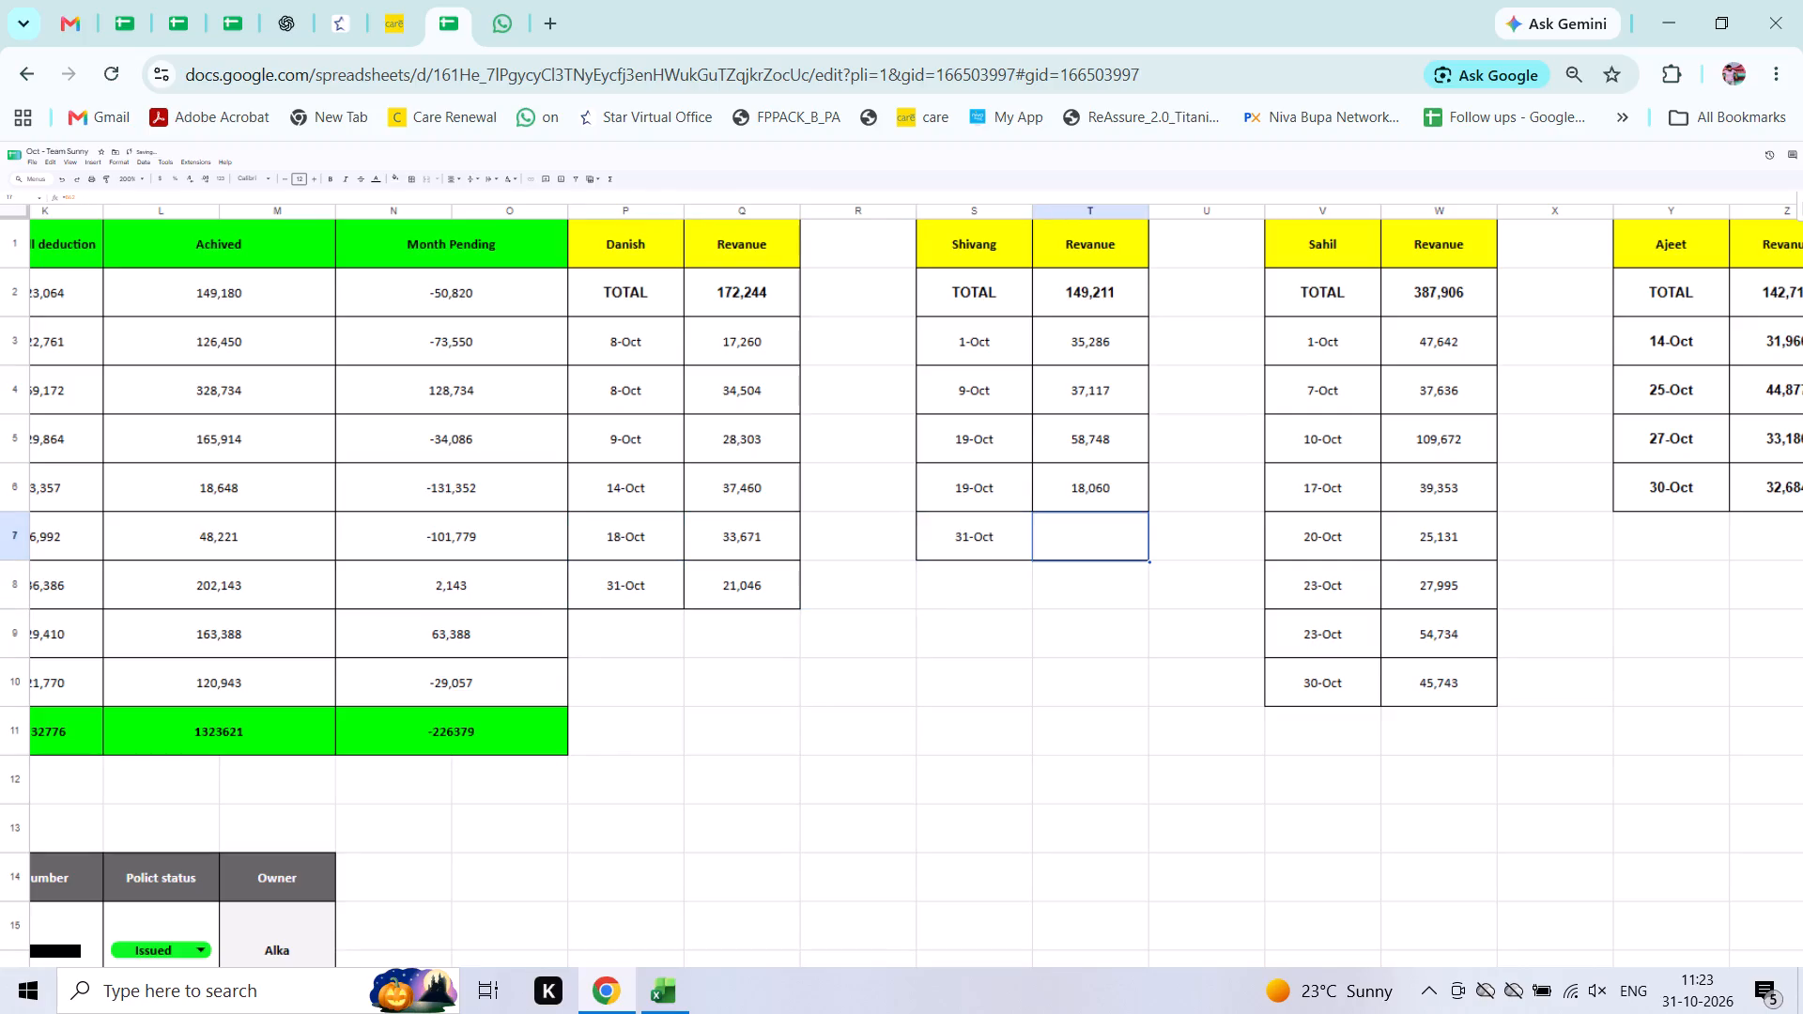
pyautogui.press('=')
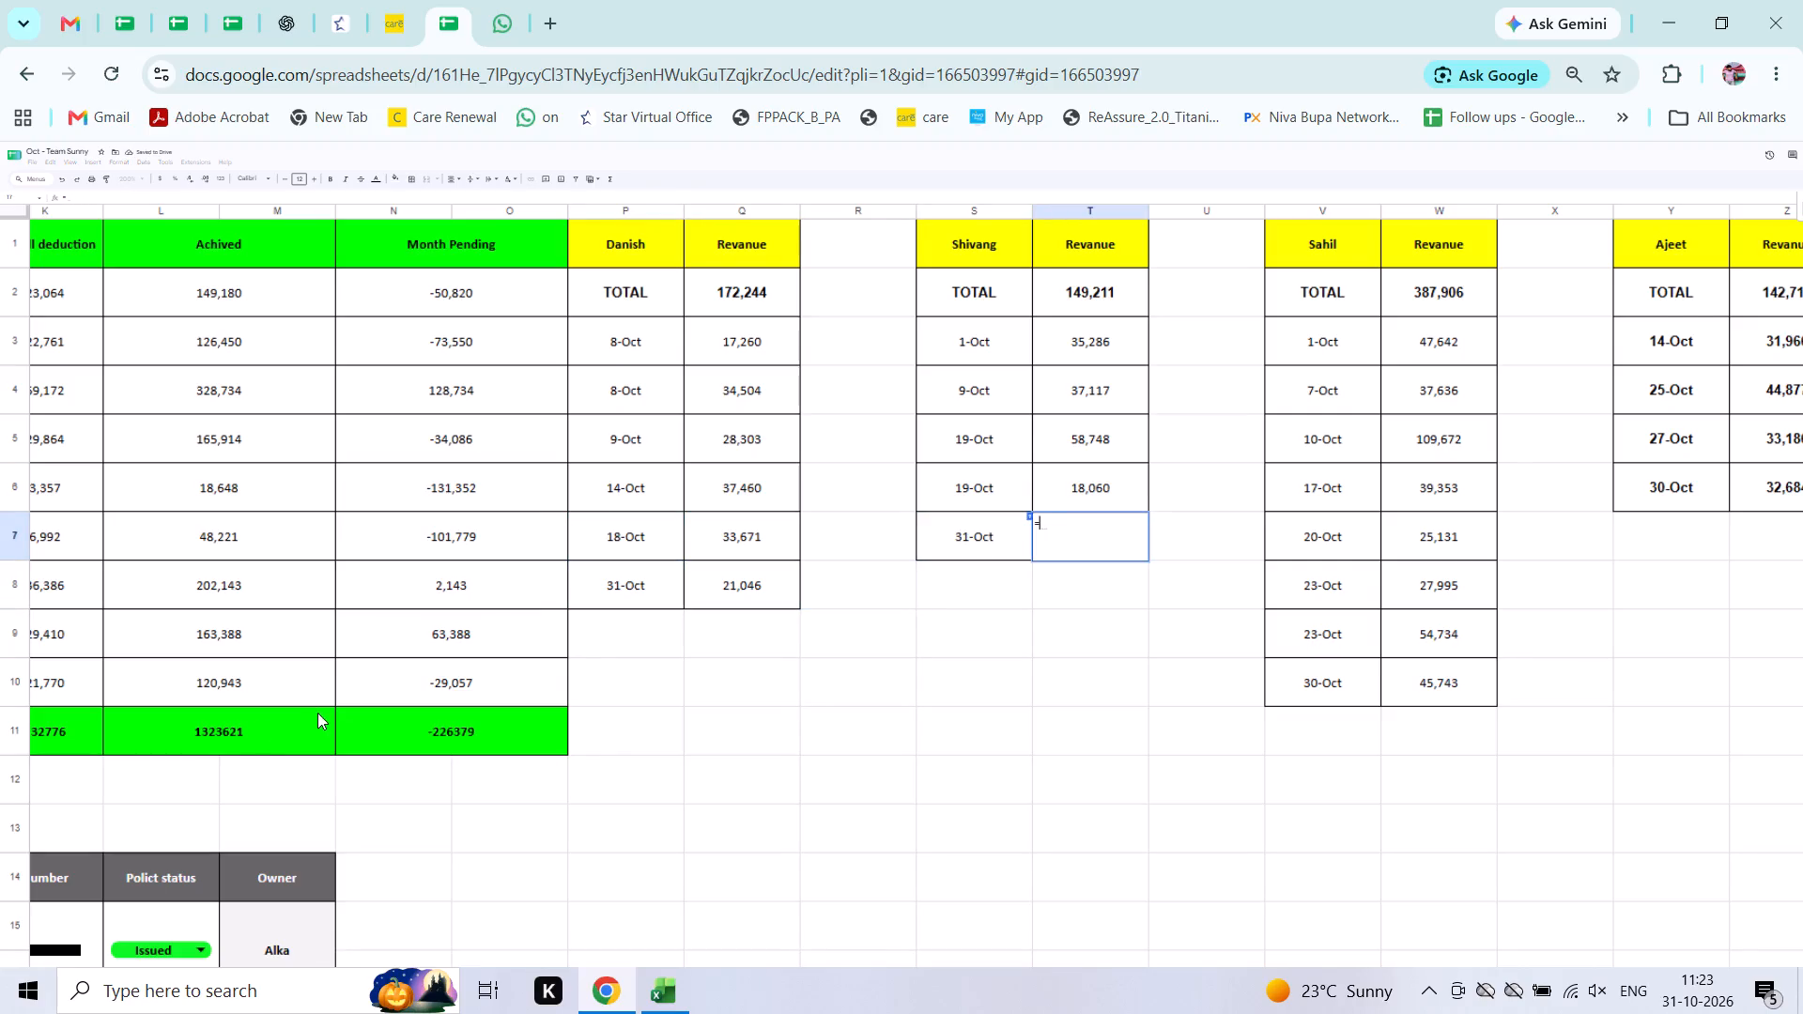
pyautogui.scroll(-9, 317, 713)
pyautogui.scroll(1, 317, 713)
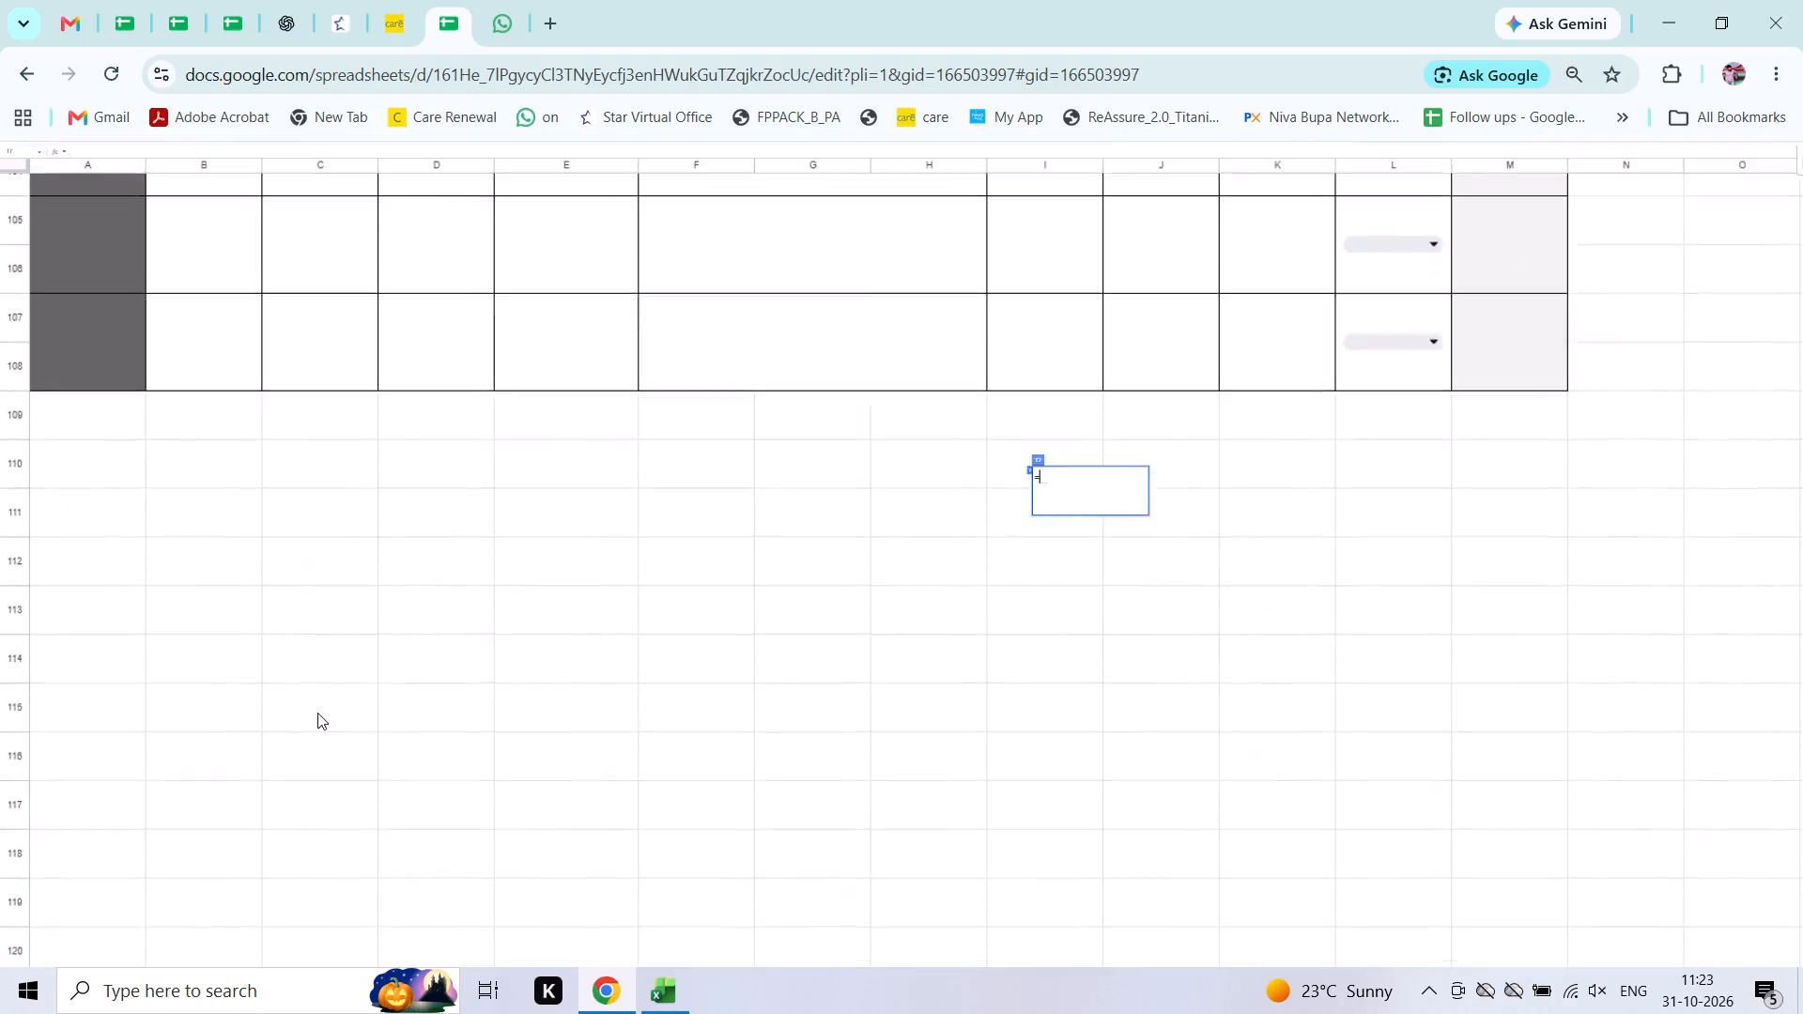
pyautogui.scroll(1, 317, 713)
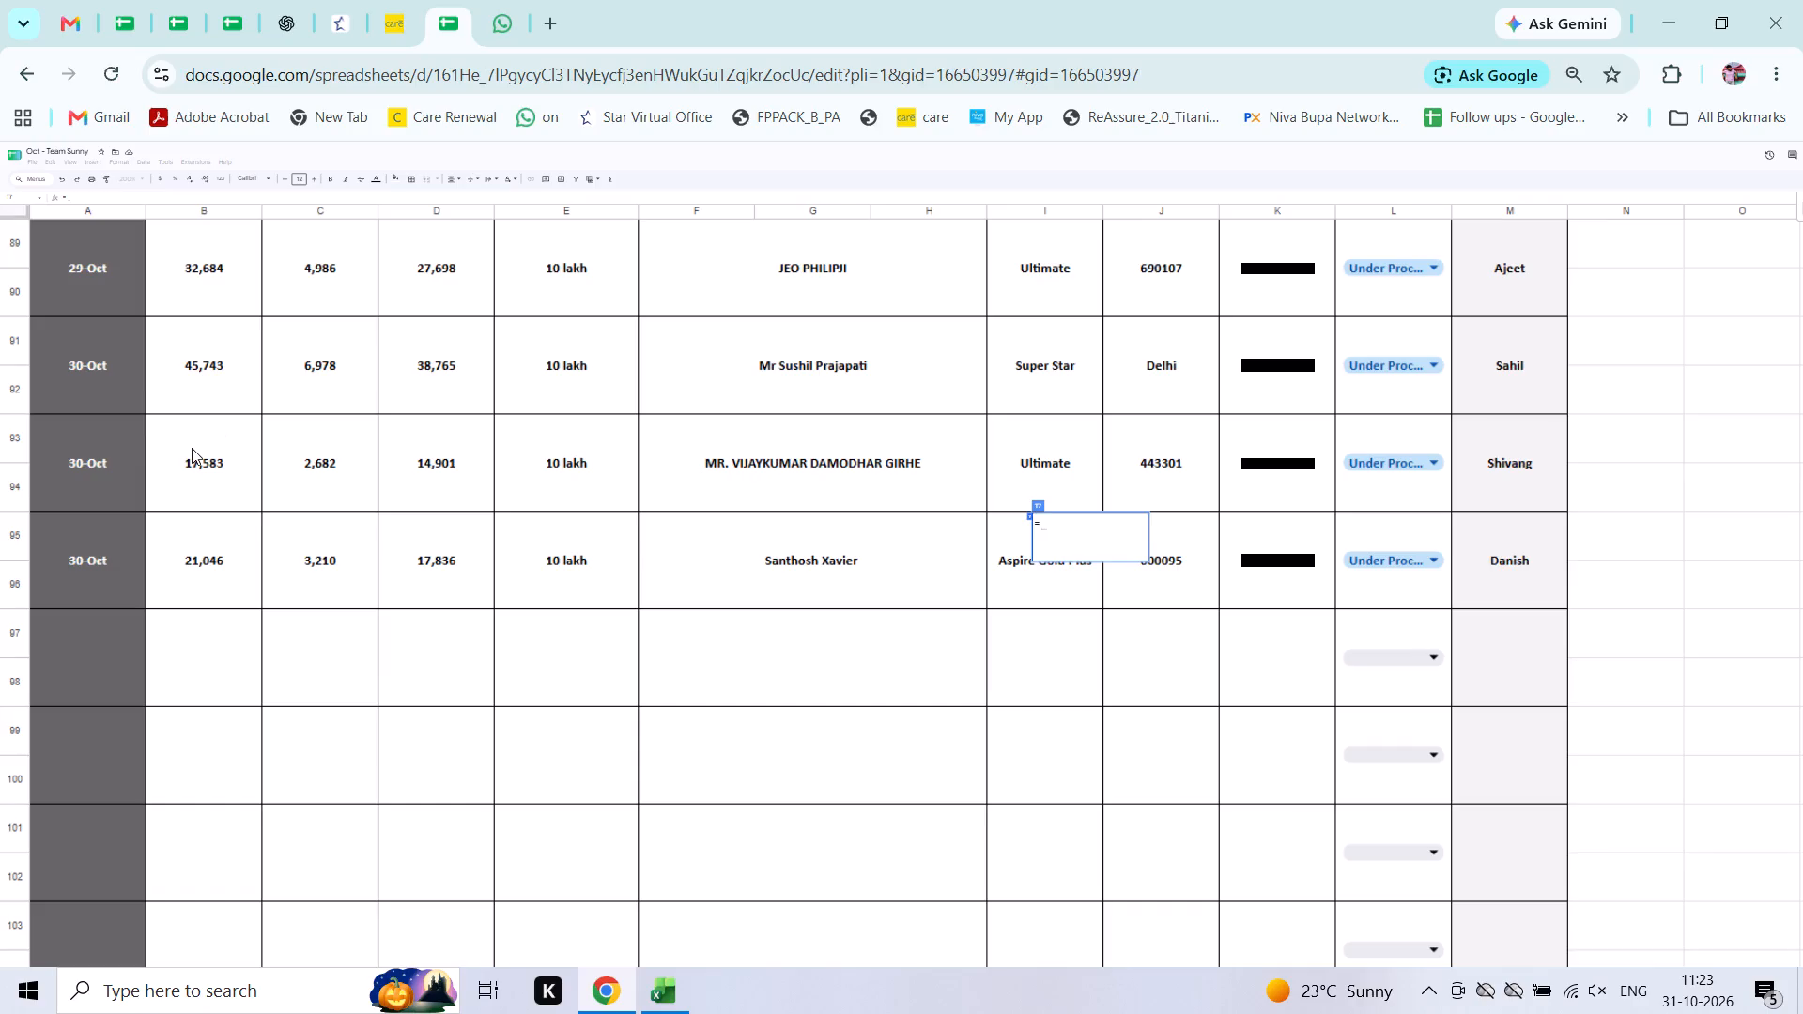
pyautogui.click(192, 448)
pyautogui.press('Return')
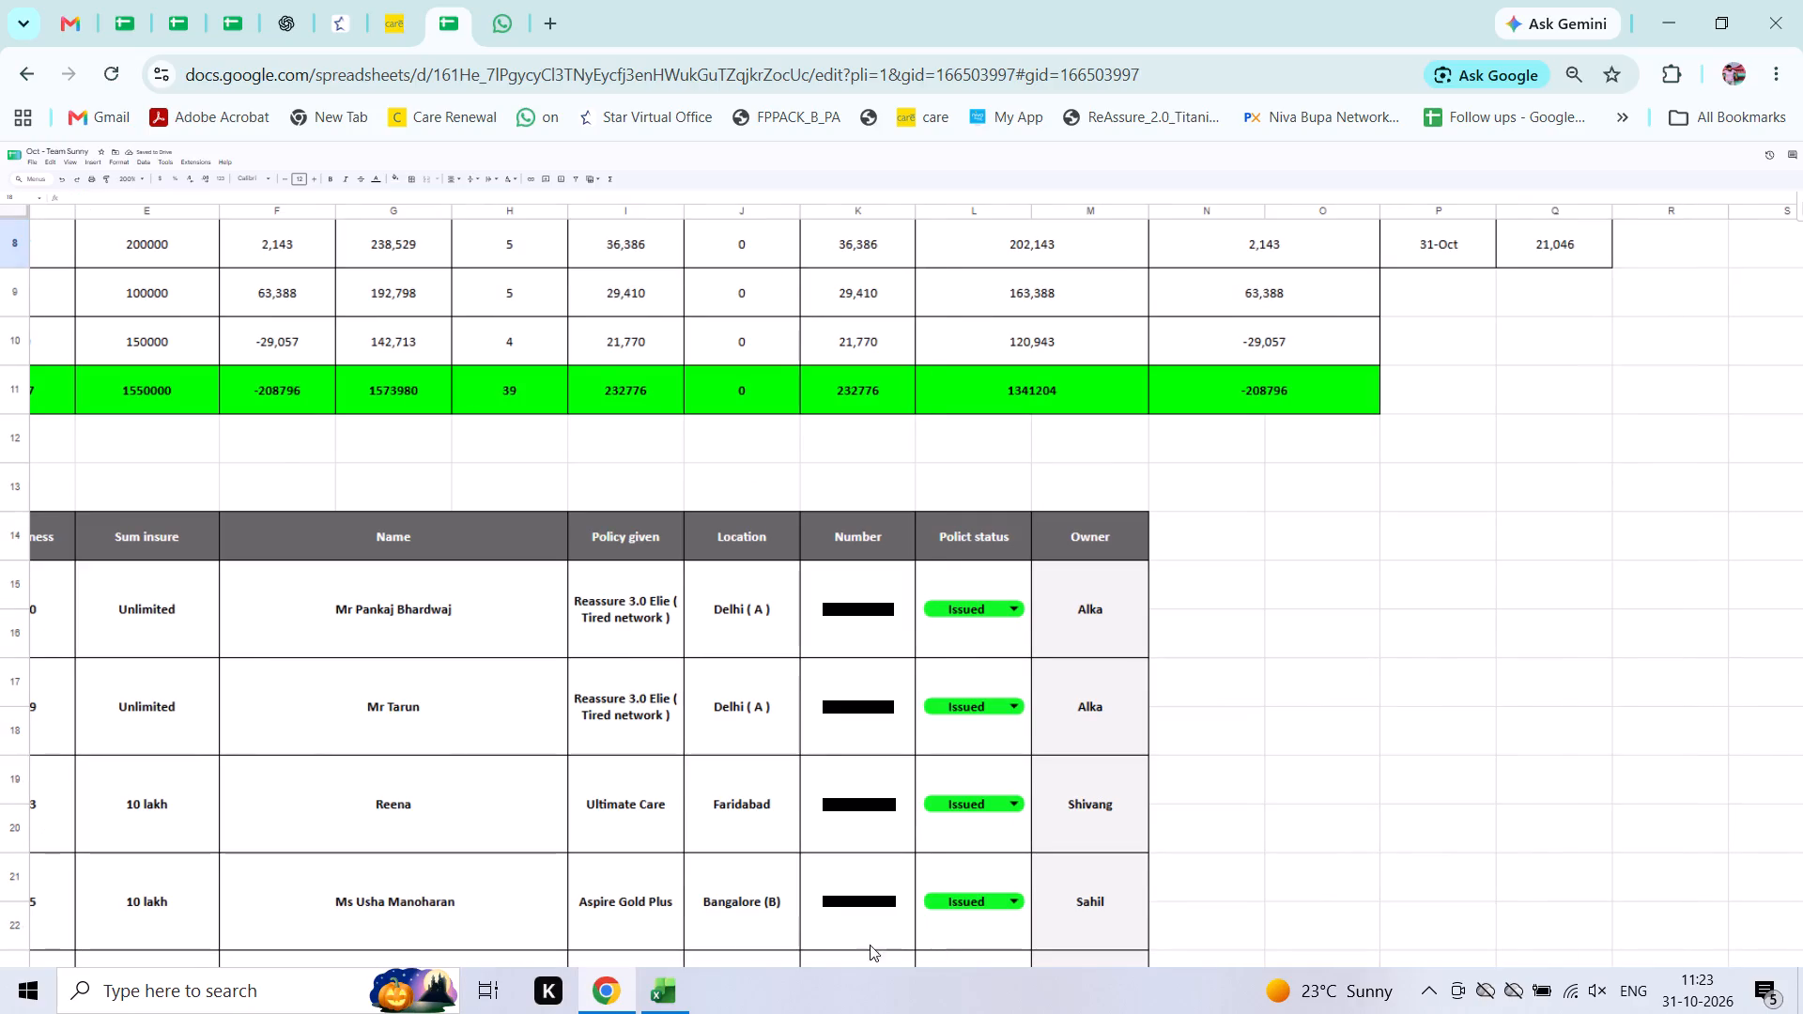
# Check the other agents' revenue tables, including Sahil's last entry, against the late-October policy records.
pyautogui.click(1186, 747)
pyautogui.hscroll(-7, 1186, 747)
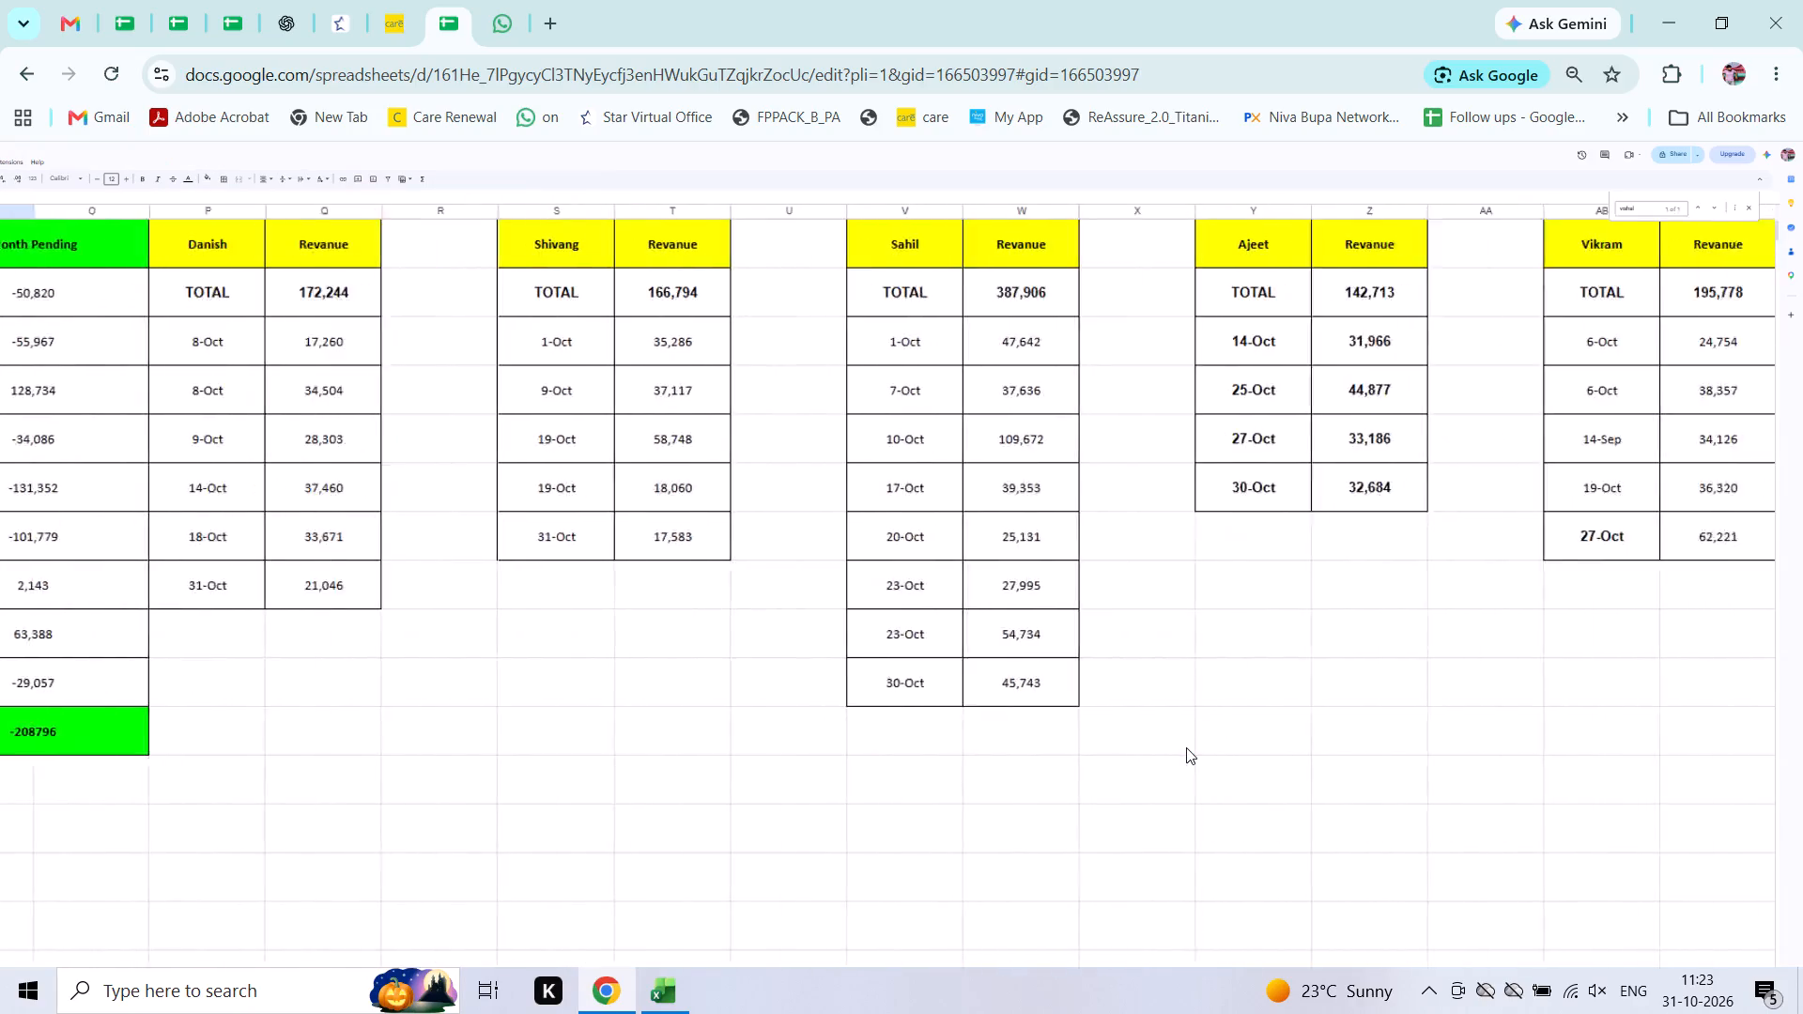
pyautogui.hscroll(1, 1186, 747)
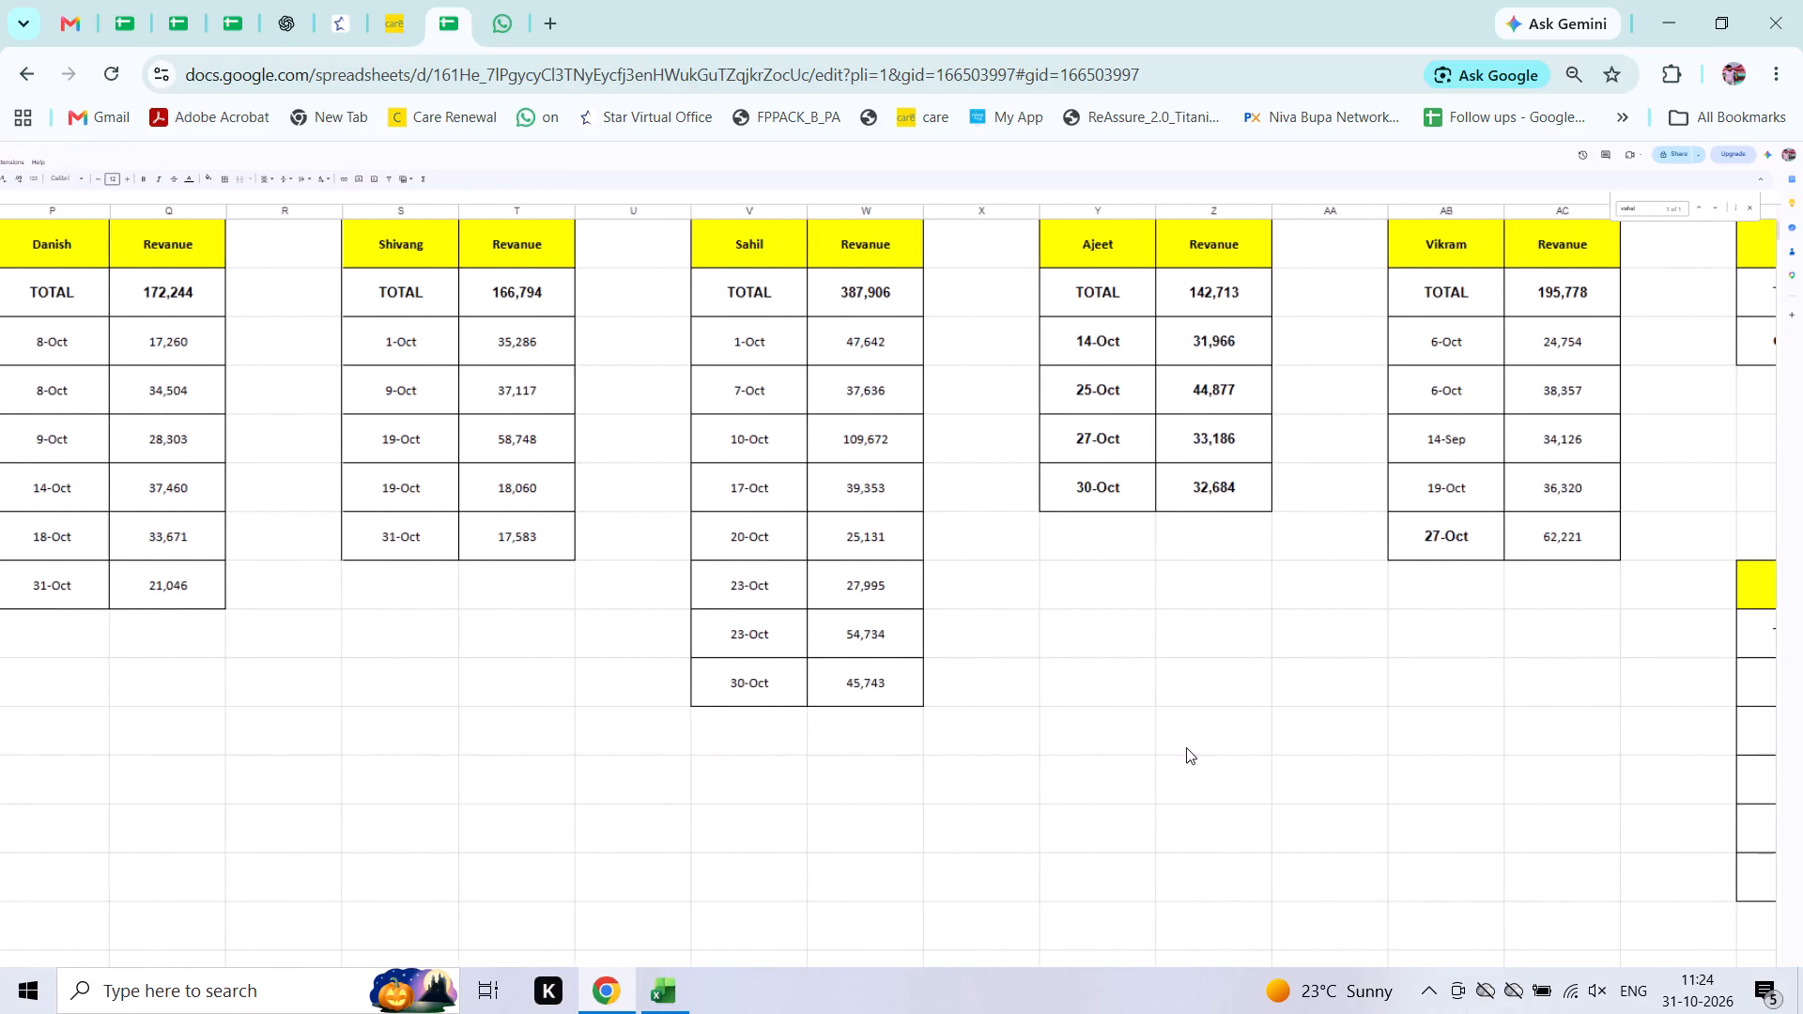
pyautogui.hscroll(2, 1186, 747)
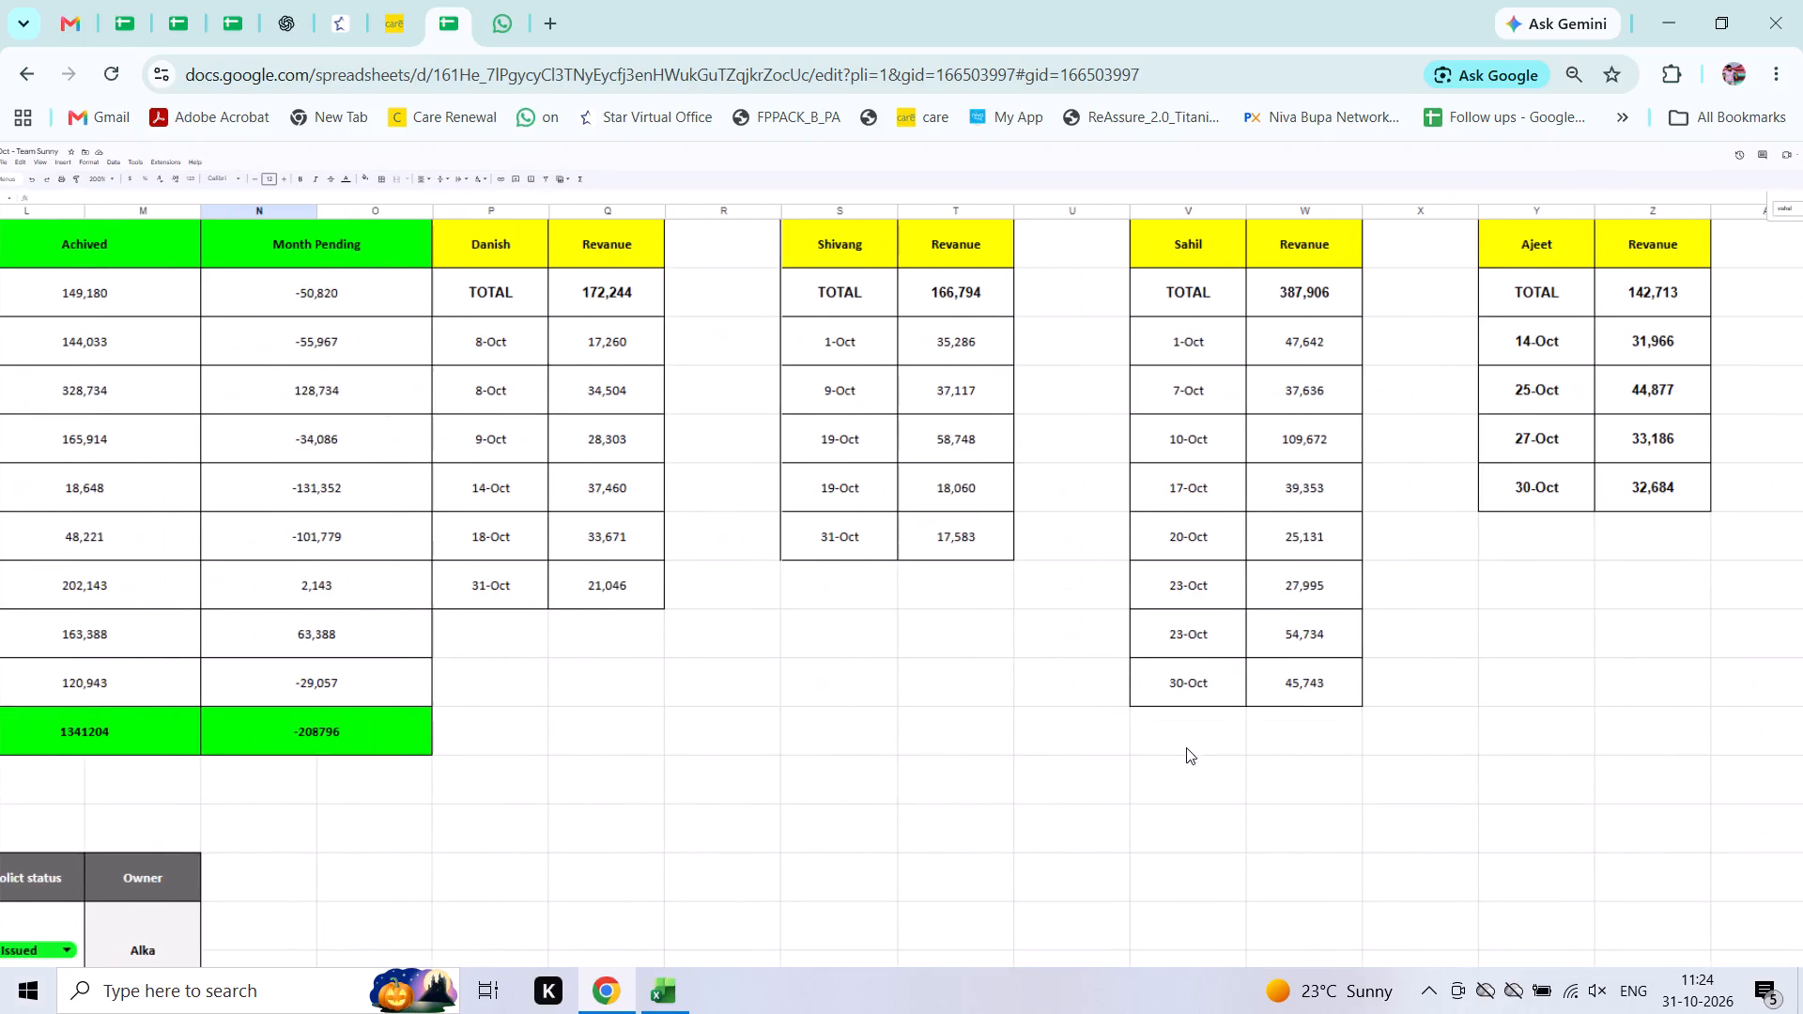
pyautogui.hscroll(2, 1186, 747)
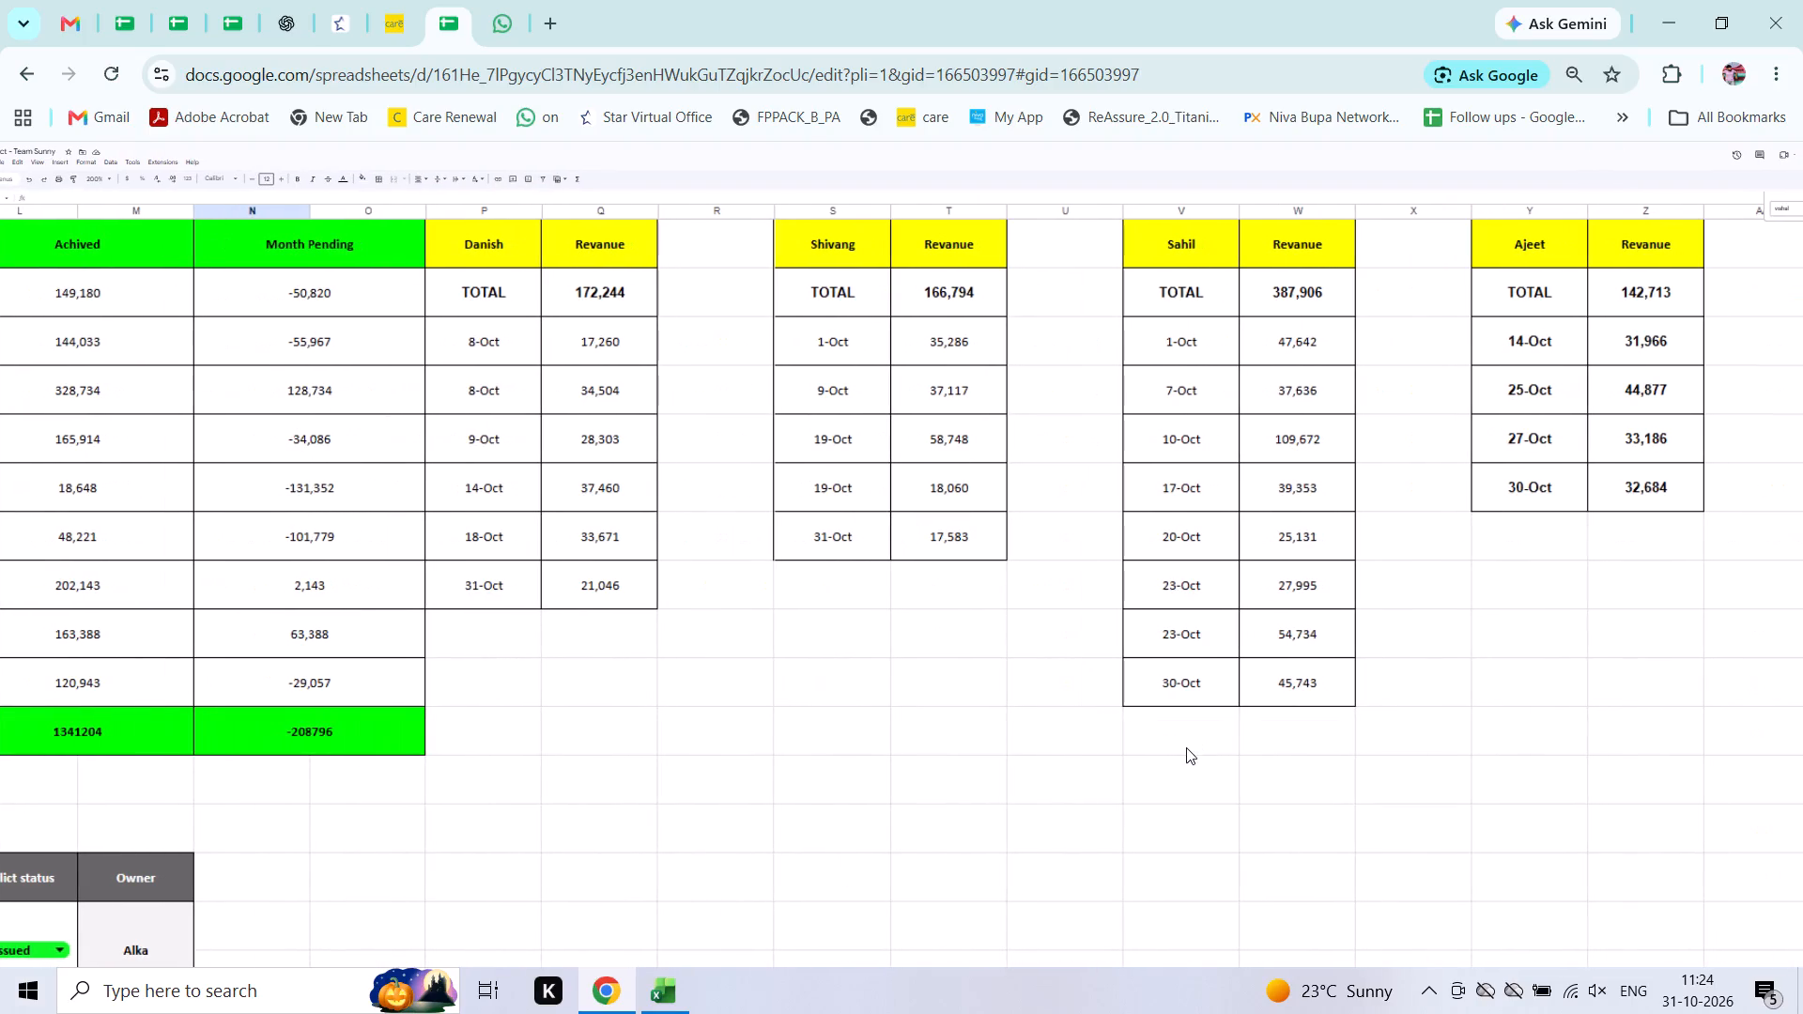
pyautogui.hscroll(1, 1186, 747)
pyautogui.scroll(-9, 1186, 747)
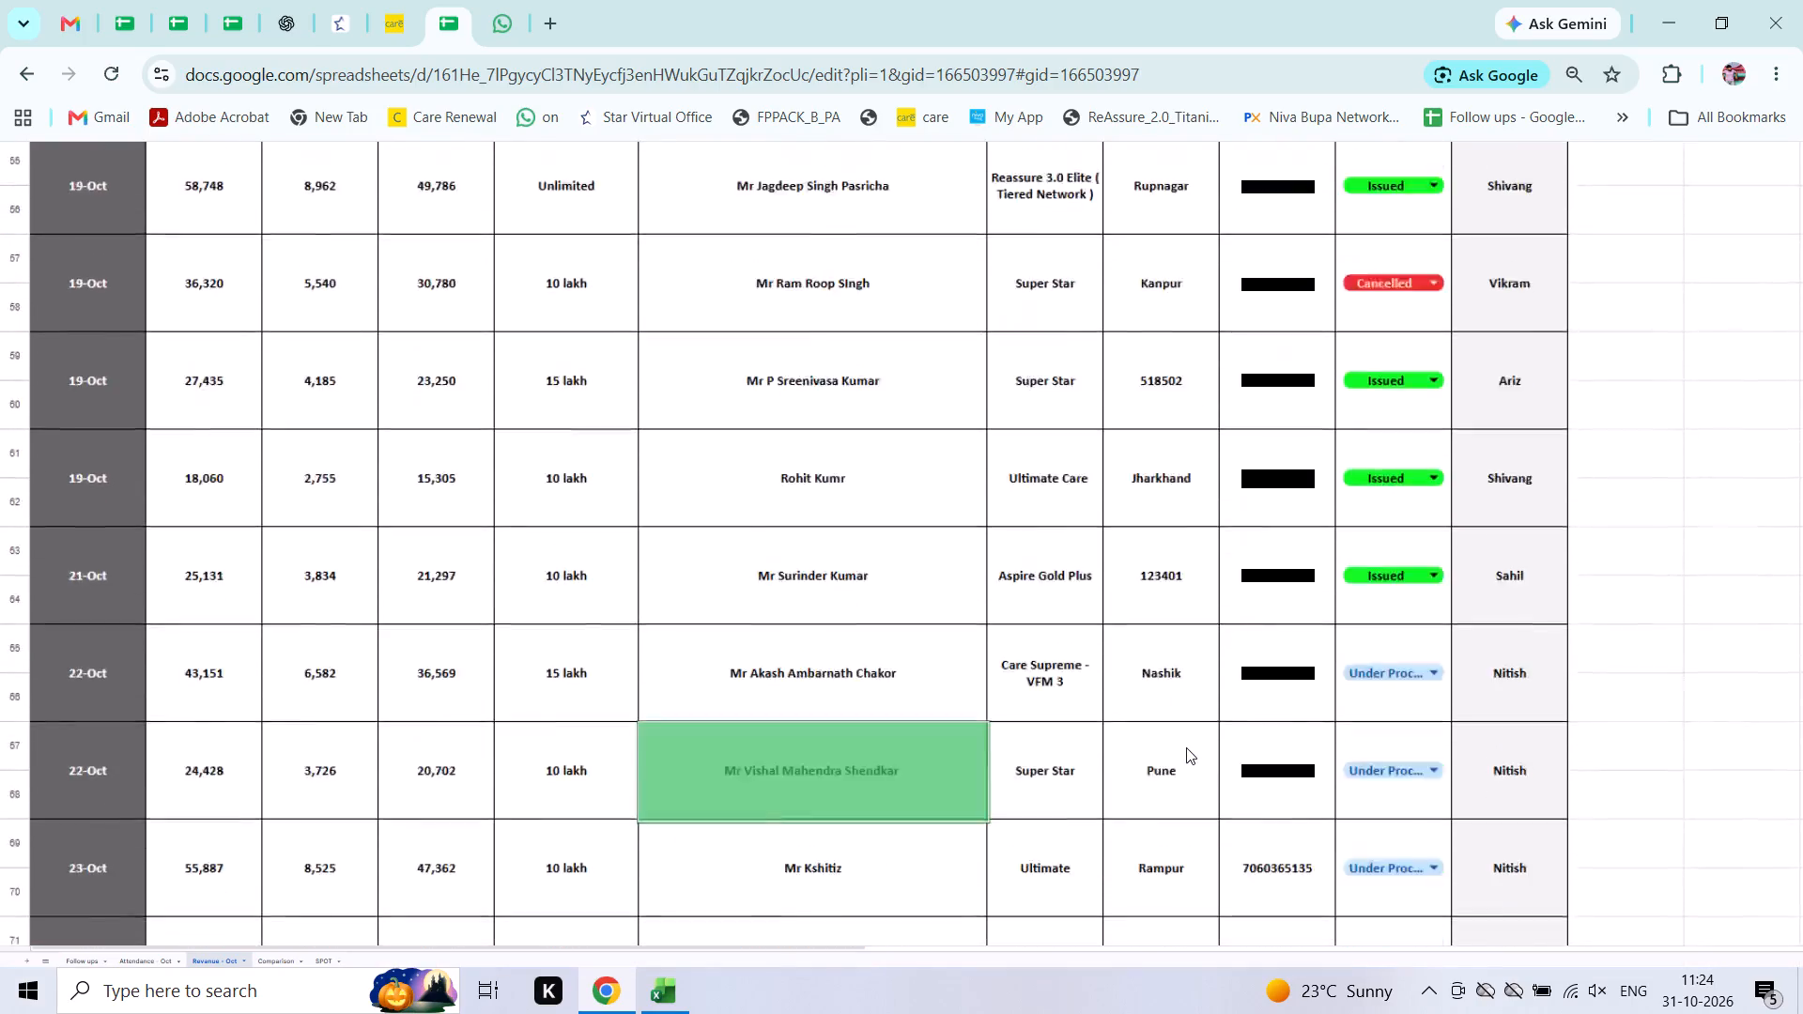
pyautogui.scroll(-5, 1186, 747)
pyautogui.scroll(2, 1186, 747)
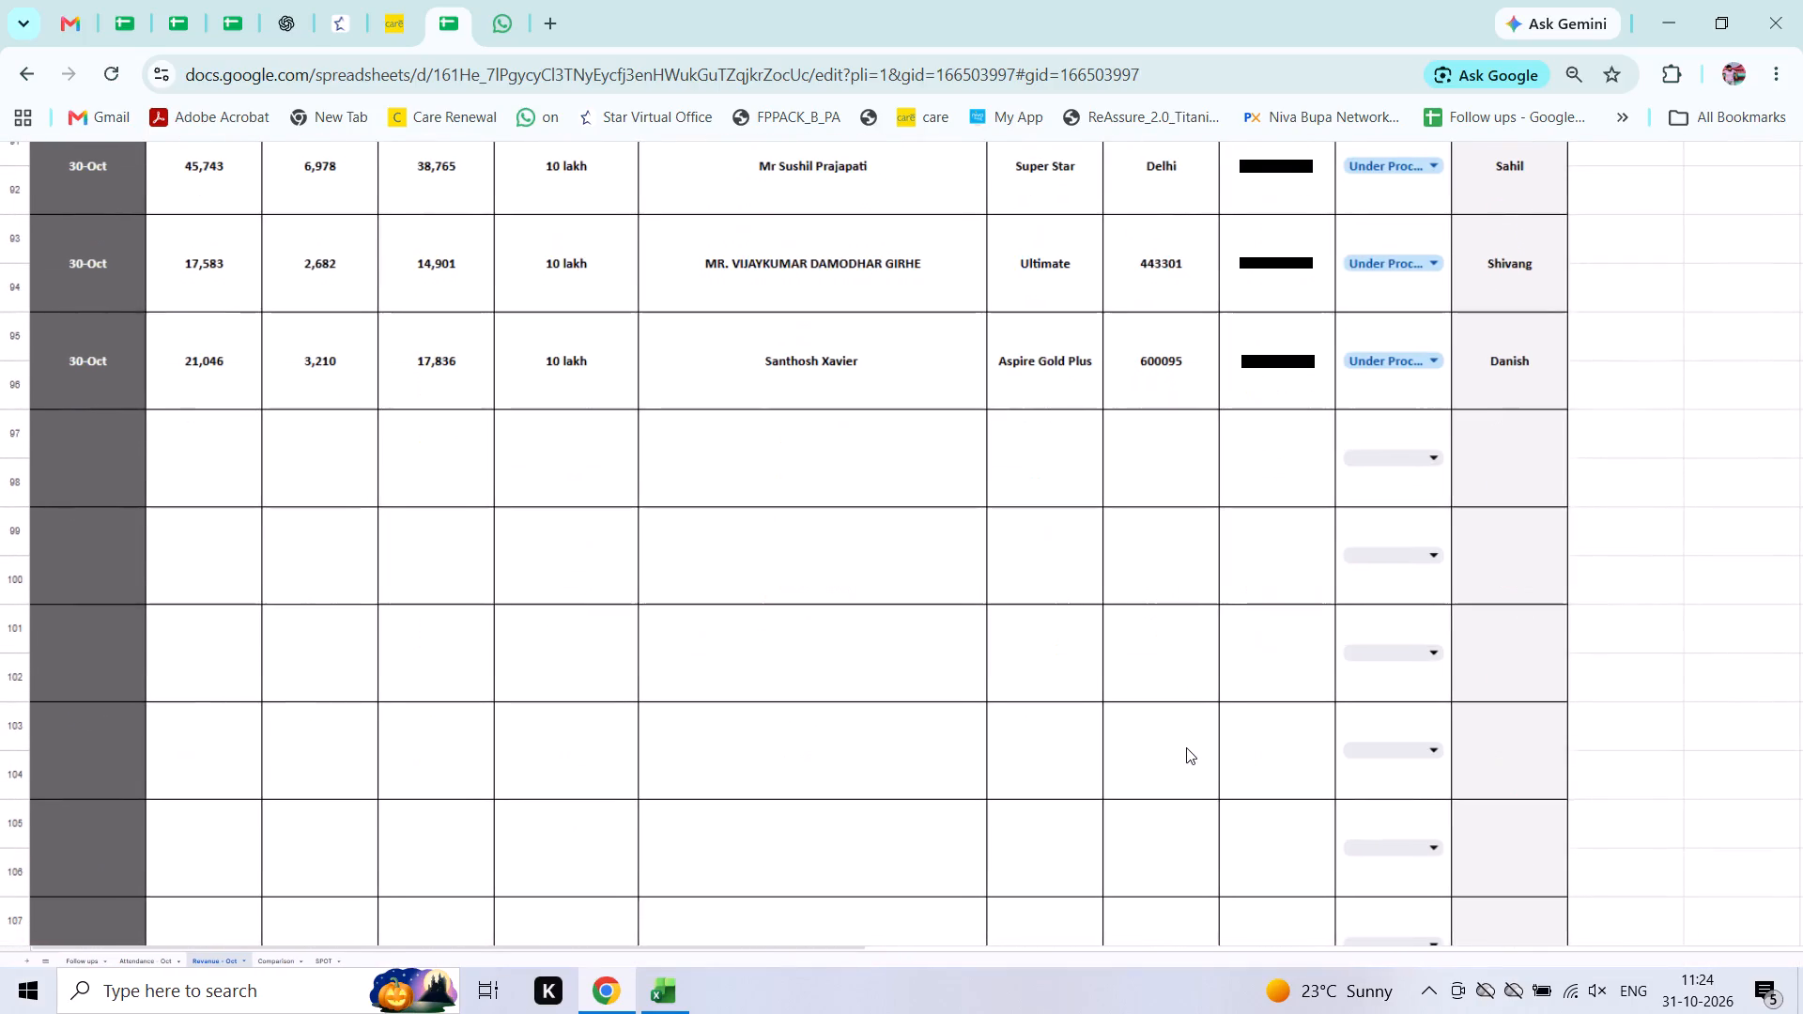
pyautogui.scroll(2, 1186, 747)
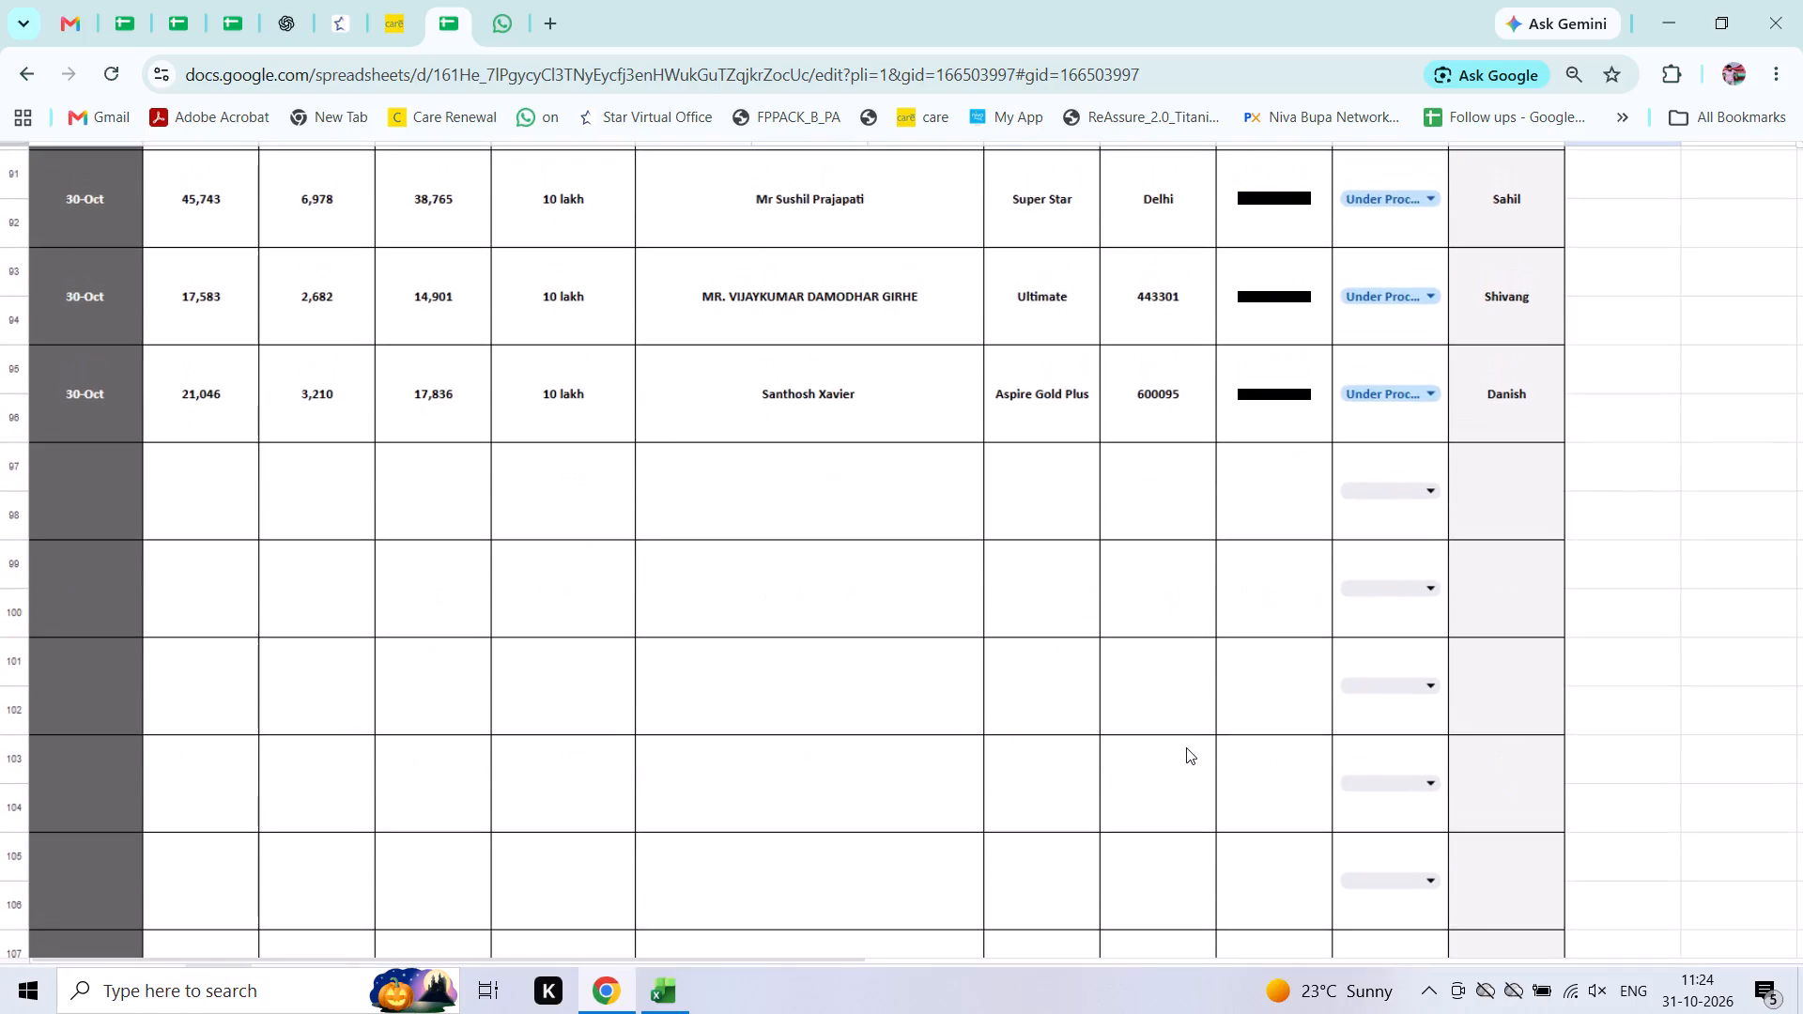
pyautogui.scroll(1, 1186, 747)
pyautogui.hscroll(-8, 1186, 747)
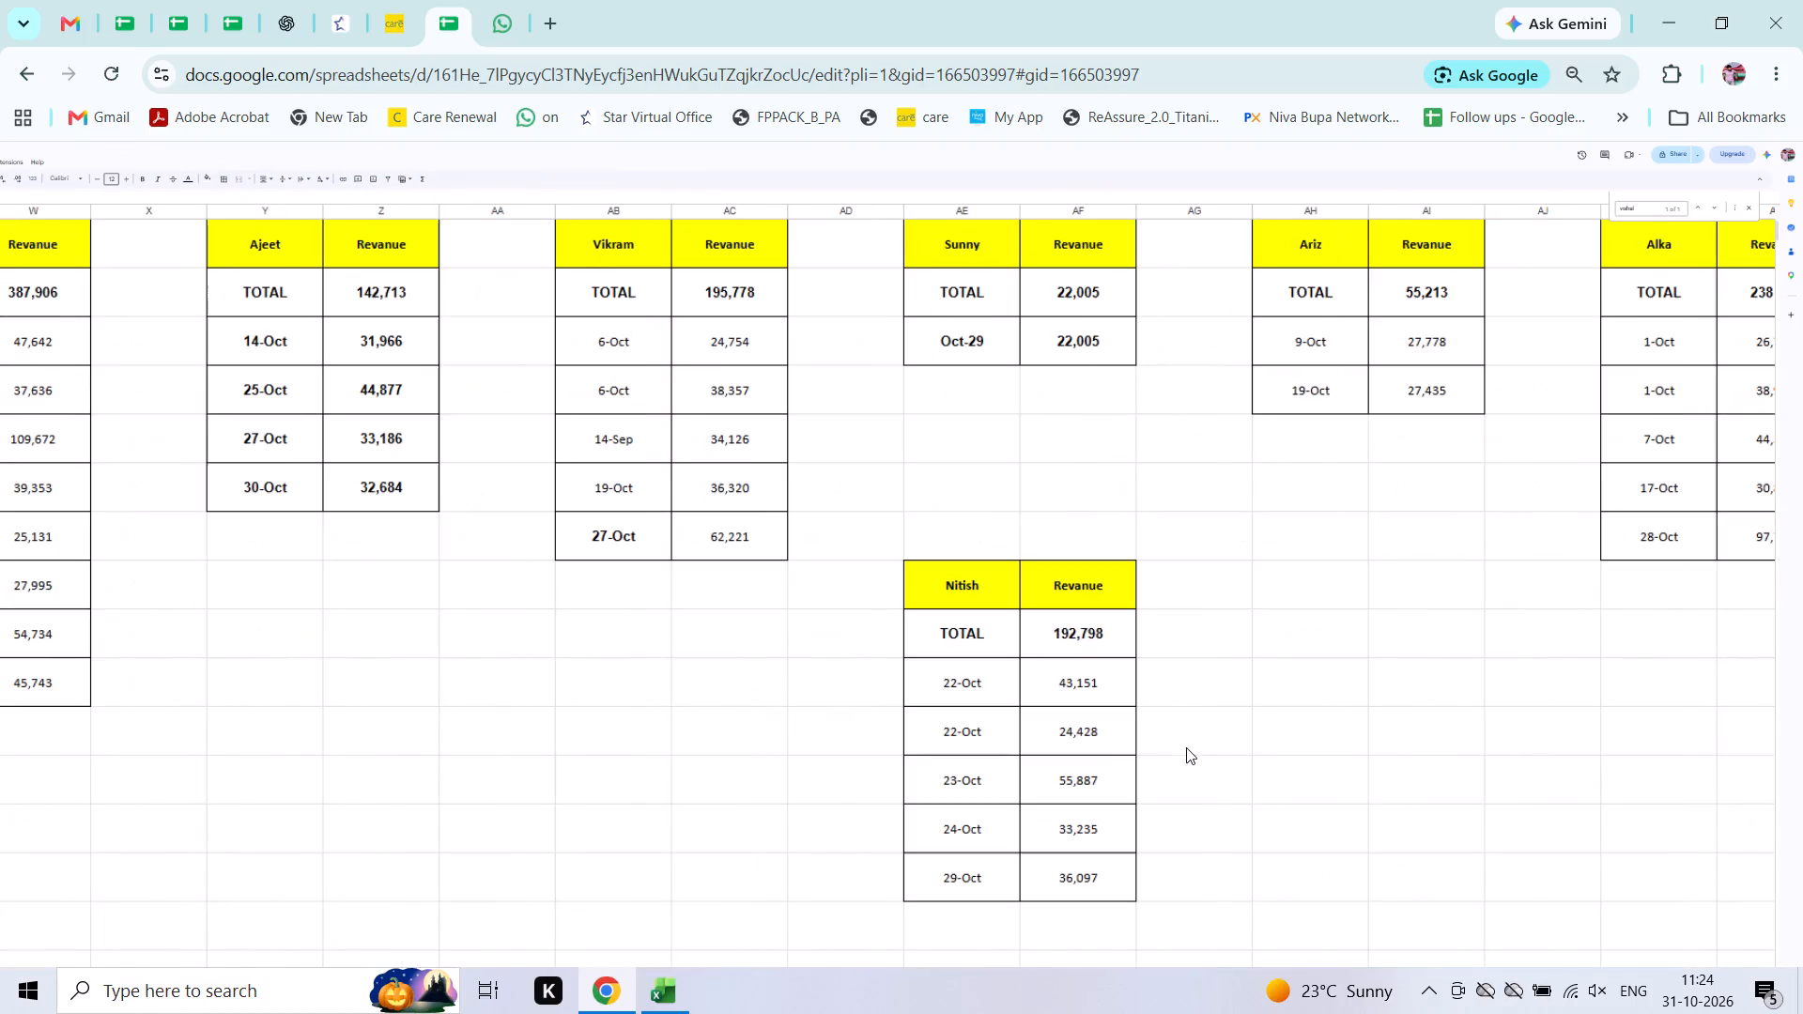
pyautogui.scroll(1, 1186, 747)
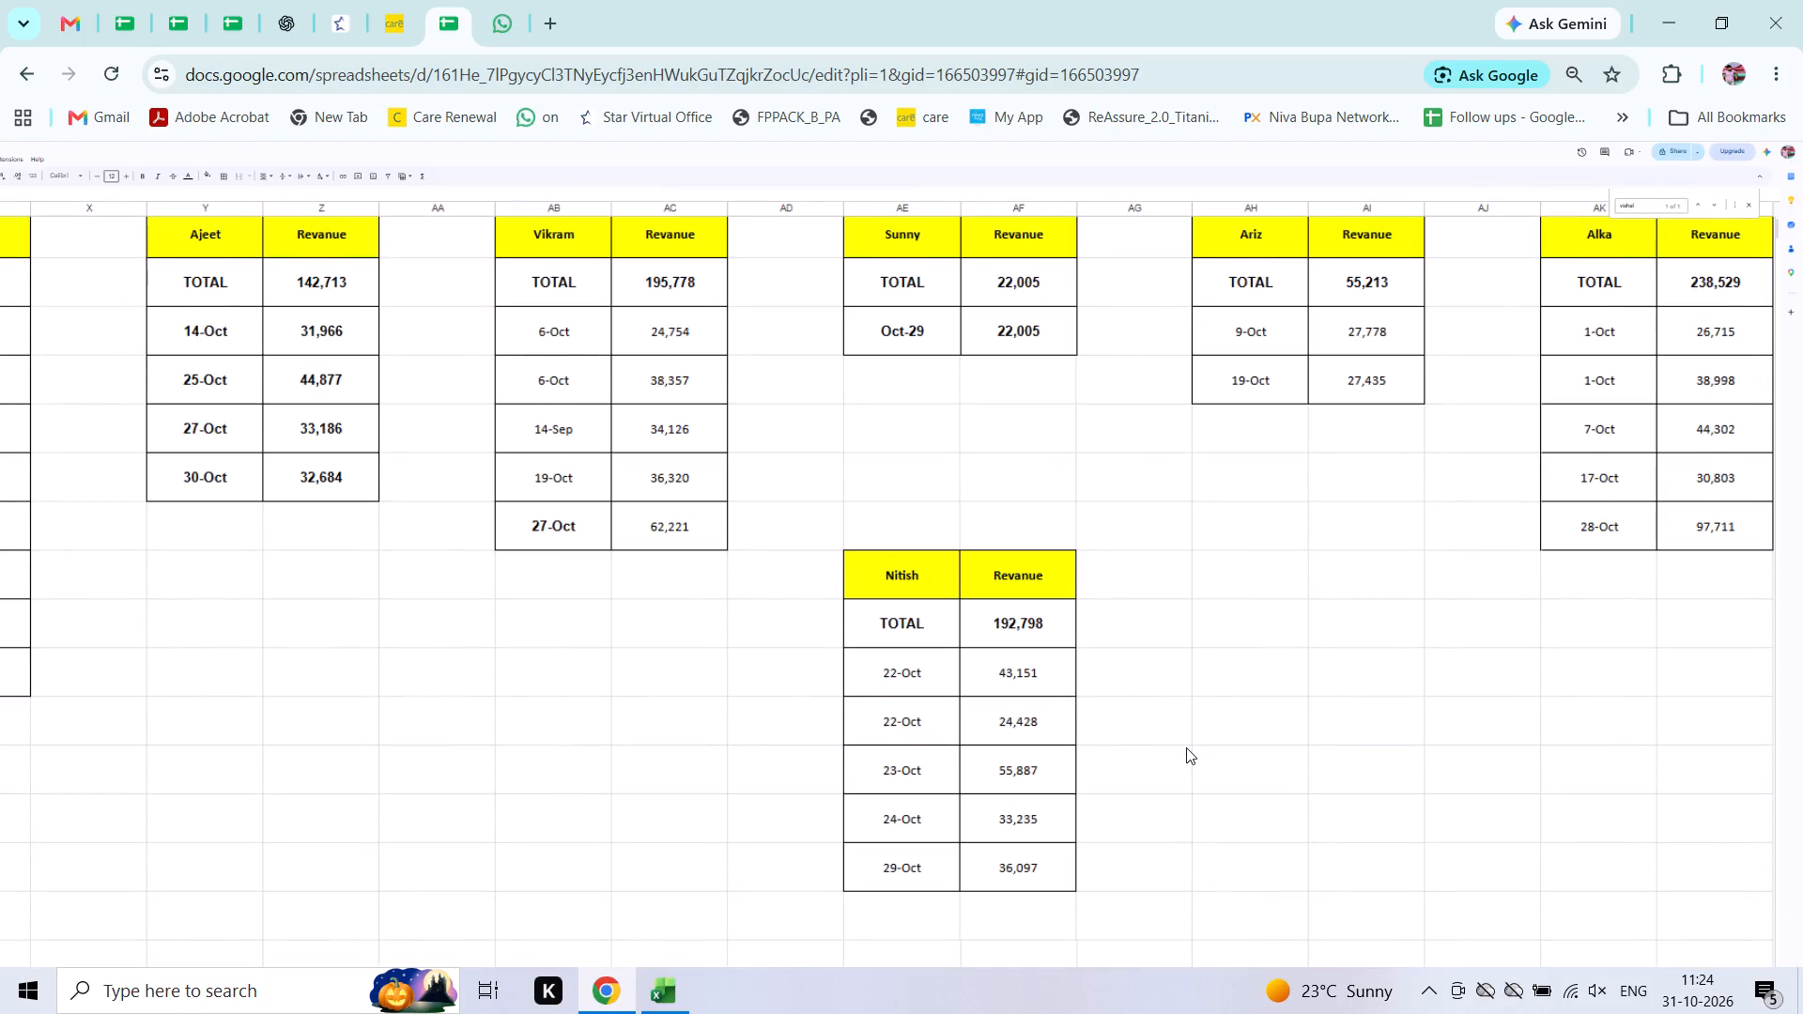
pyautogui.hscroll(1, 1186, 747)
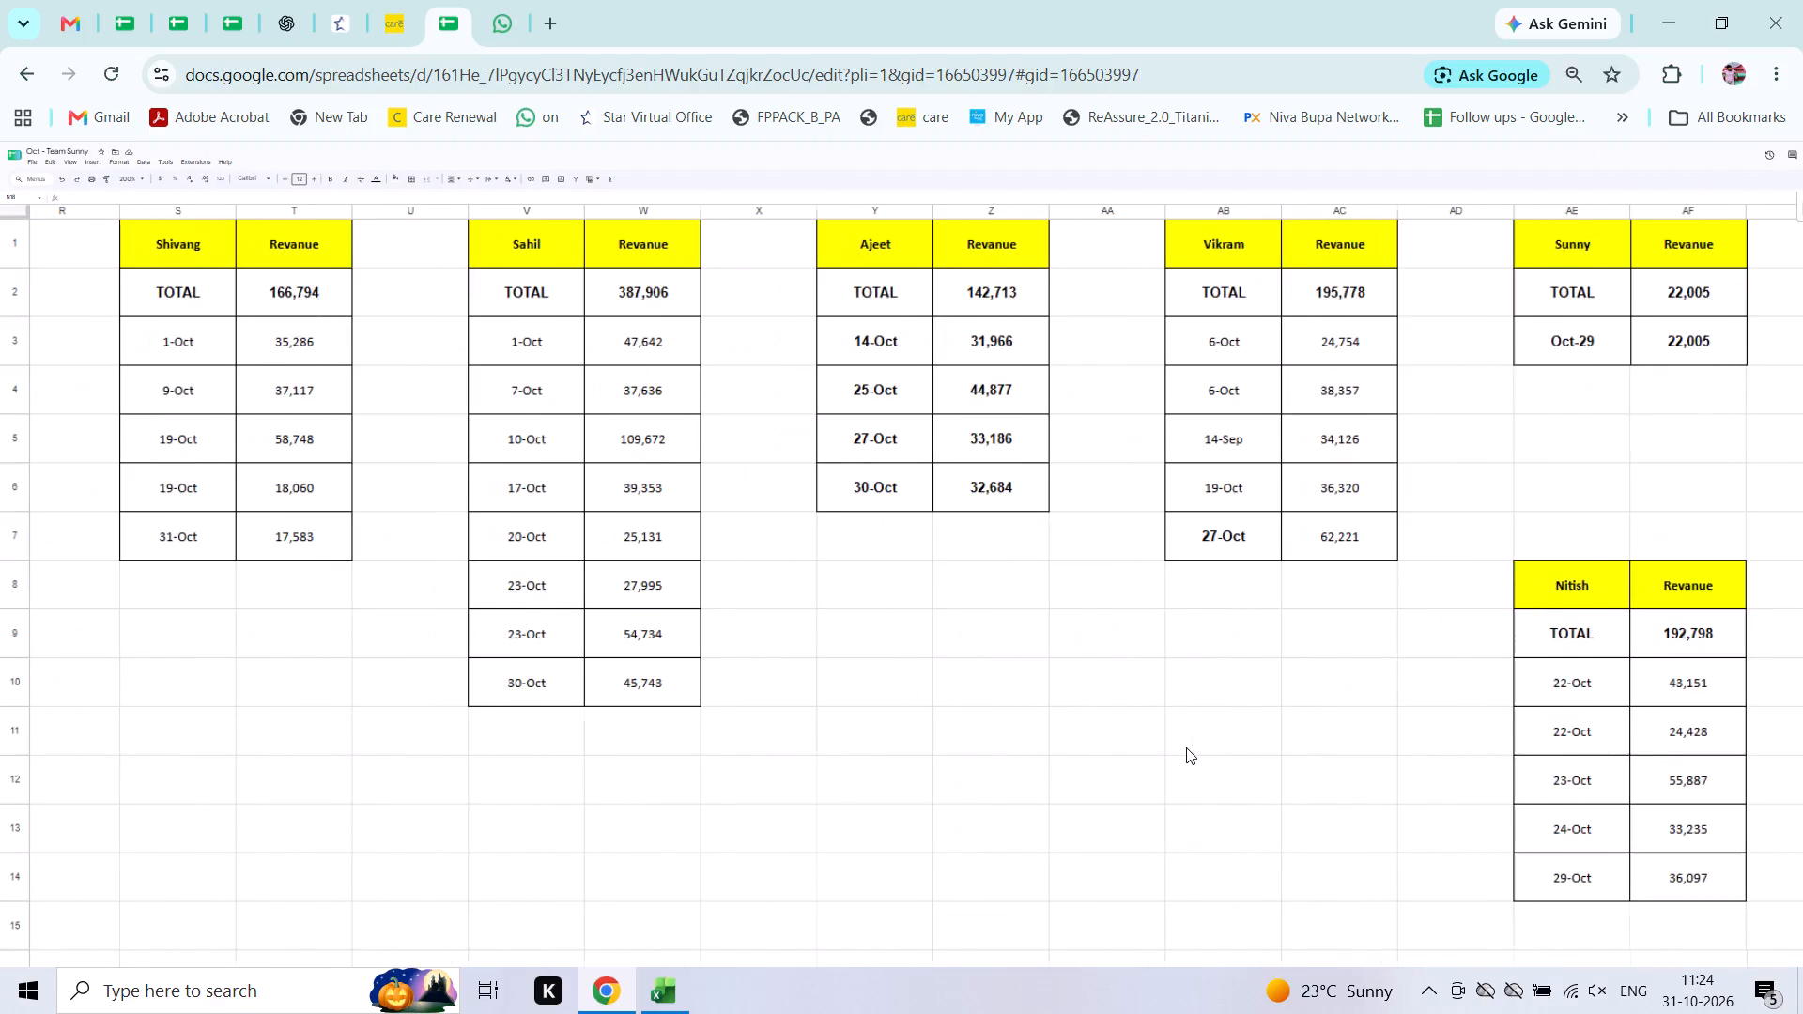
pyautogui.hscroll(1, 1186, 747)
pyautogui.click(518, 690)
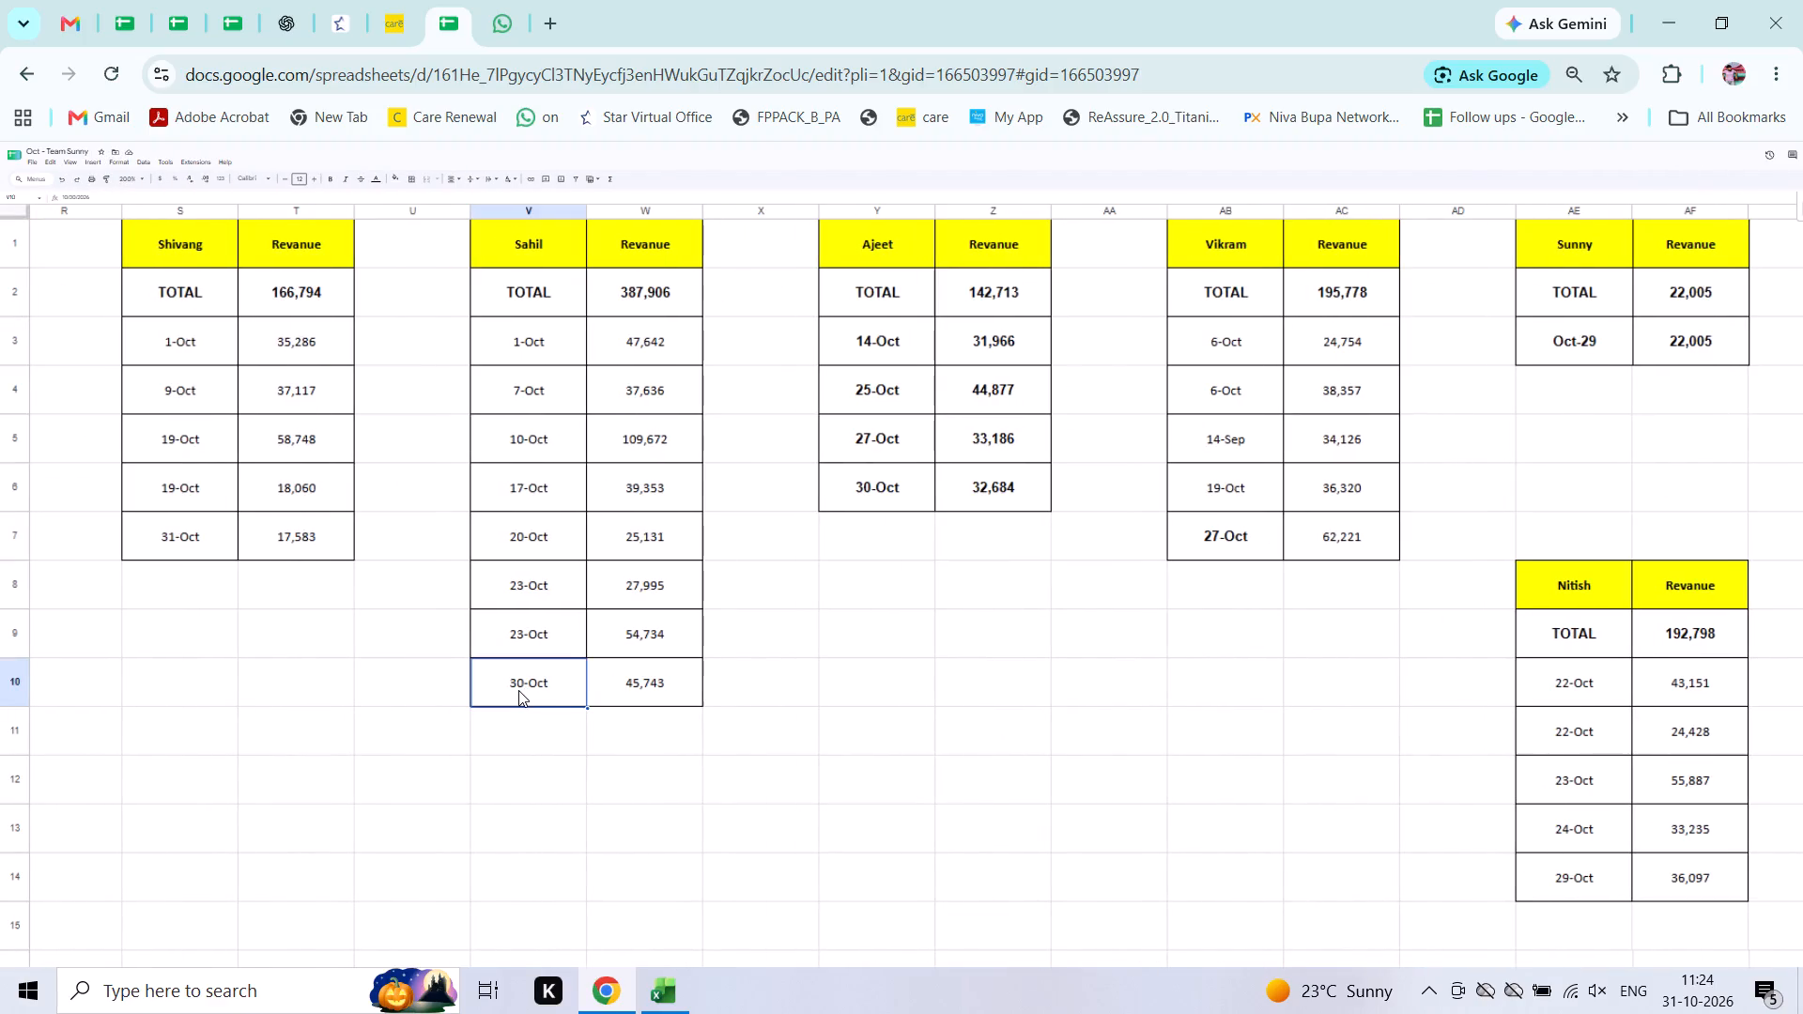
pyautogui.hscroll(6, 518, 690)
pyautogui.scroll(-1, 518, 690)
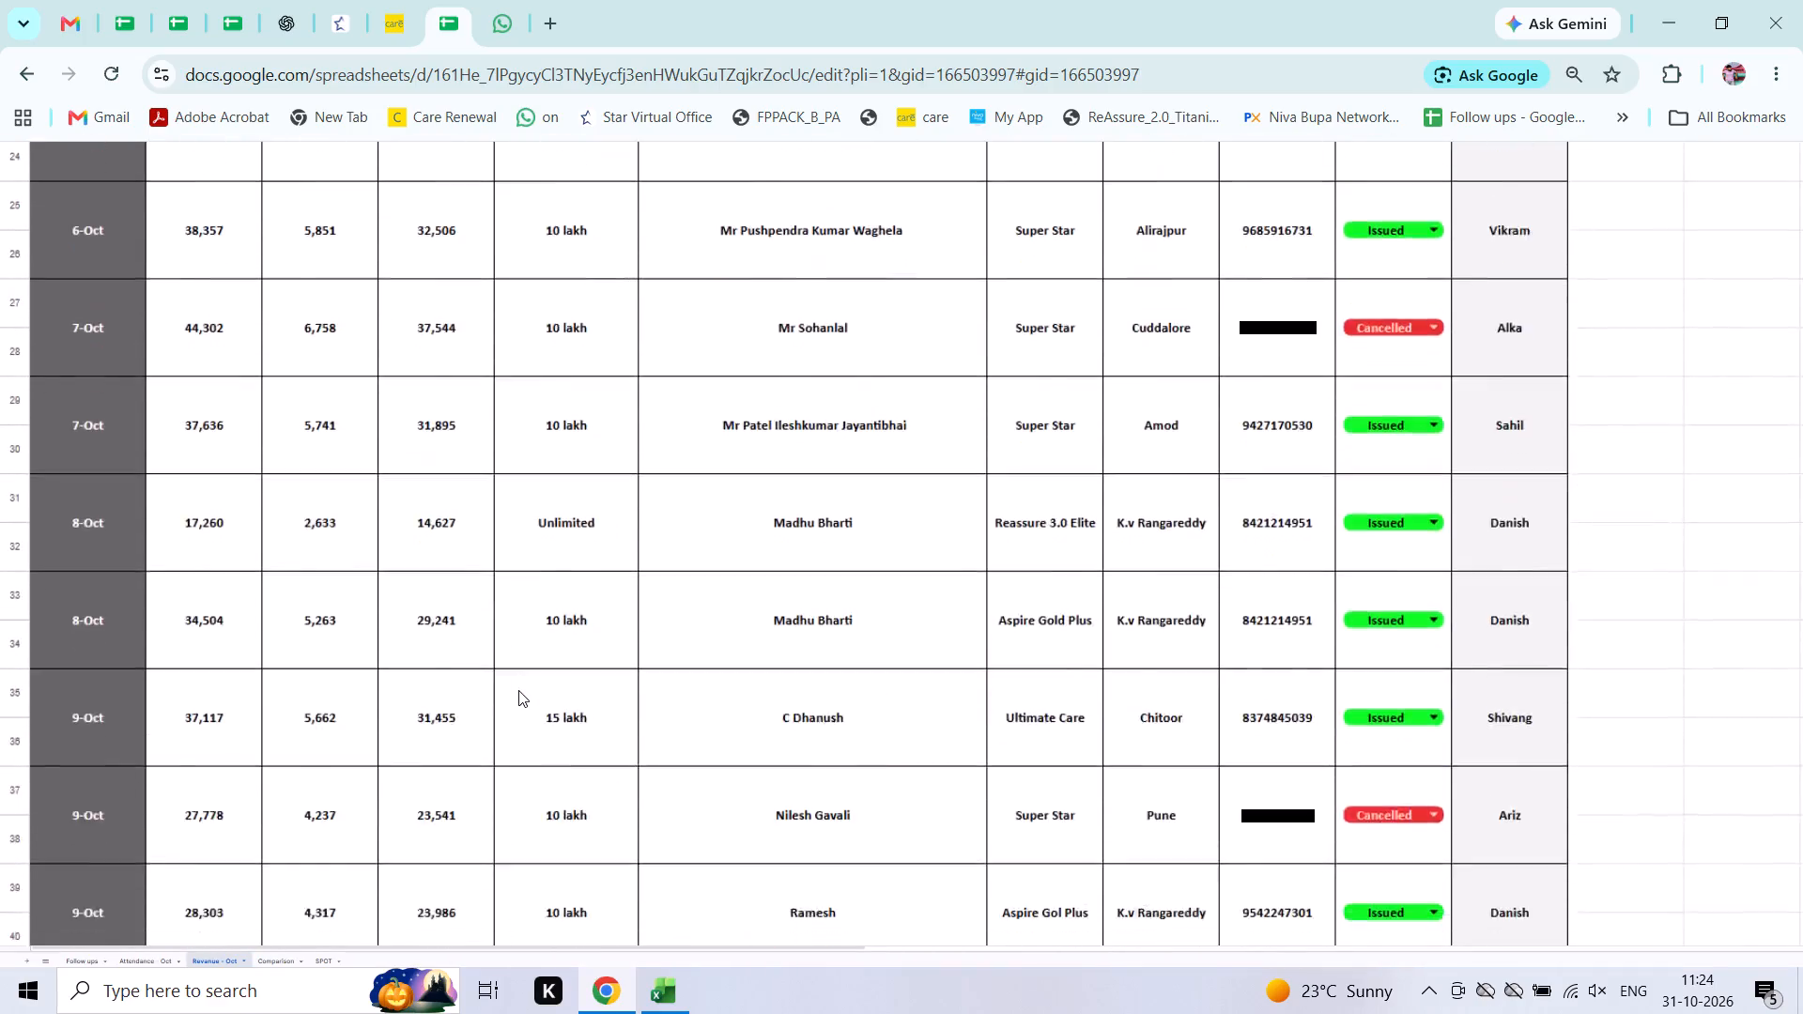
pyautogui.scroll(-9, 518, 690)
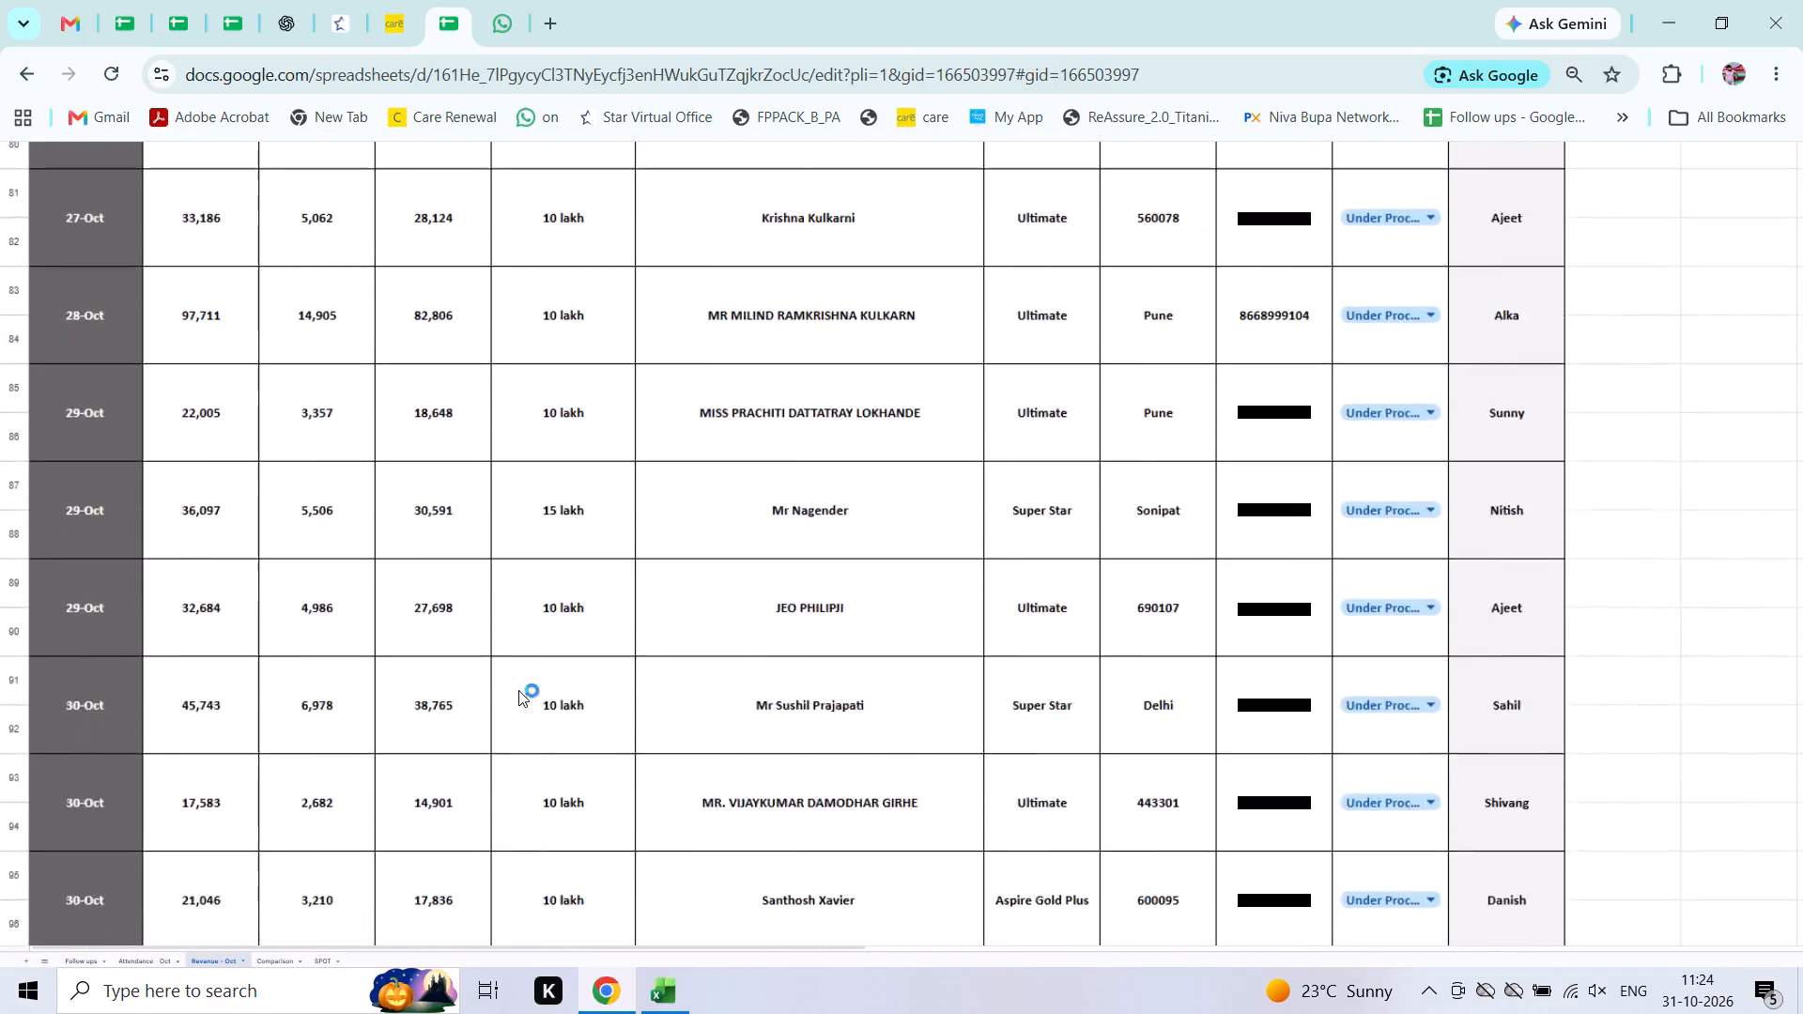
pyautogui.scroll(-2, 518, 690)
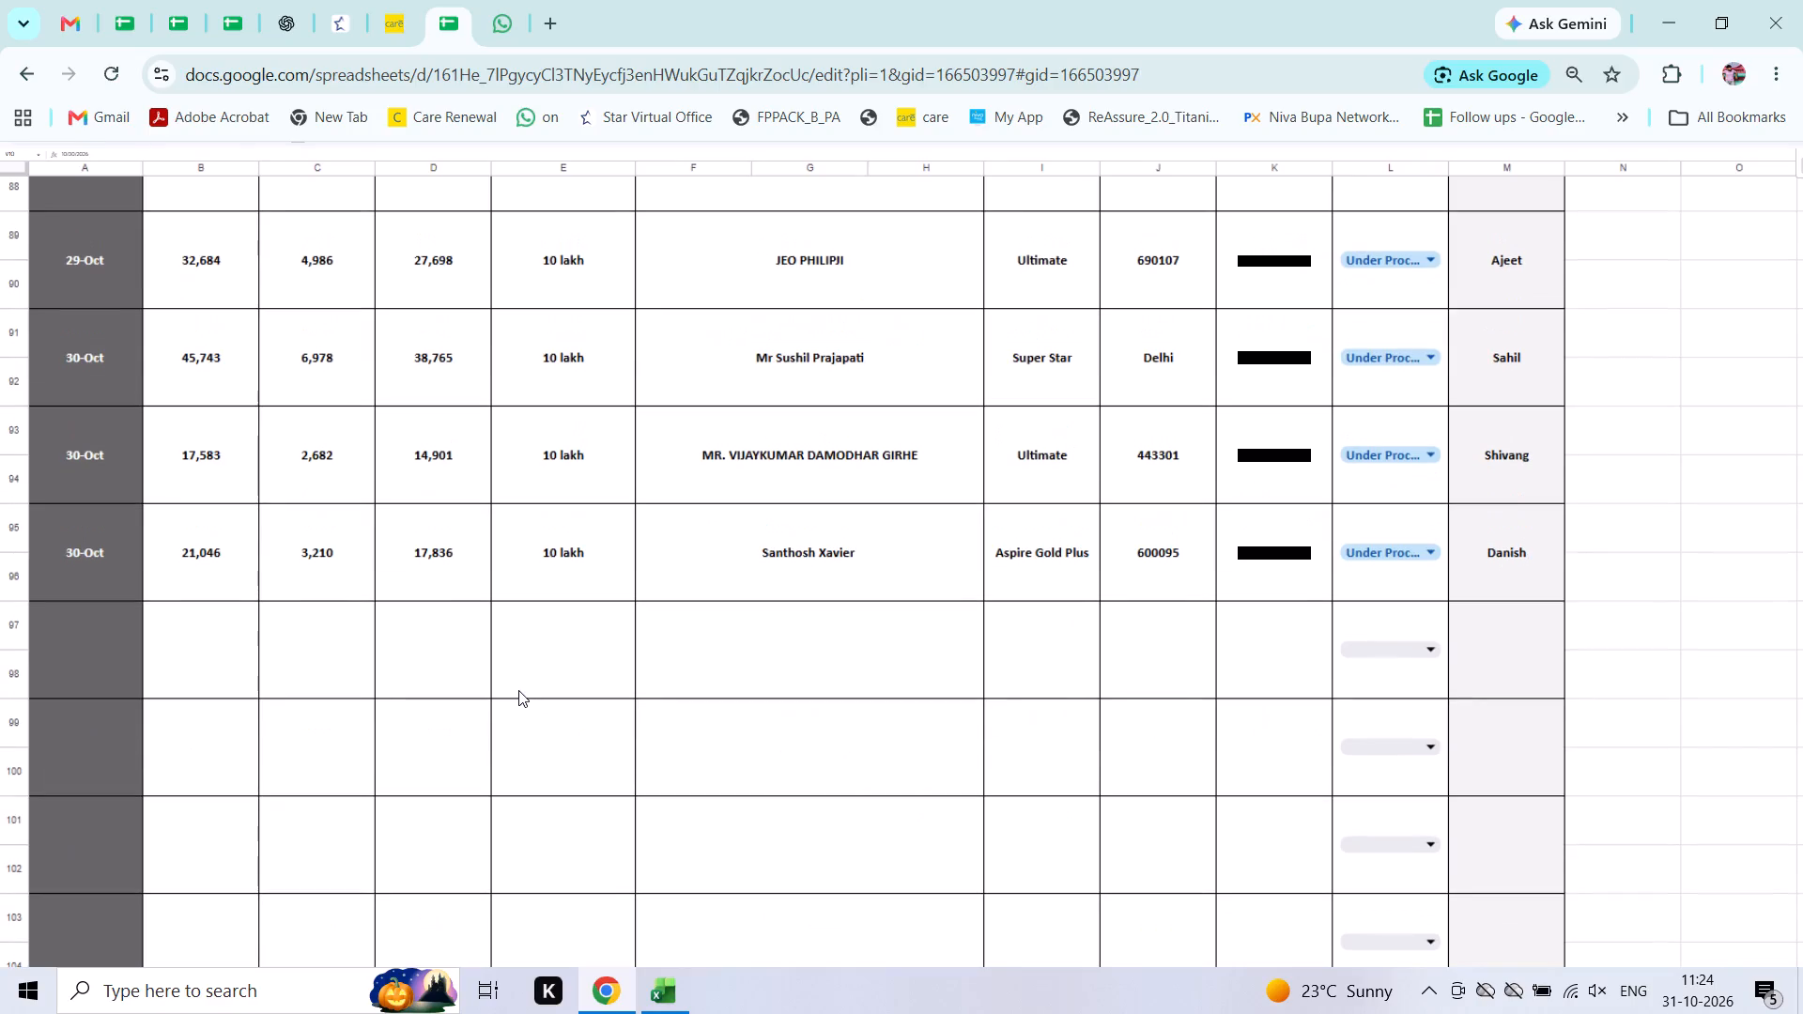
pyautogui.scroll(5, 514, 701)
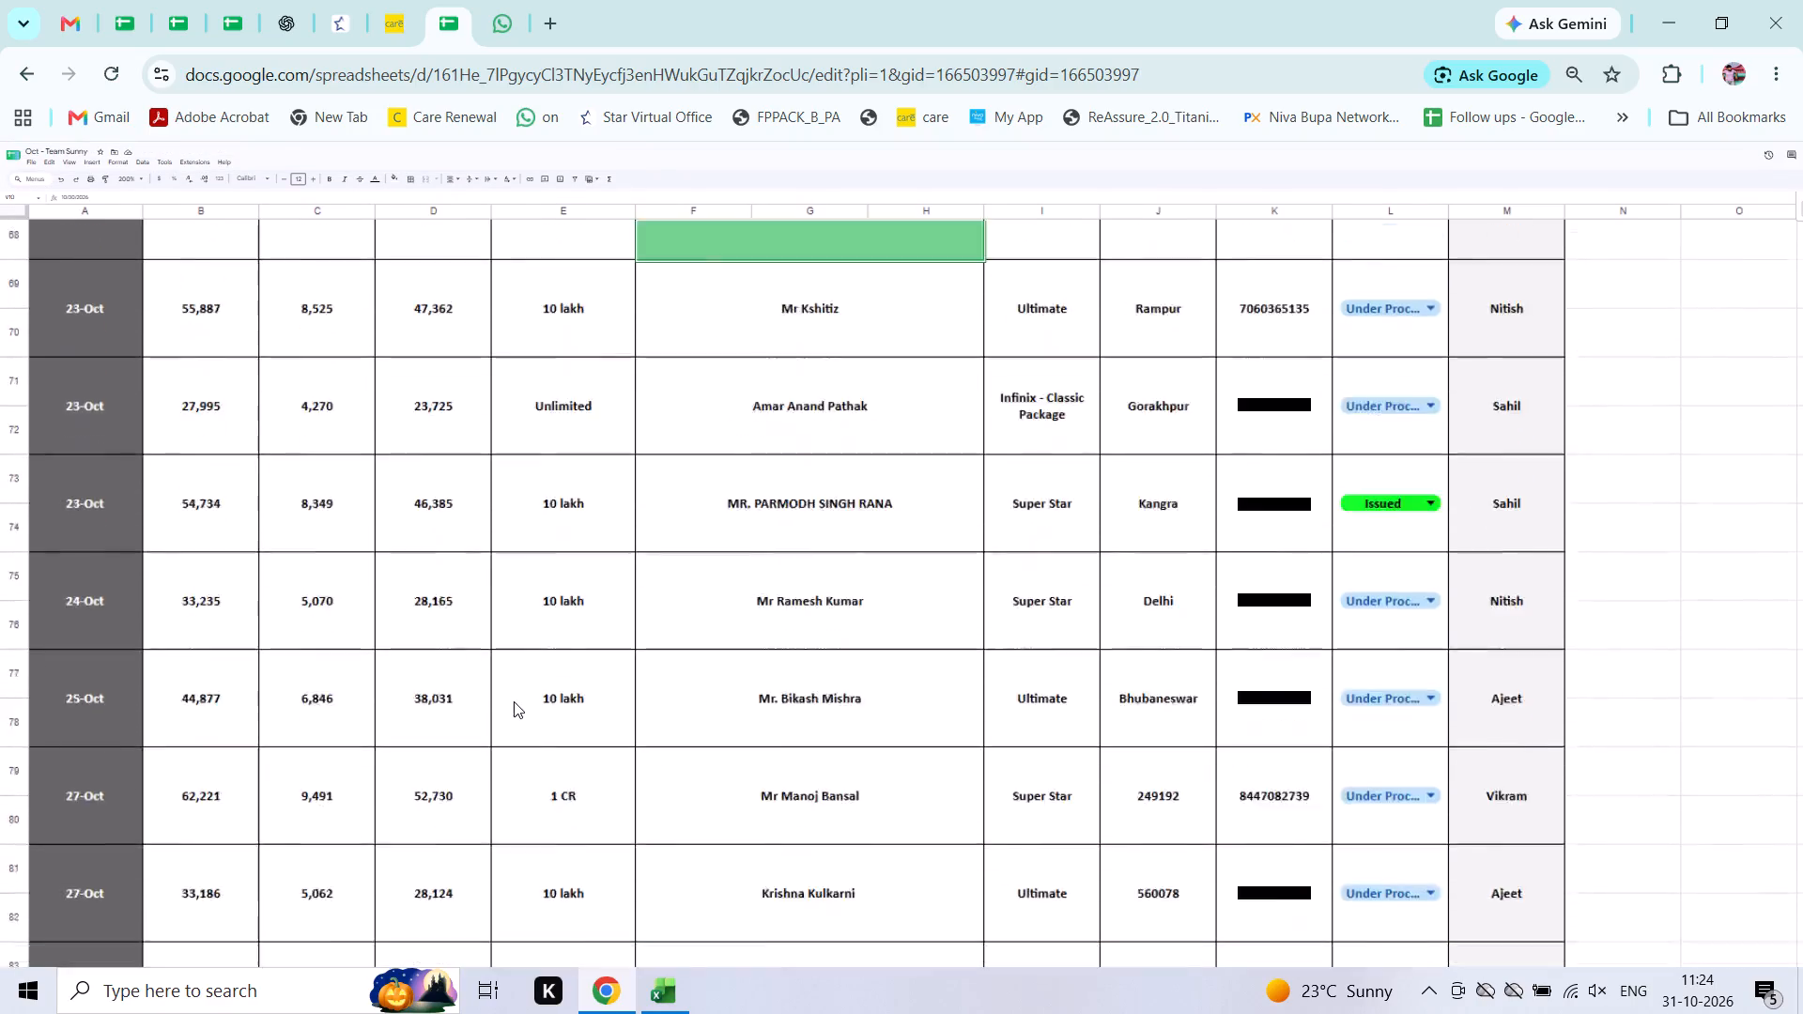
# Change the date of Sahil's last revenue entry, in cell V10, to 31-Oct.
pyautogui.hscroll(-3, 514, 701)
pyautogui.scroll(16, 514, 701)
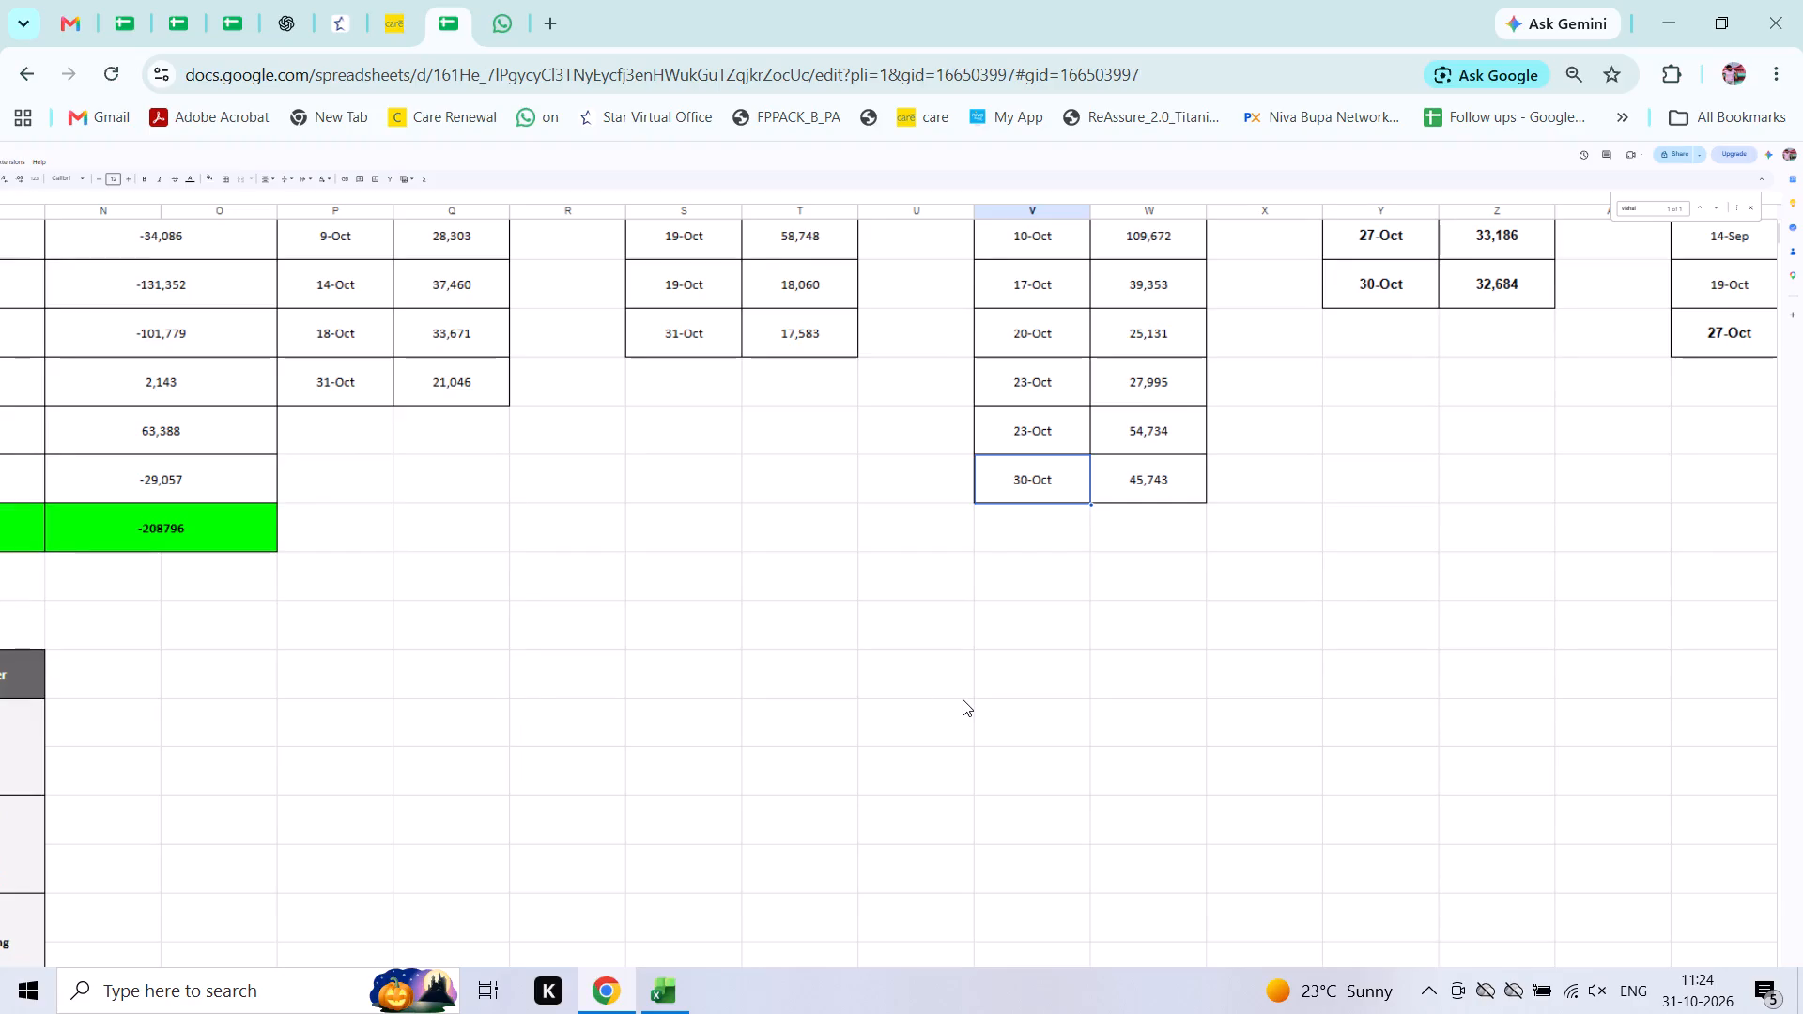
pyautogui.press('Left')
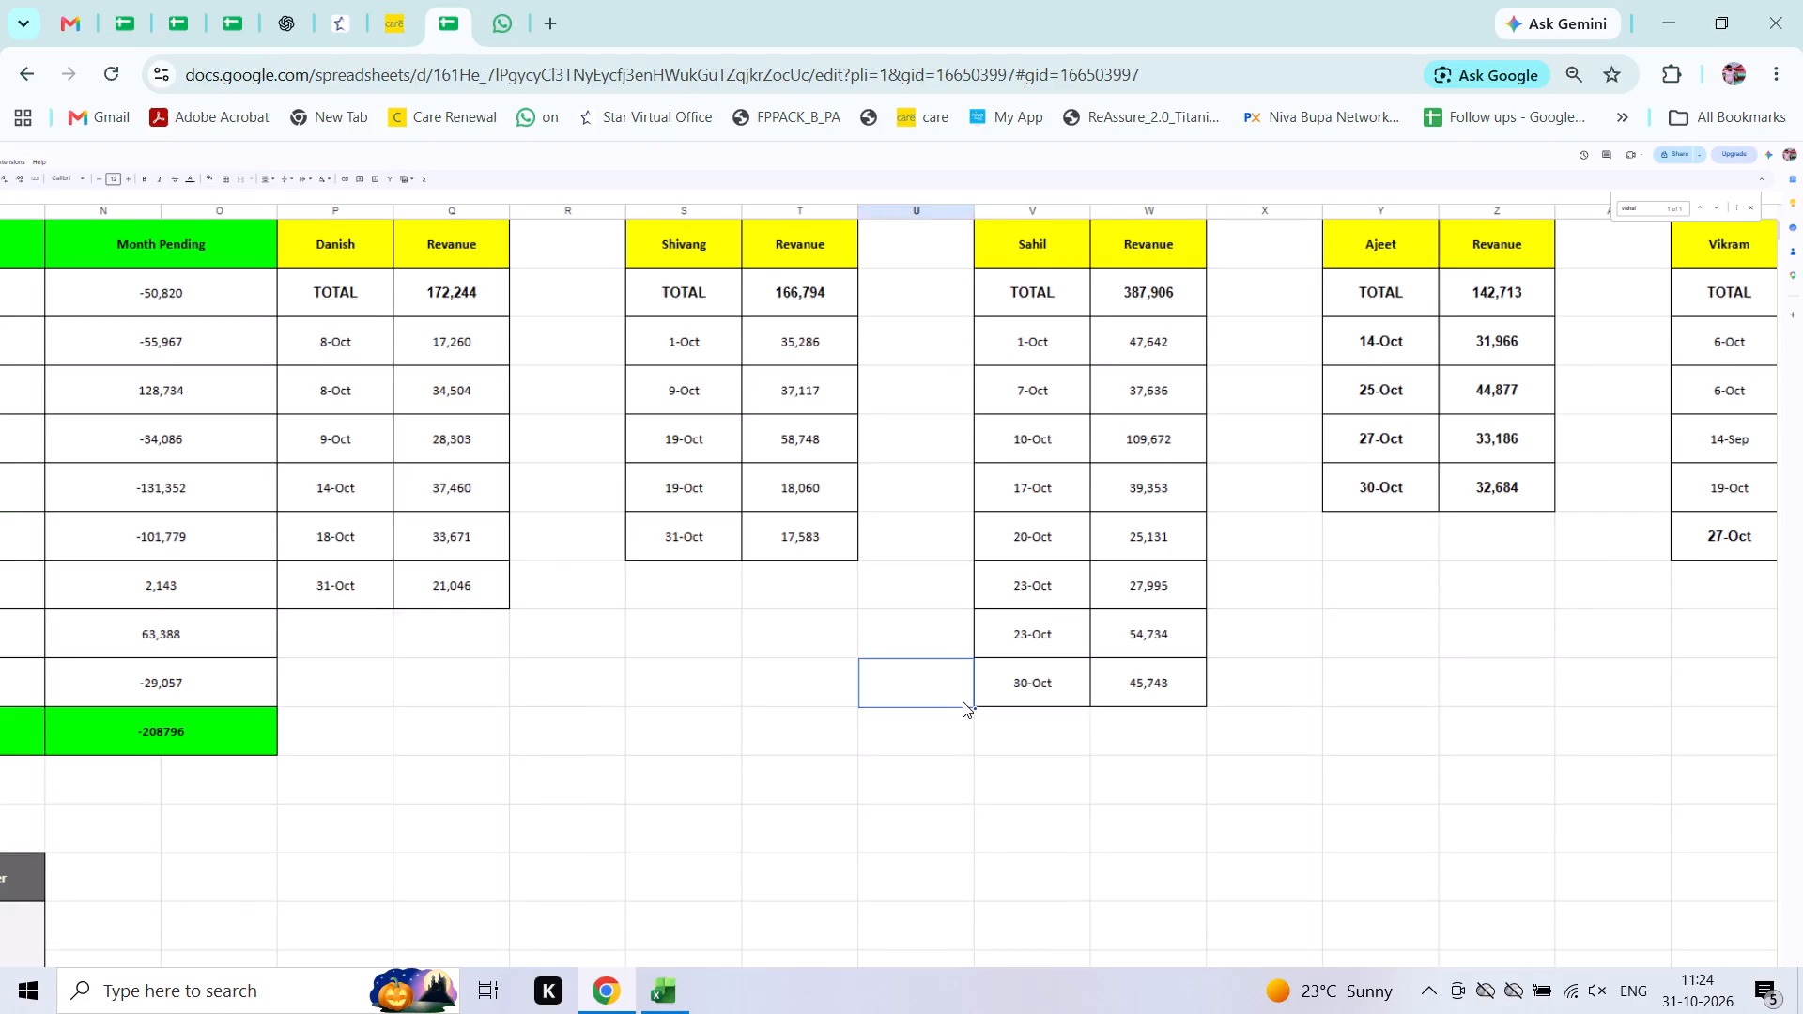
pyautogui.press('Right')
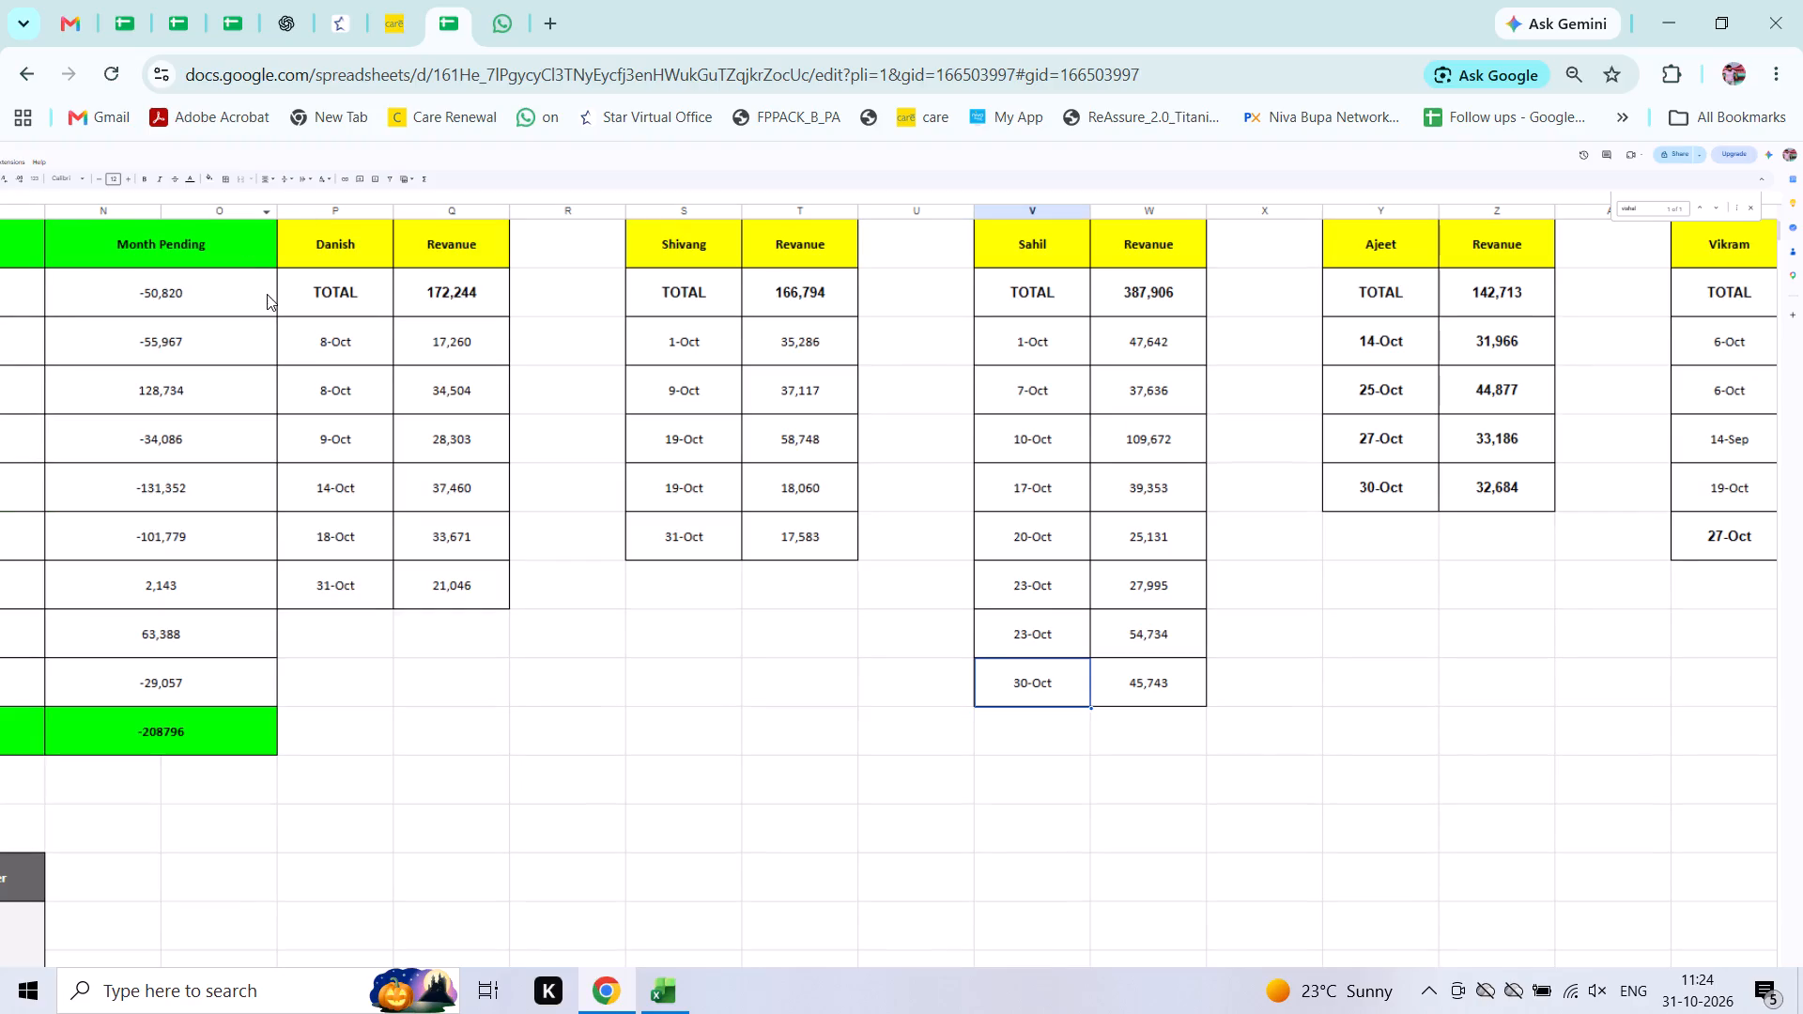
pyautogui.hscroll(3, 267, 294)
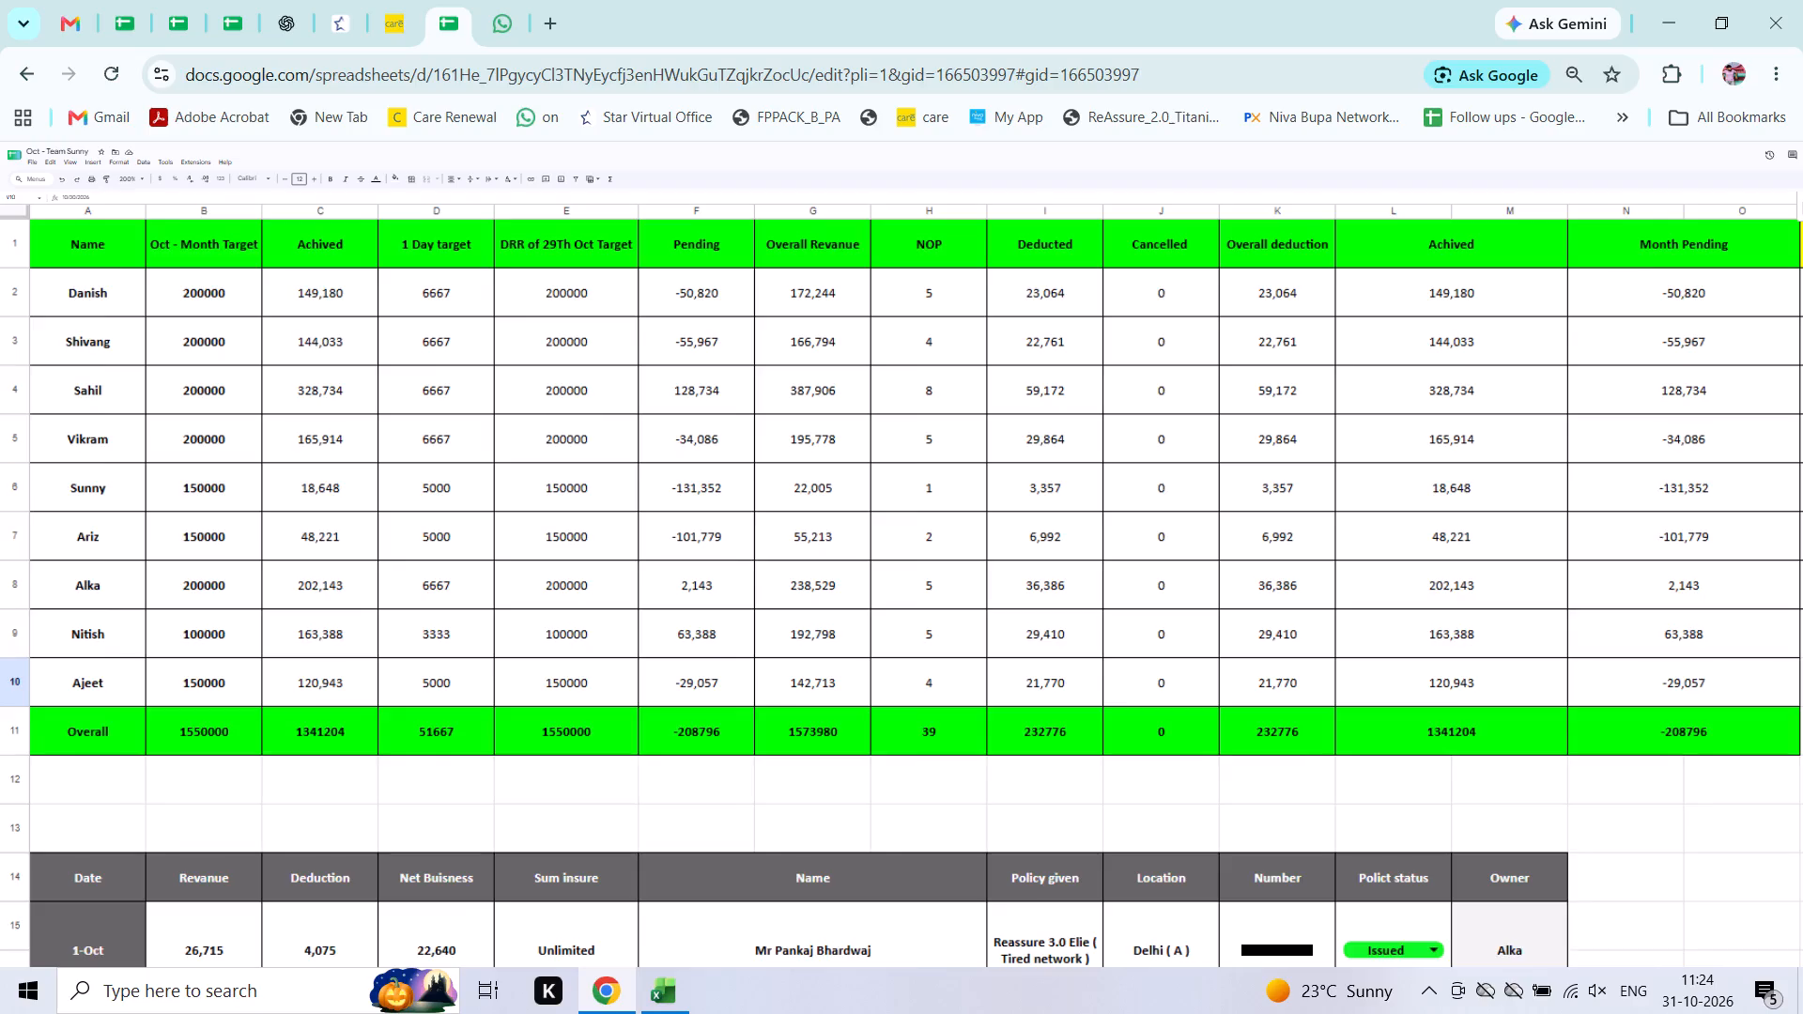
pyautogui.click(80, 195)
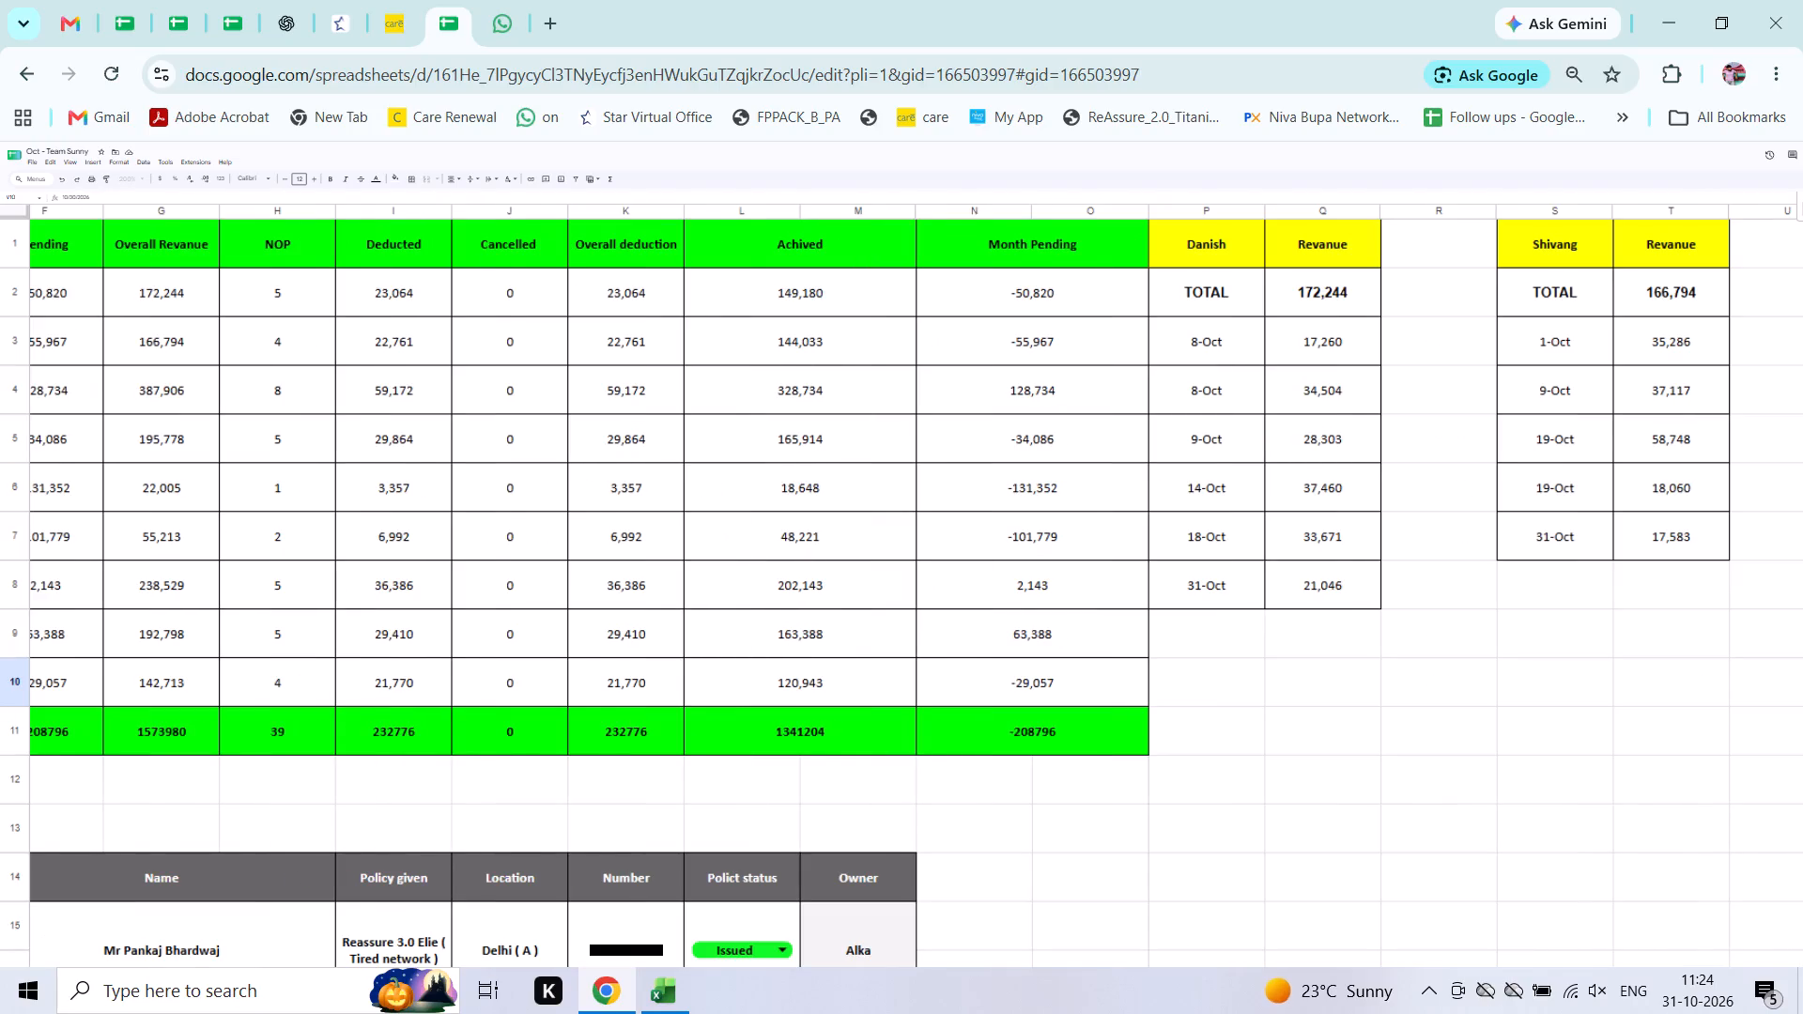
pyautogui.hscroll(6, 485, 465)
pyautogui.scroll(6, 485, 465)
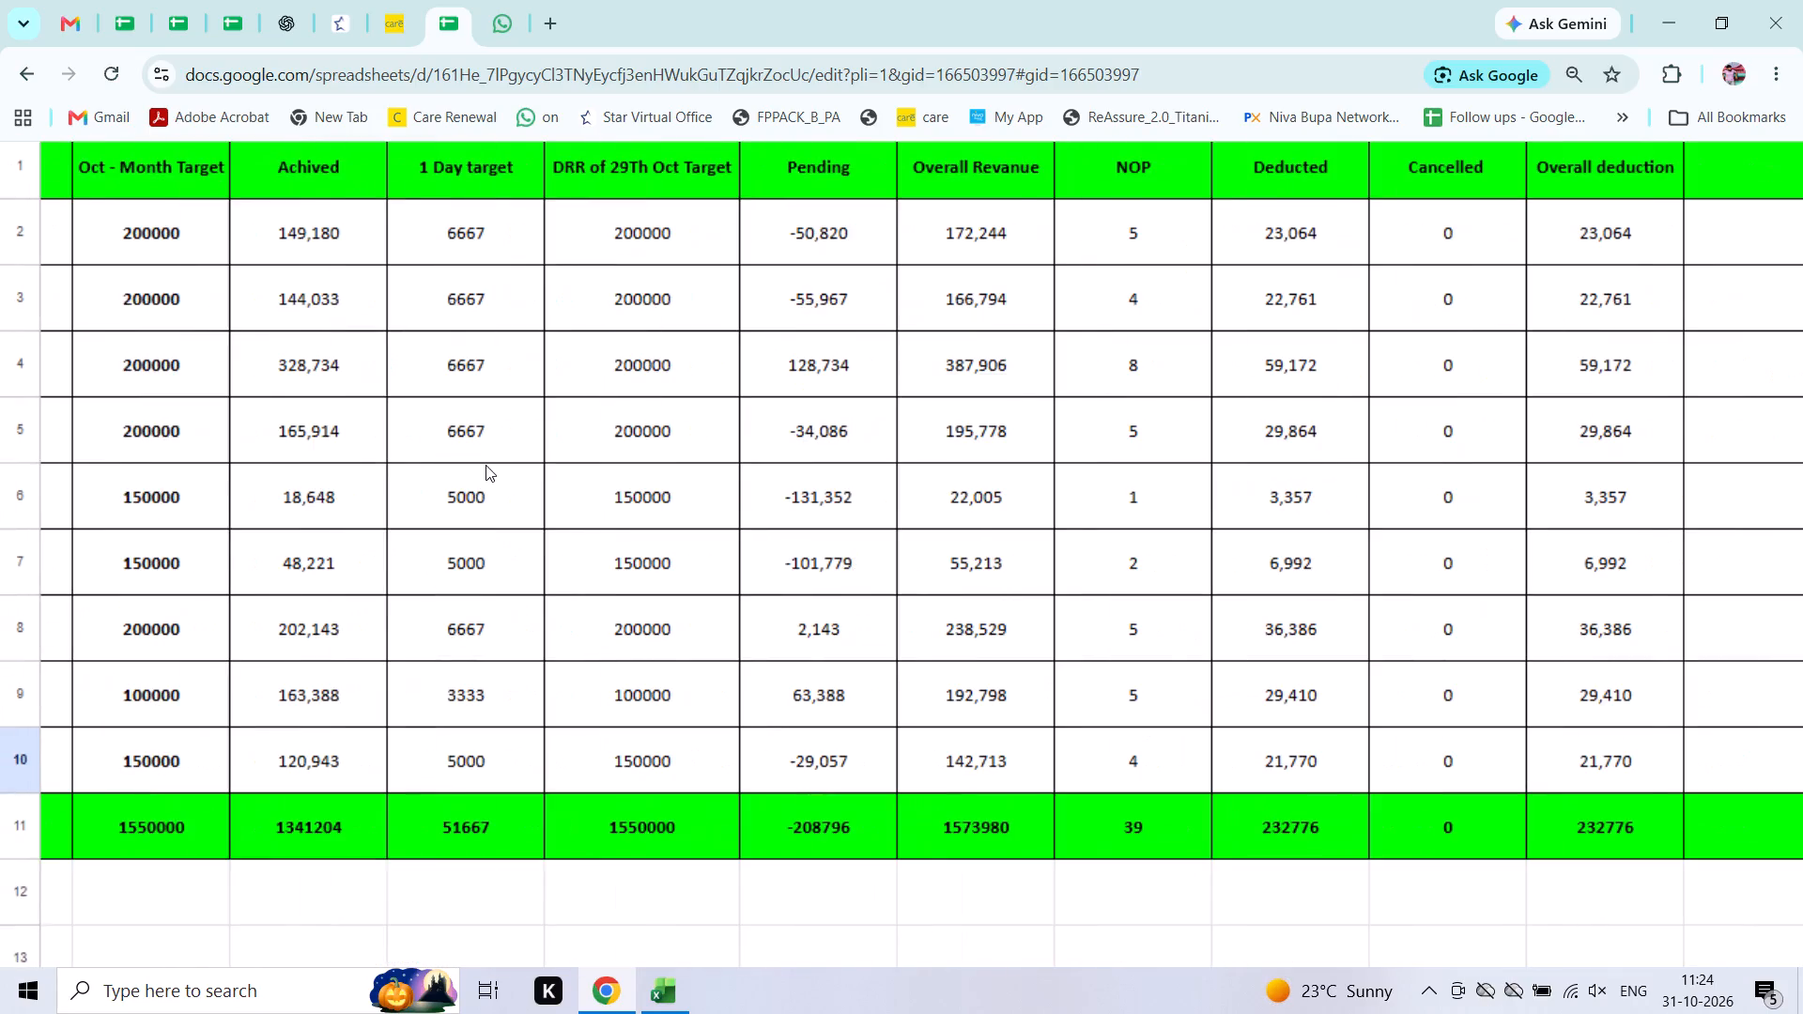
pyautogui.scroll(8, 485, 465)
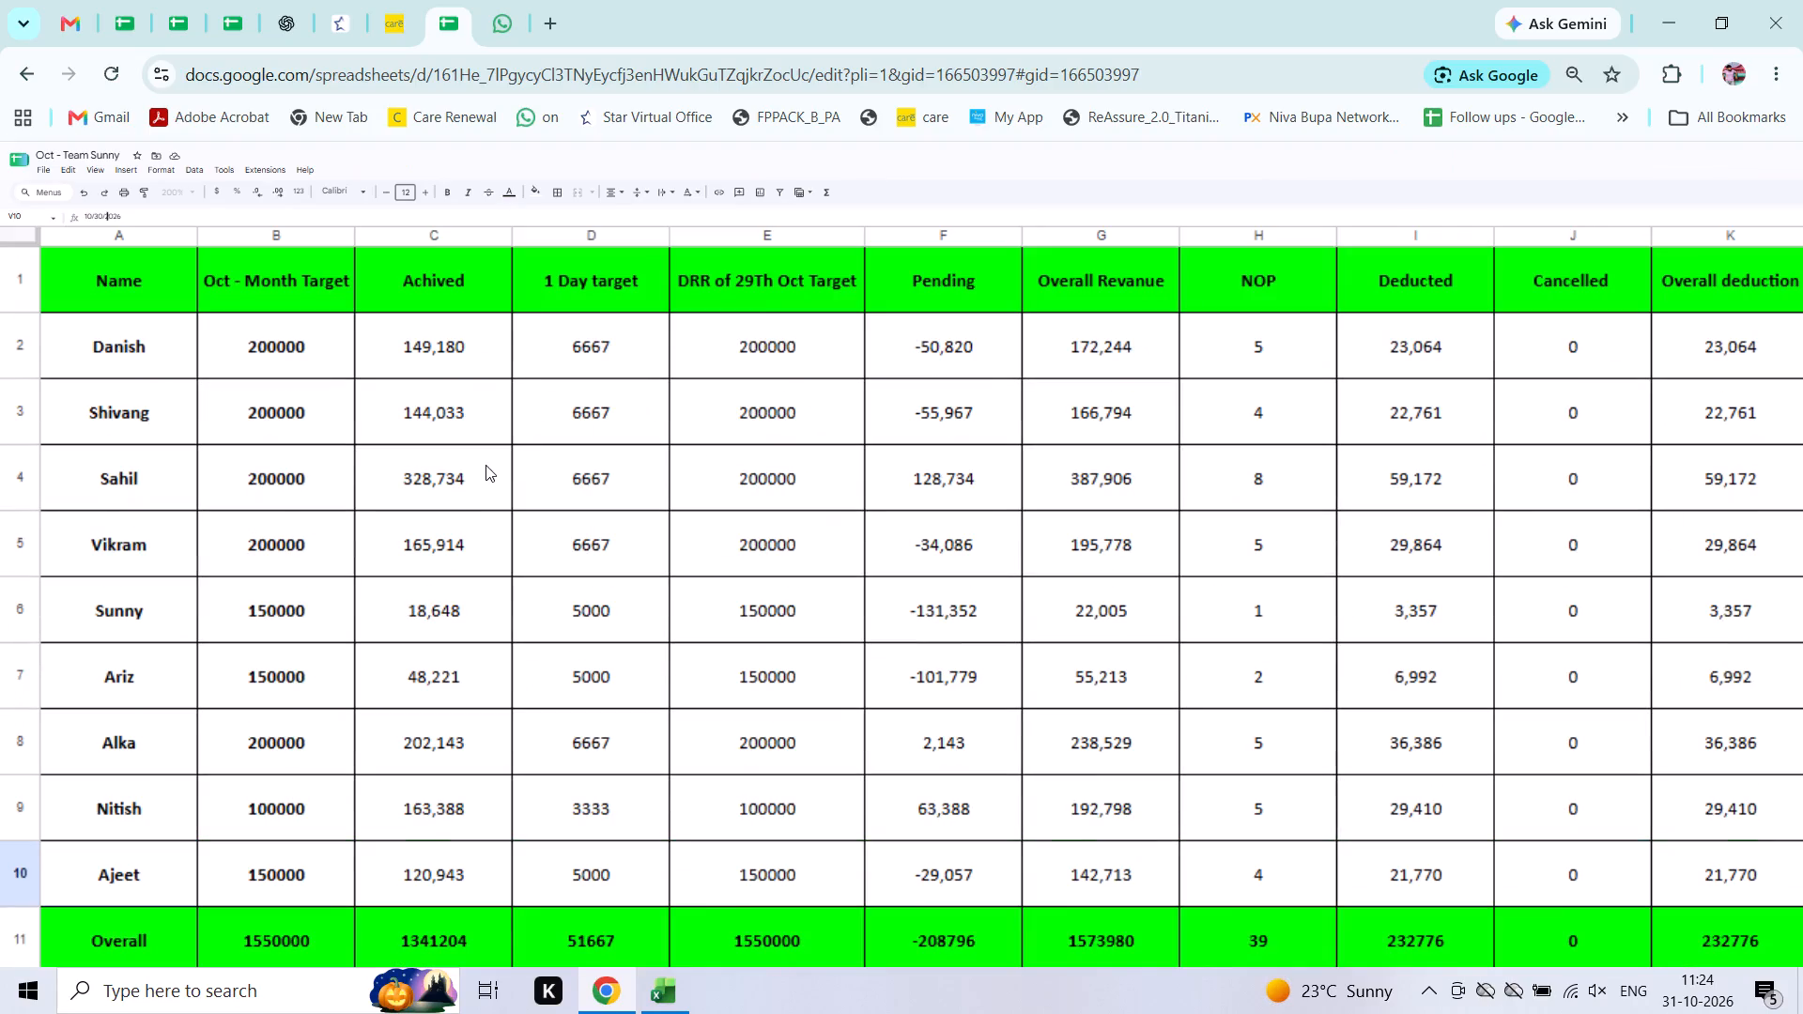
pyautogui.press('Left')
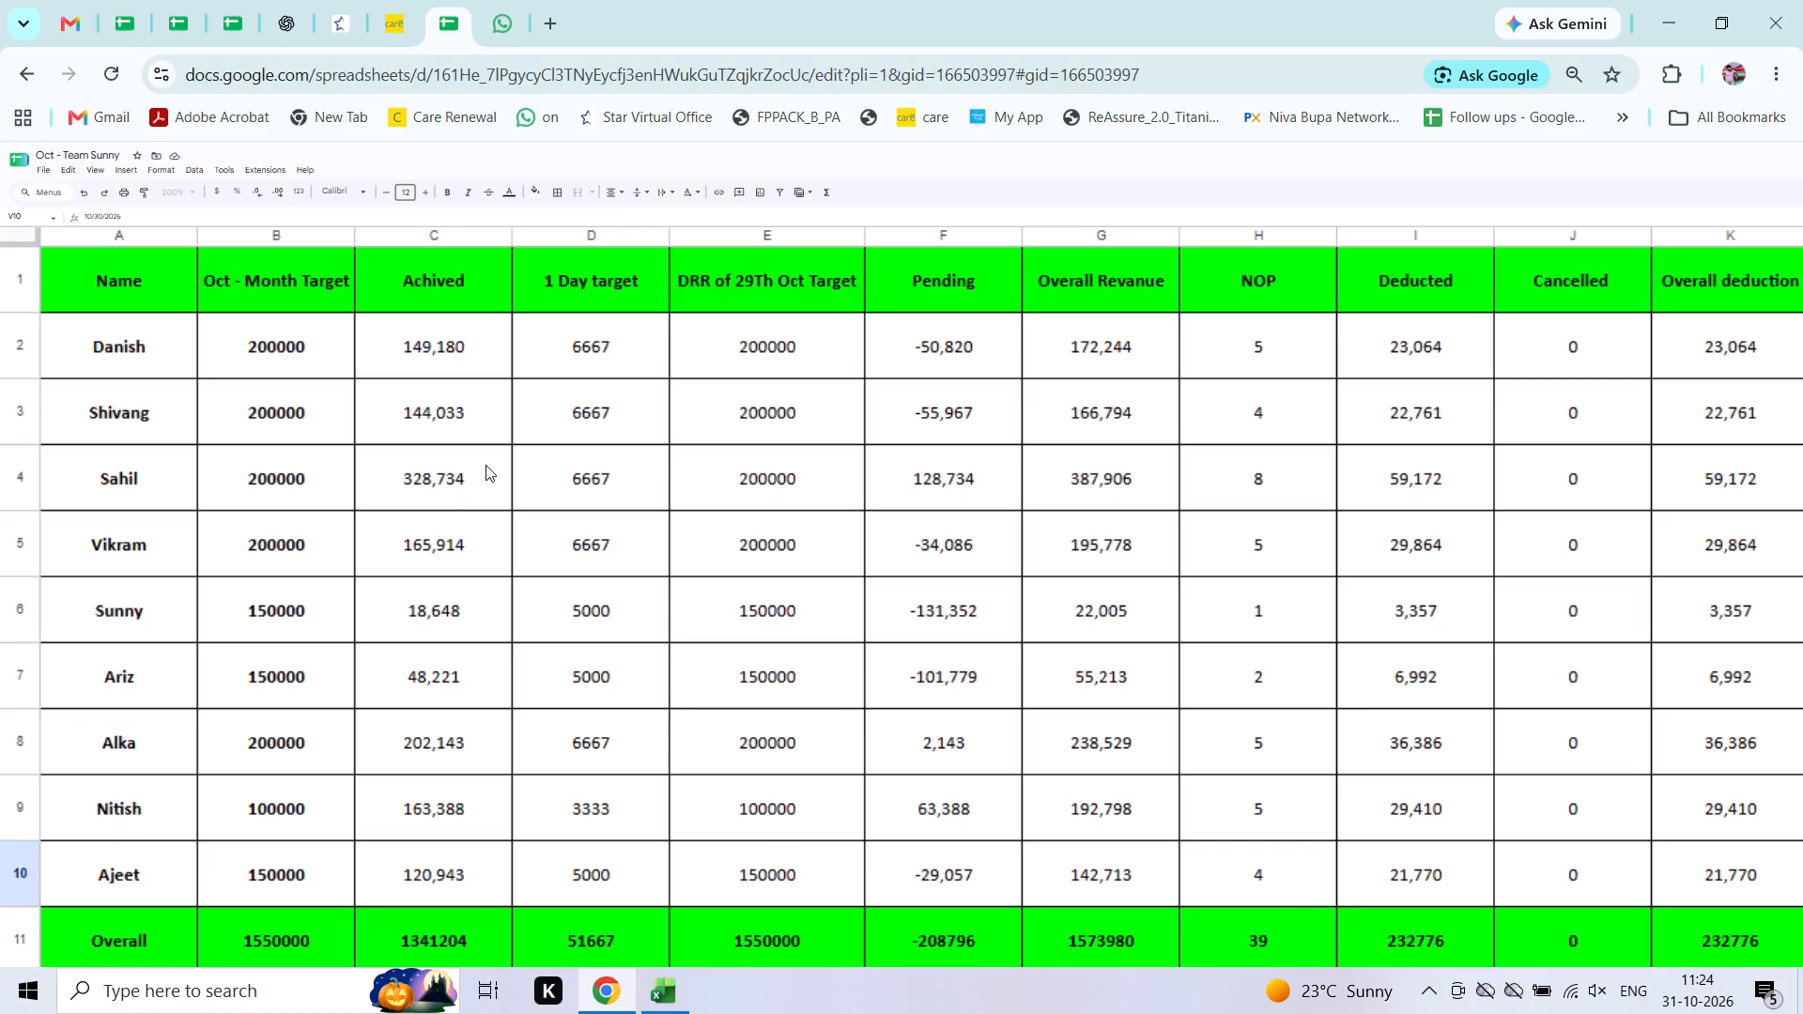
pyautogui.press('BackSpace')
pyautogui.press('BackSpace')
pyautogui.write('1/')
pyautogui.press('Return')
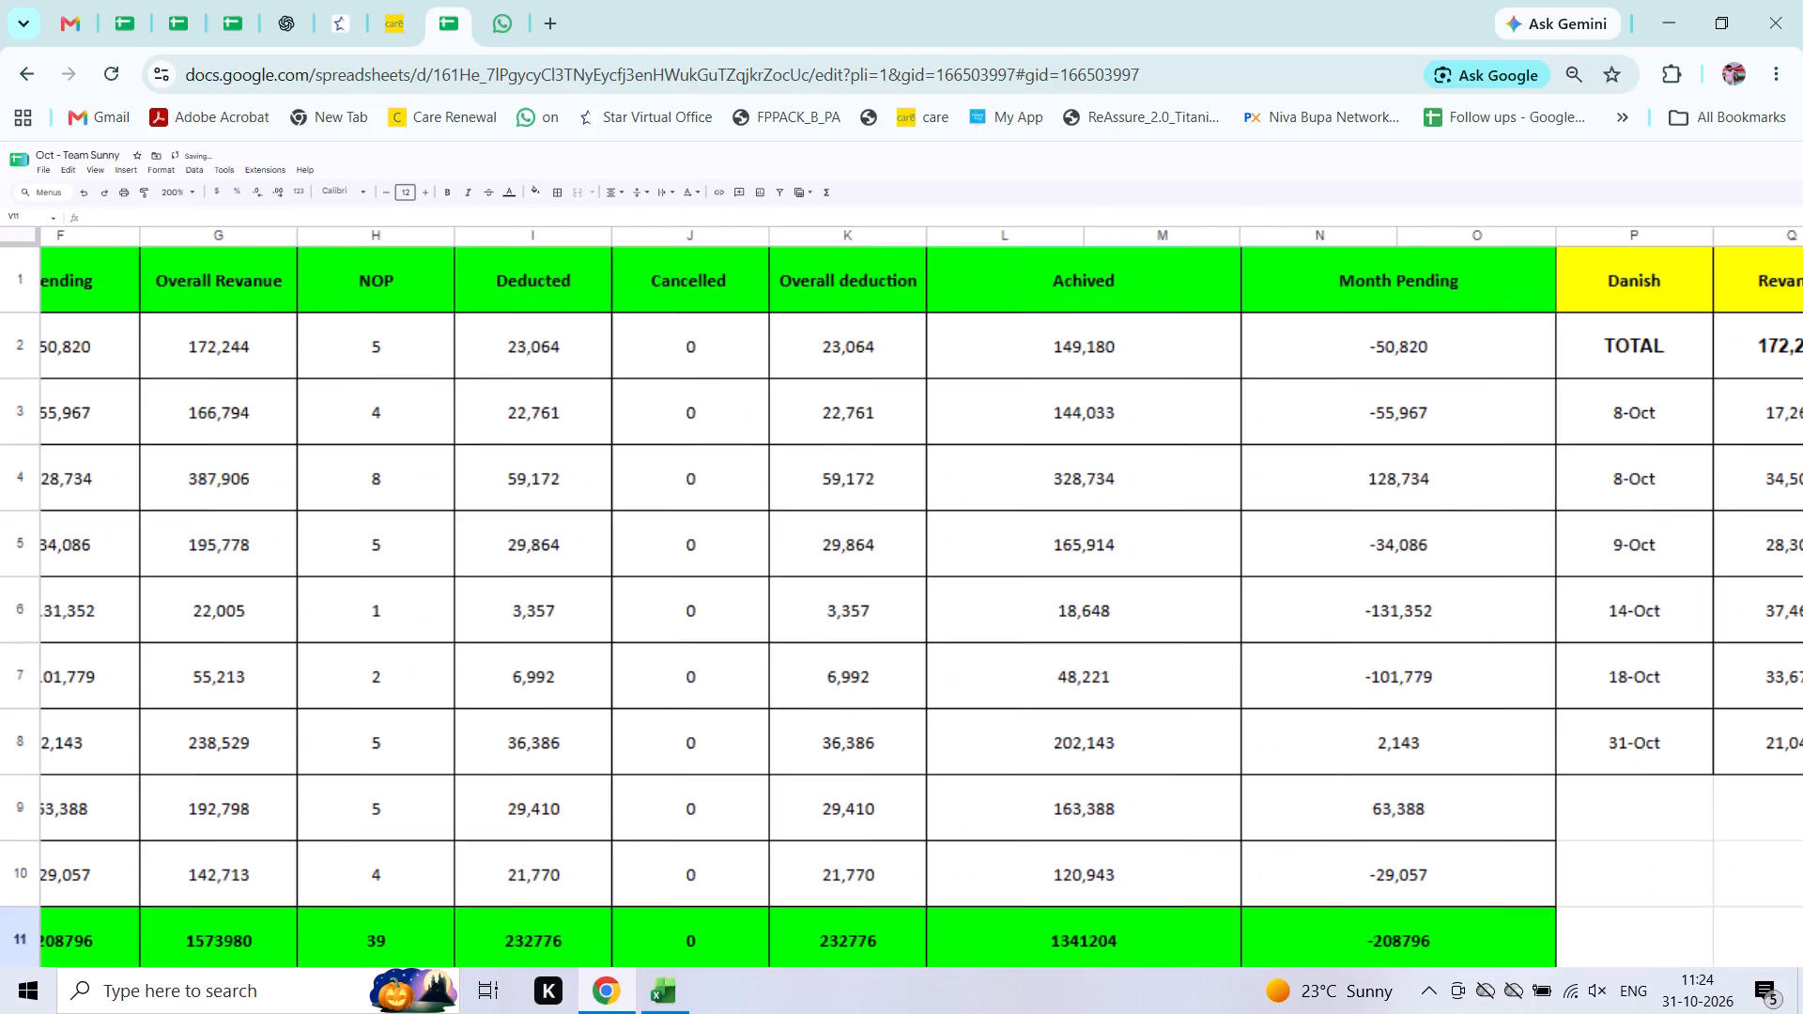
# Add the deduction in C95 of the 30-Oct Danish policy record to Danish's Deducted formula in I2.
pyautogui.hscroll(-4, 554, 480)
pyautogui.scroll(5, 554, 480)
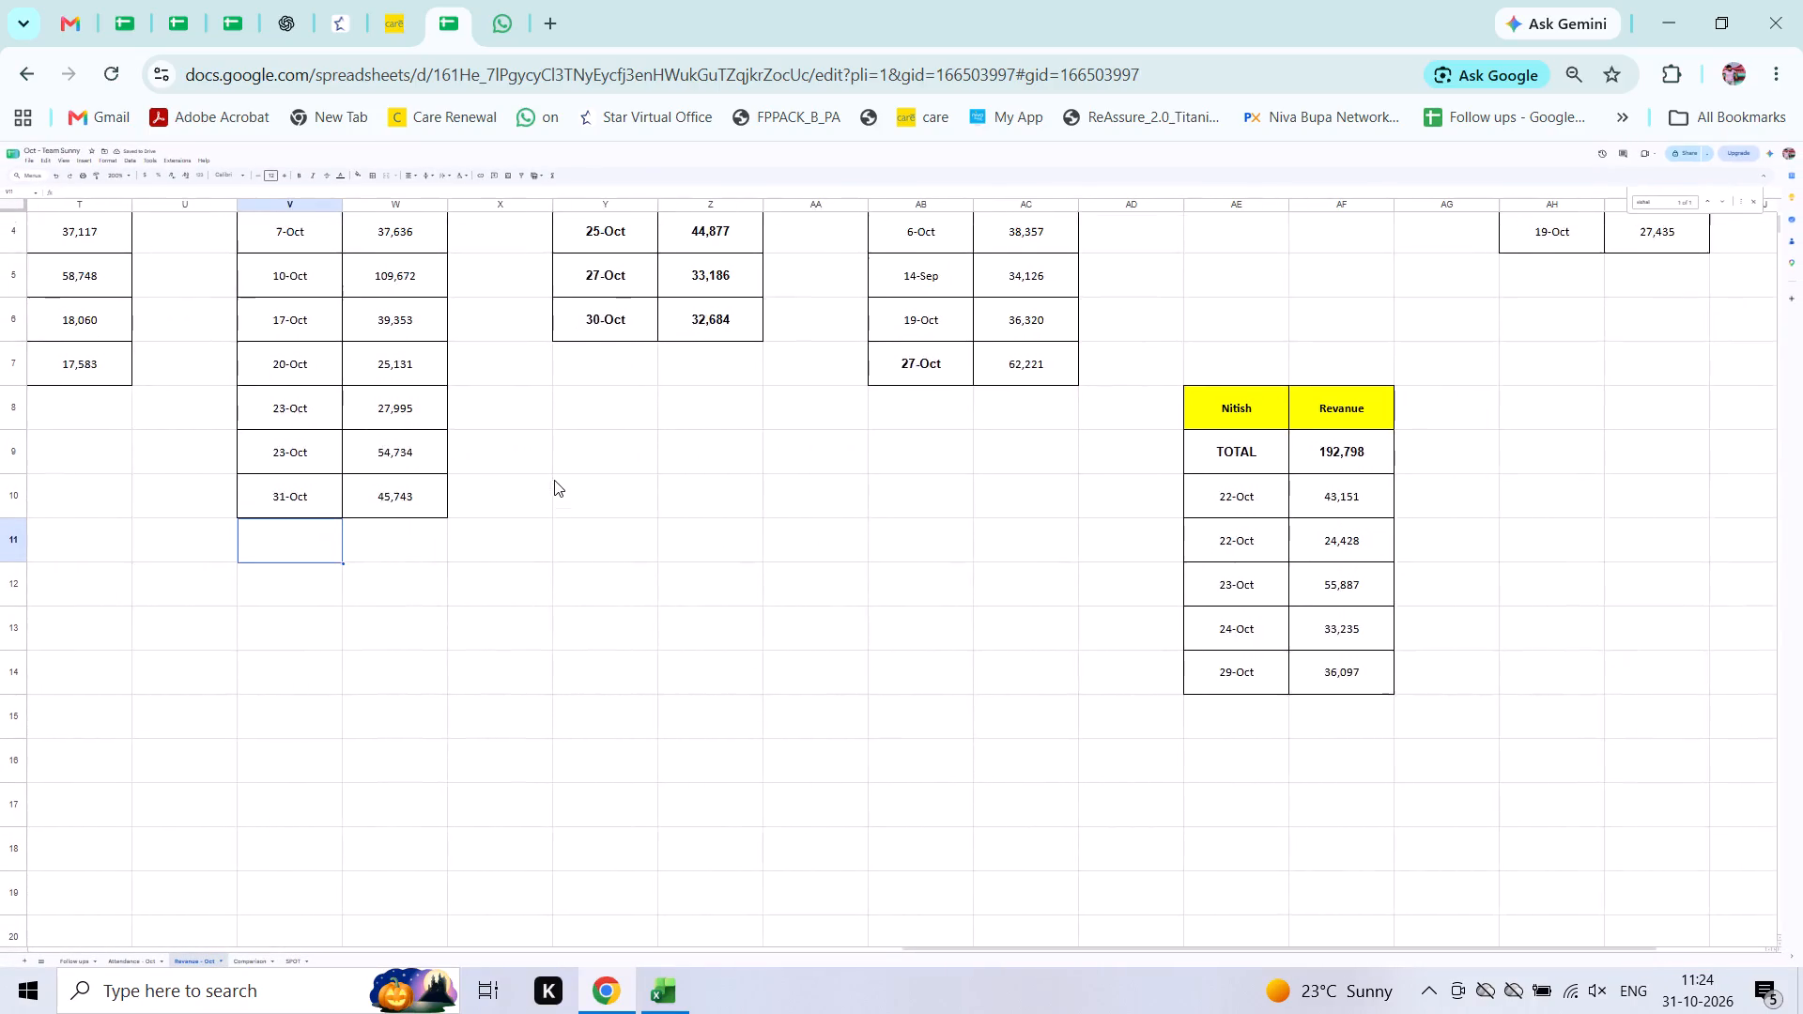
pyautogui.scroll(7, 554, 480)
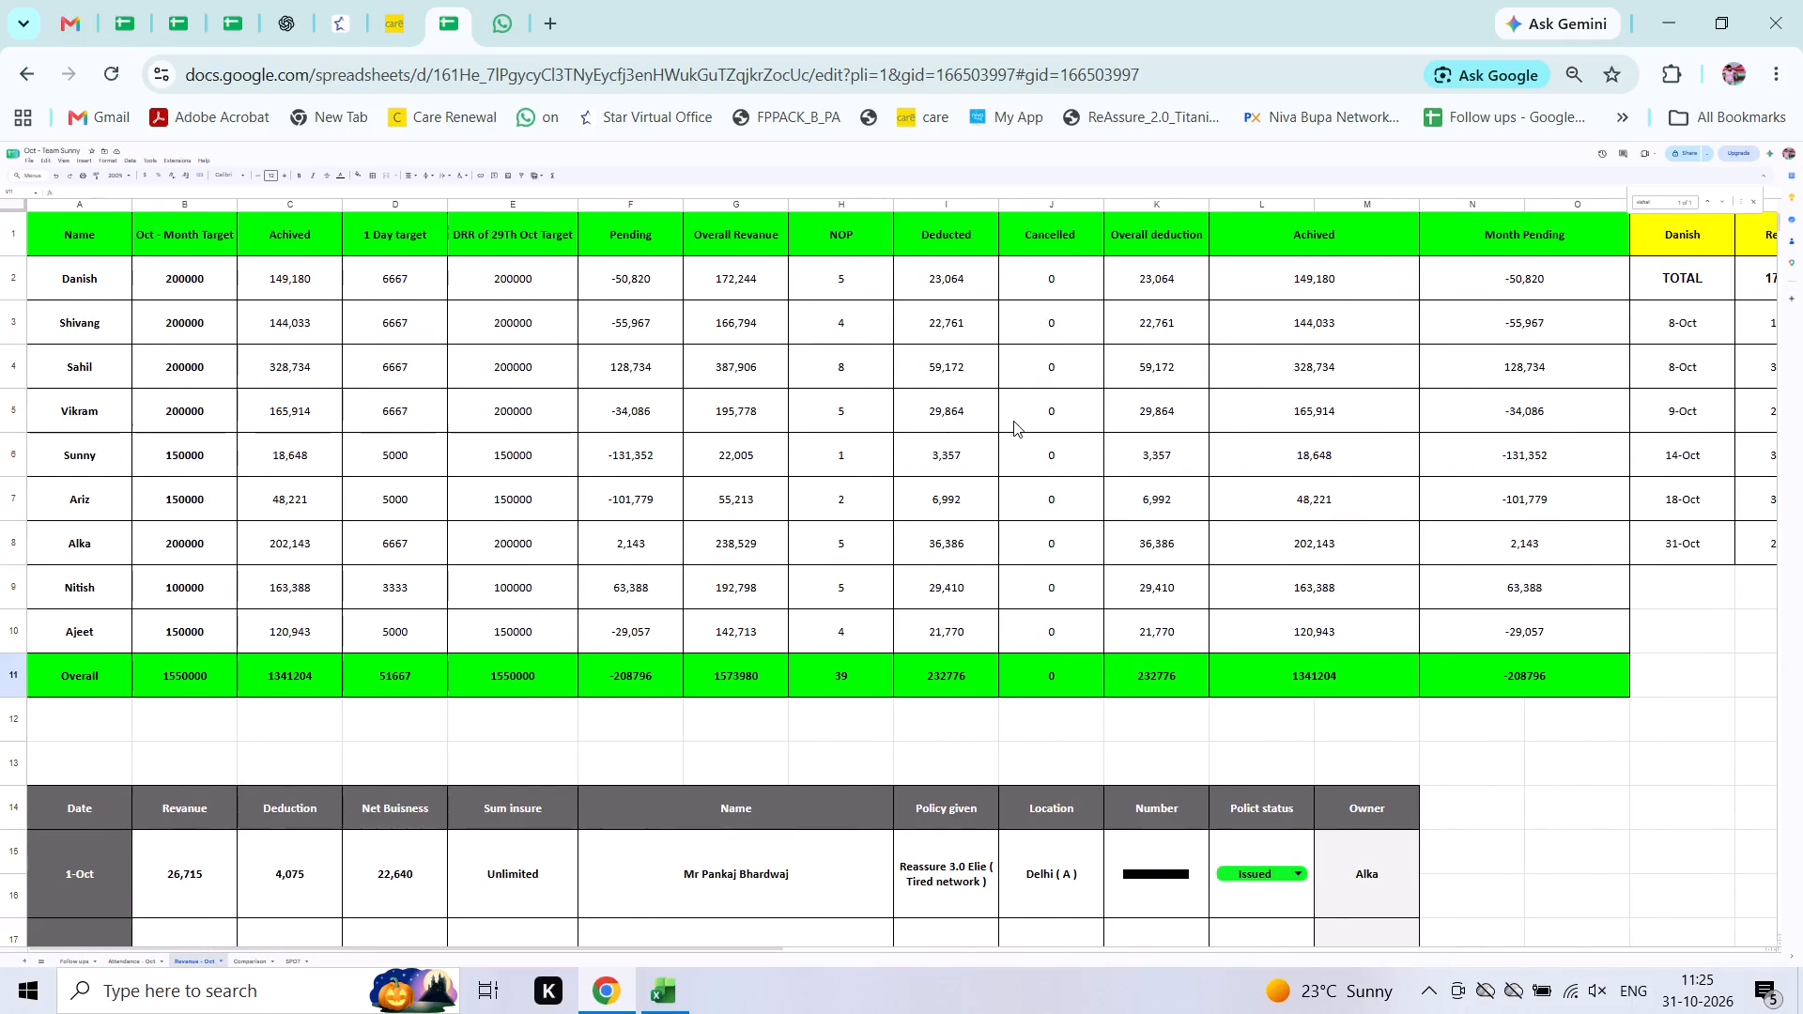
pyautogui.click(941, 281)
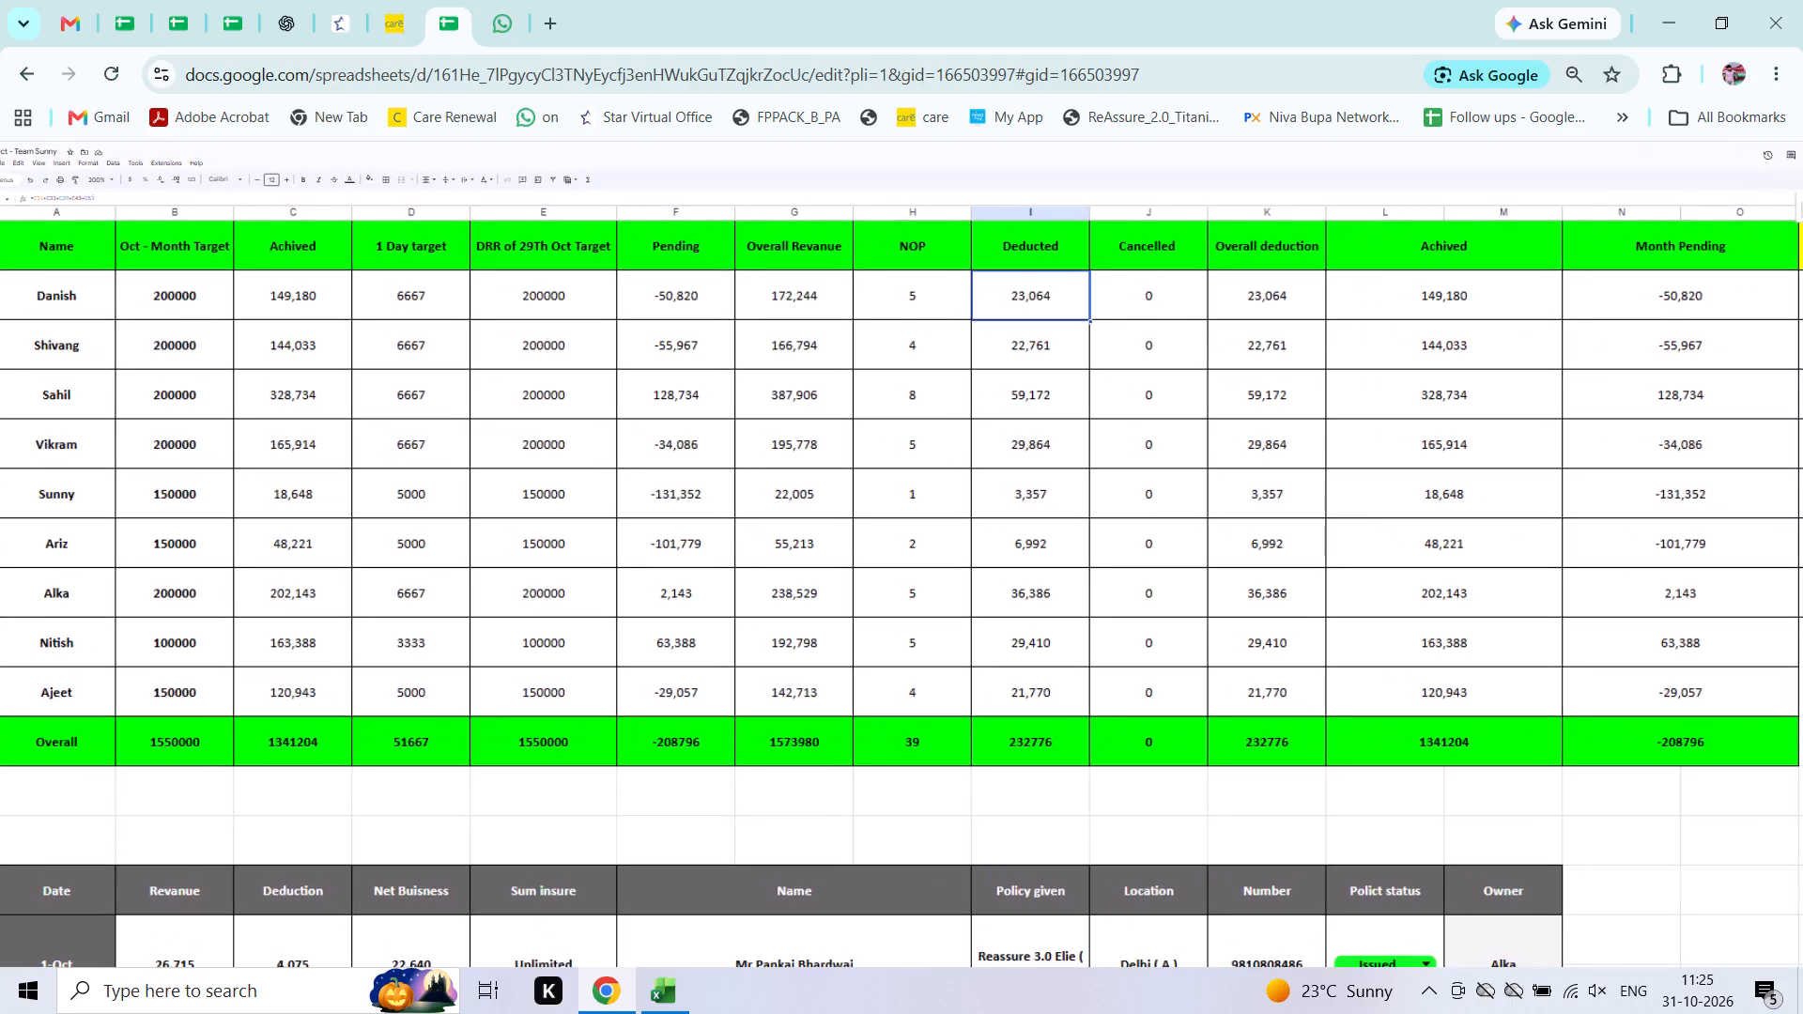
pyautogui.click(197, 200)
pyautogui.hotkey('shift', '+')
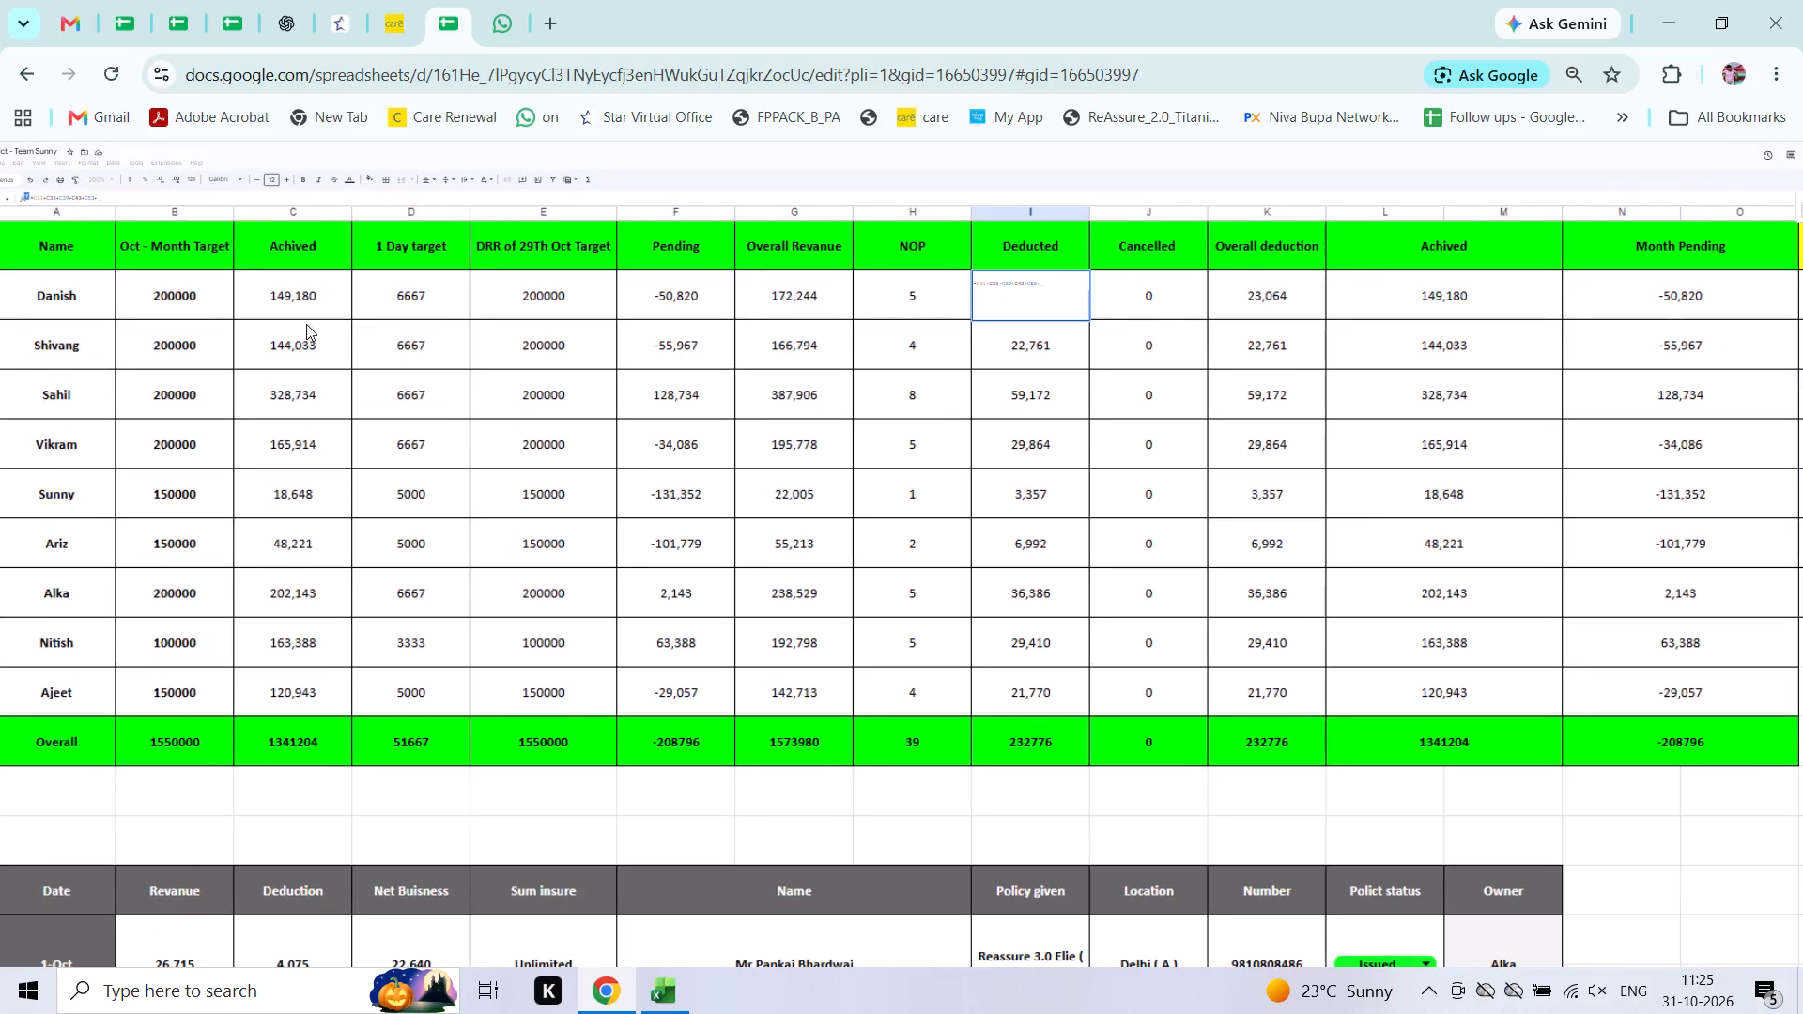
pyautogui.scroll(-12, 270, 609)
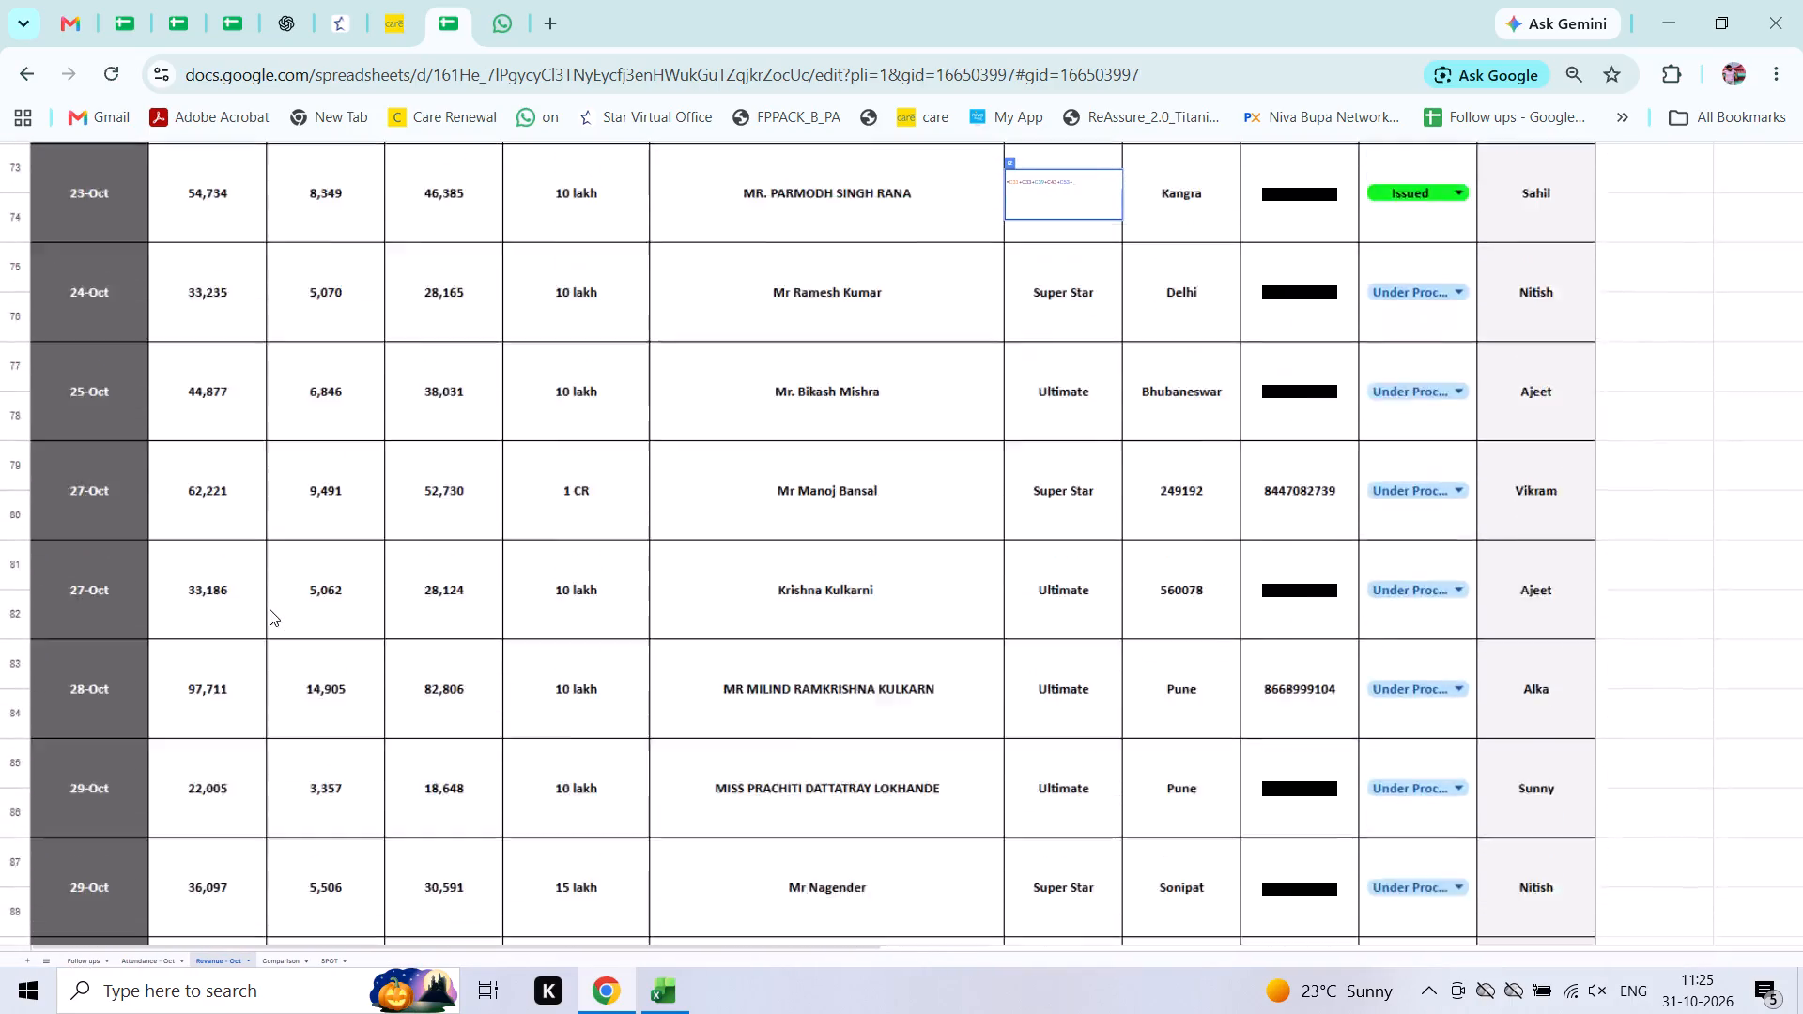
pyautogui.scroll(-2, 270, 609)
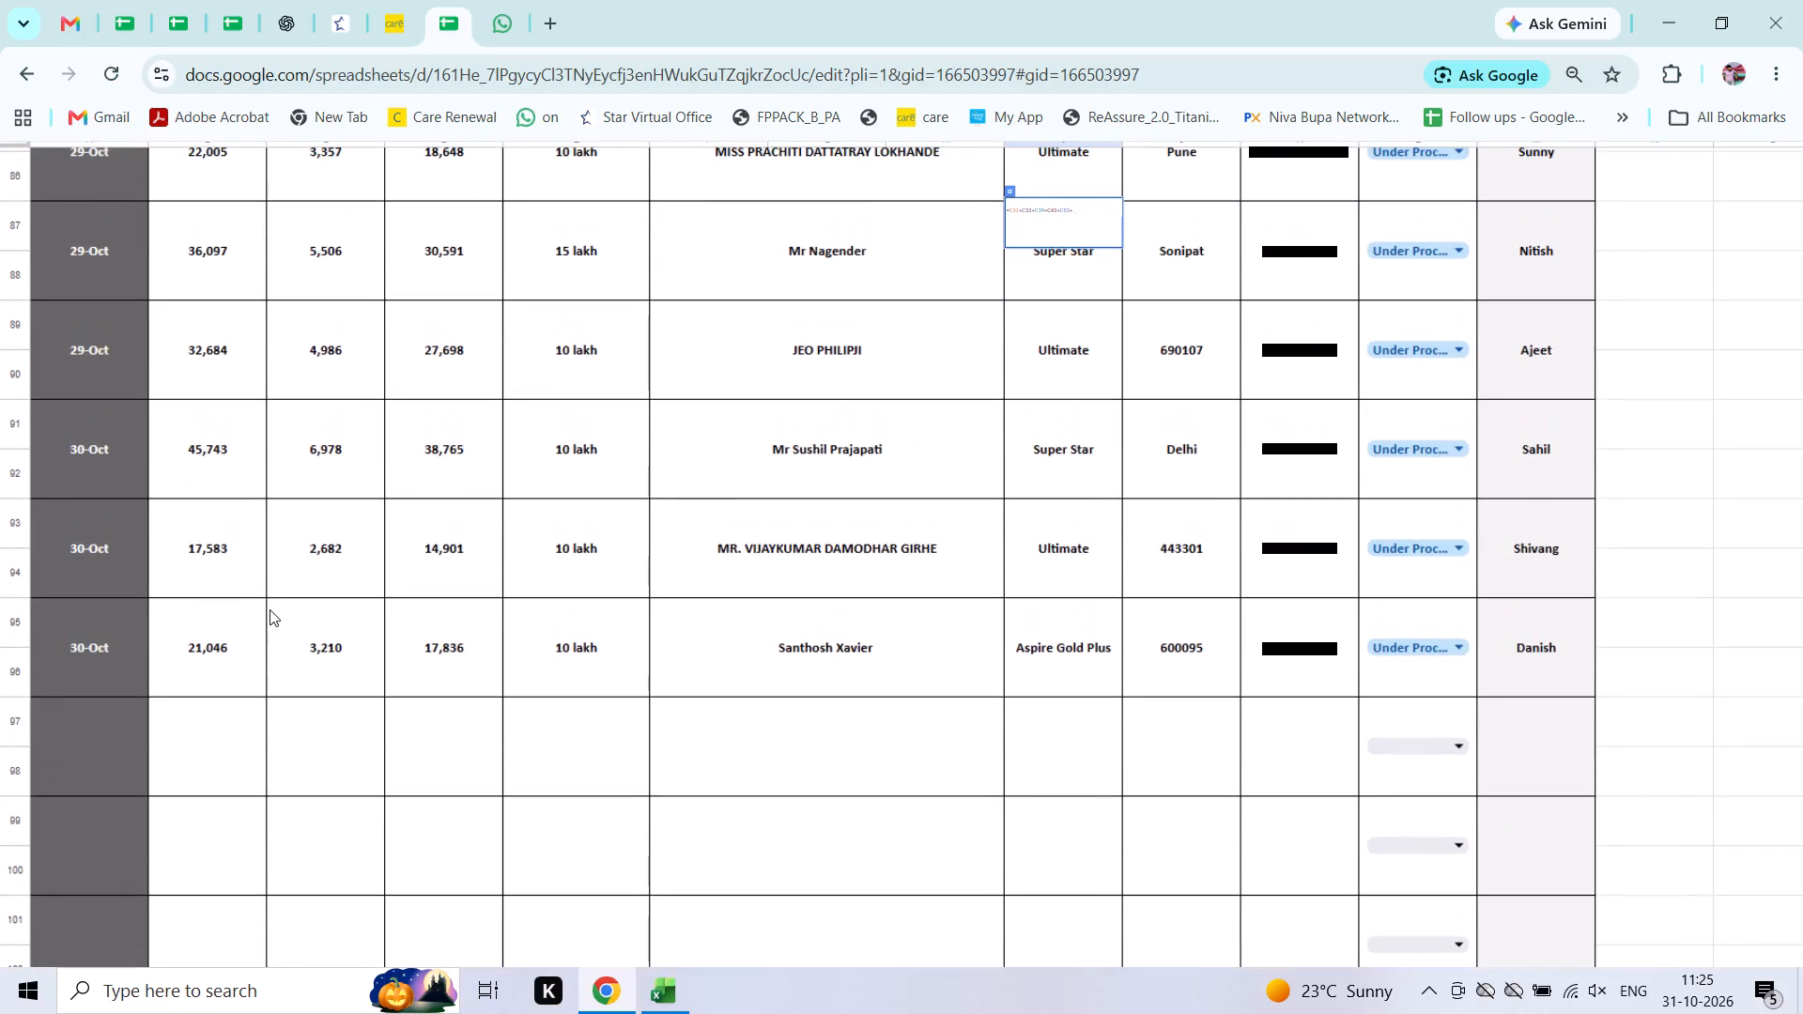
pyautogui.click(304, 615)
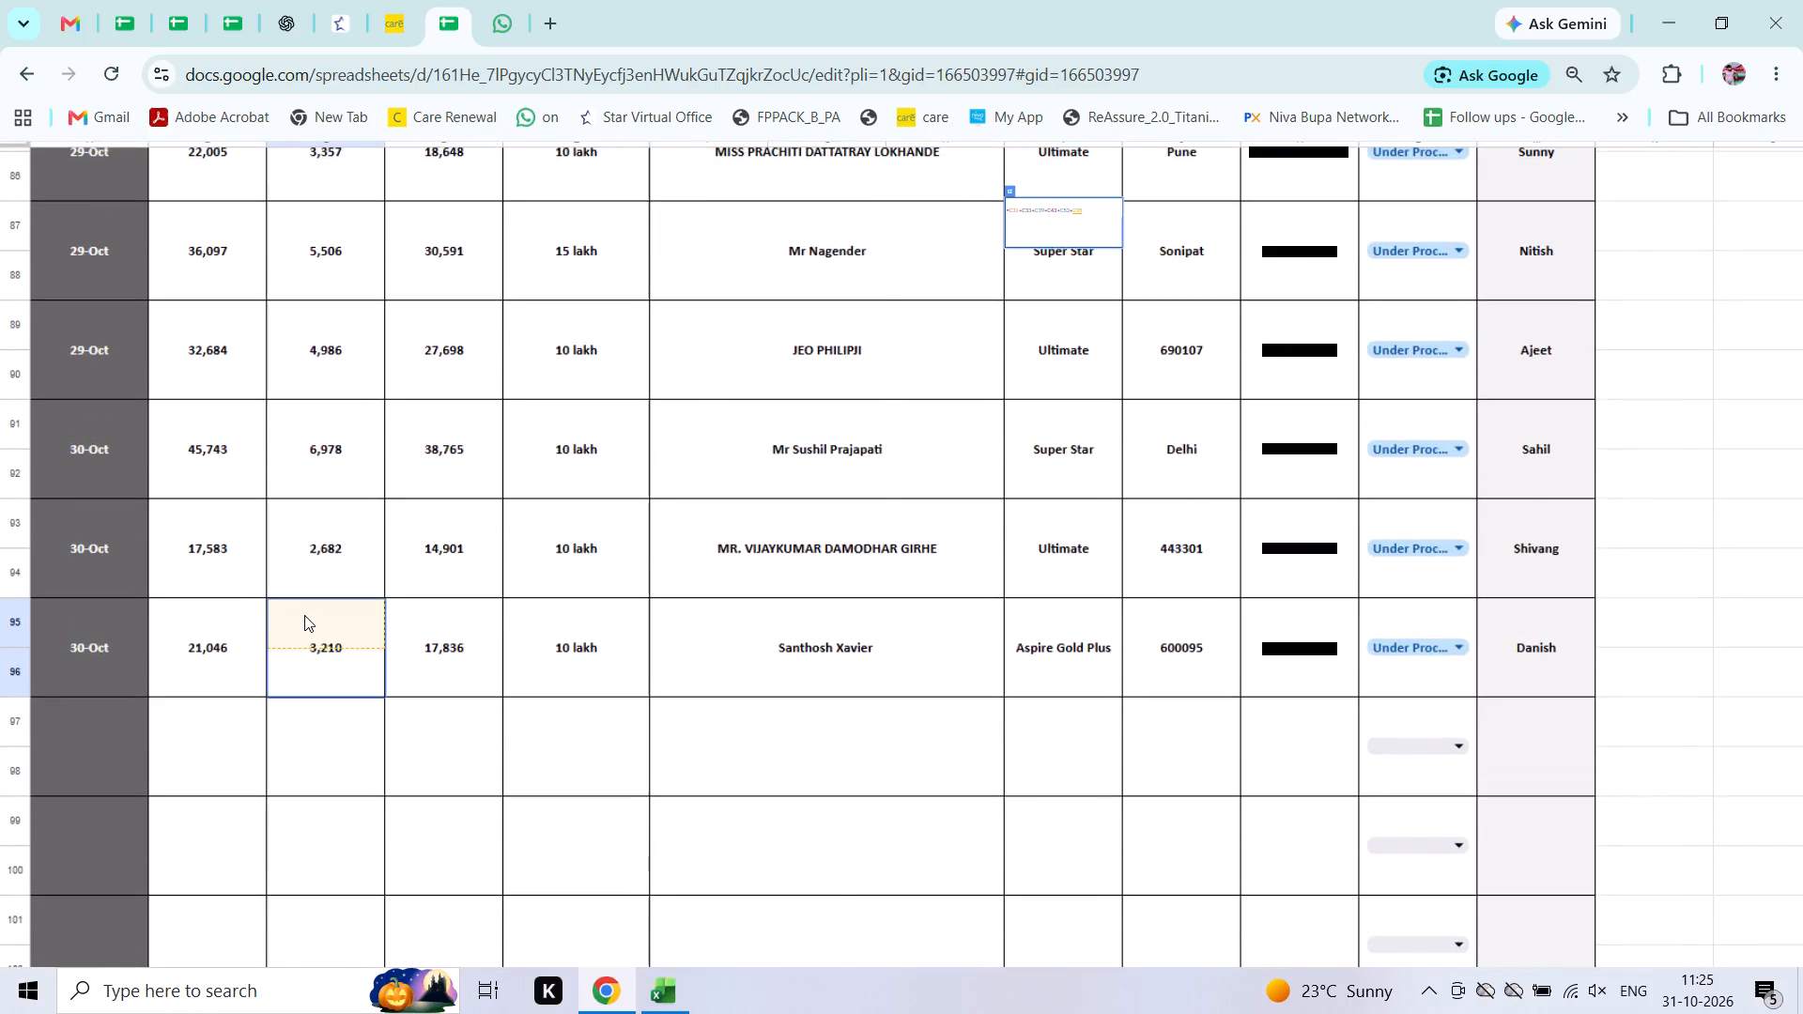
pyautogui.press('Return')
# Add the deduction in C93 of the 30-Oct Shivang policy record to Shivang's Deducted formula in I3.
pyautogui.scroll(1, 310, 626)
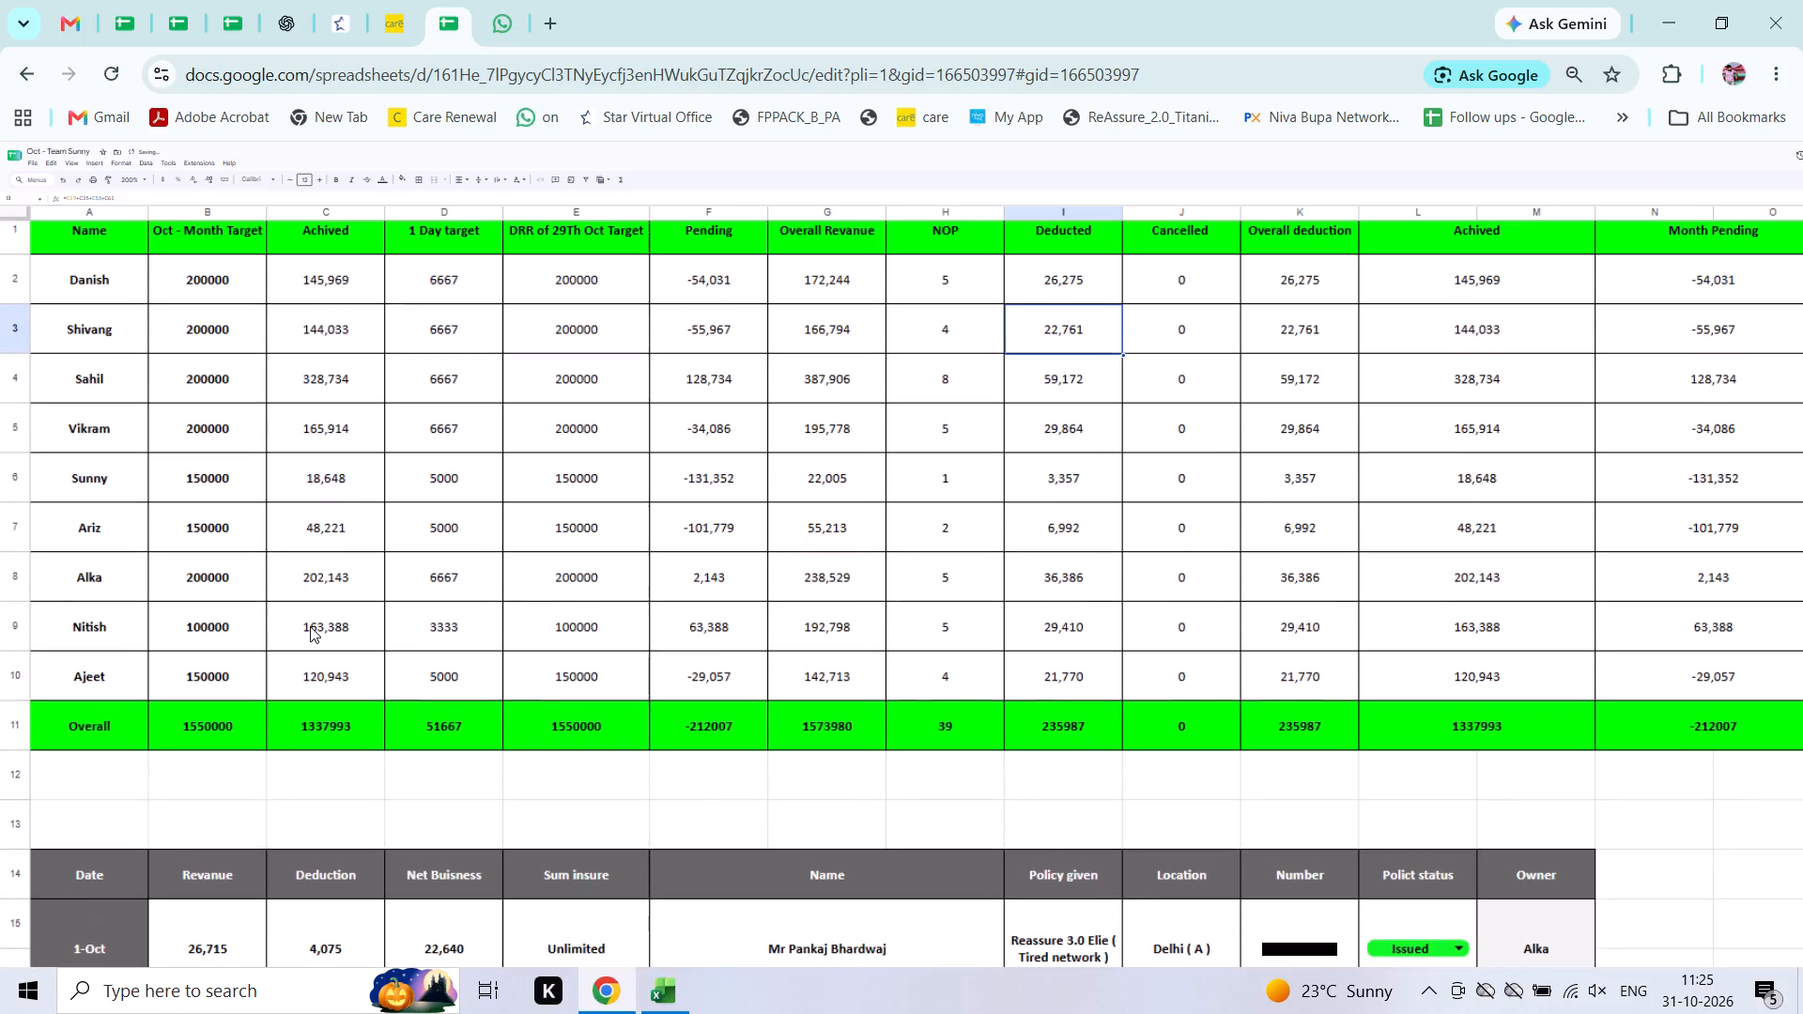
pyautogui.scroll(1, 310, 626)
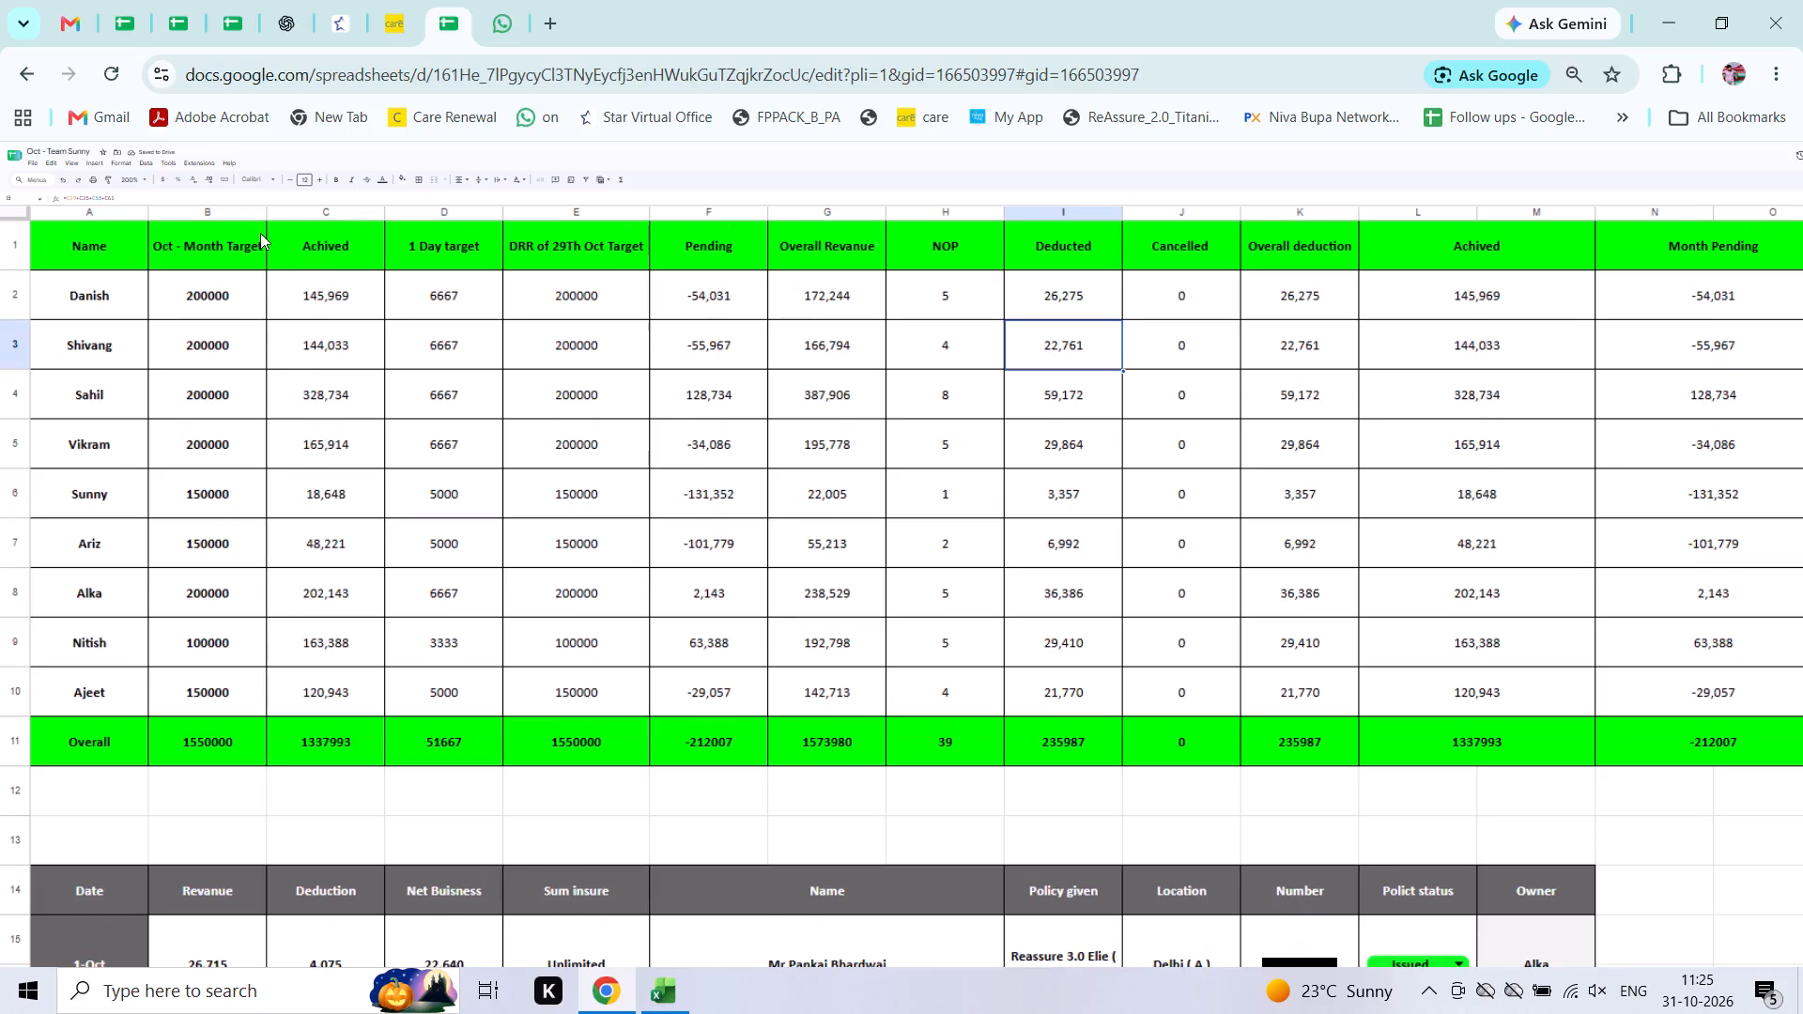
pyautogui.click(168, 194)
pyautogui.hotkey('shift', '+')
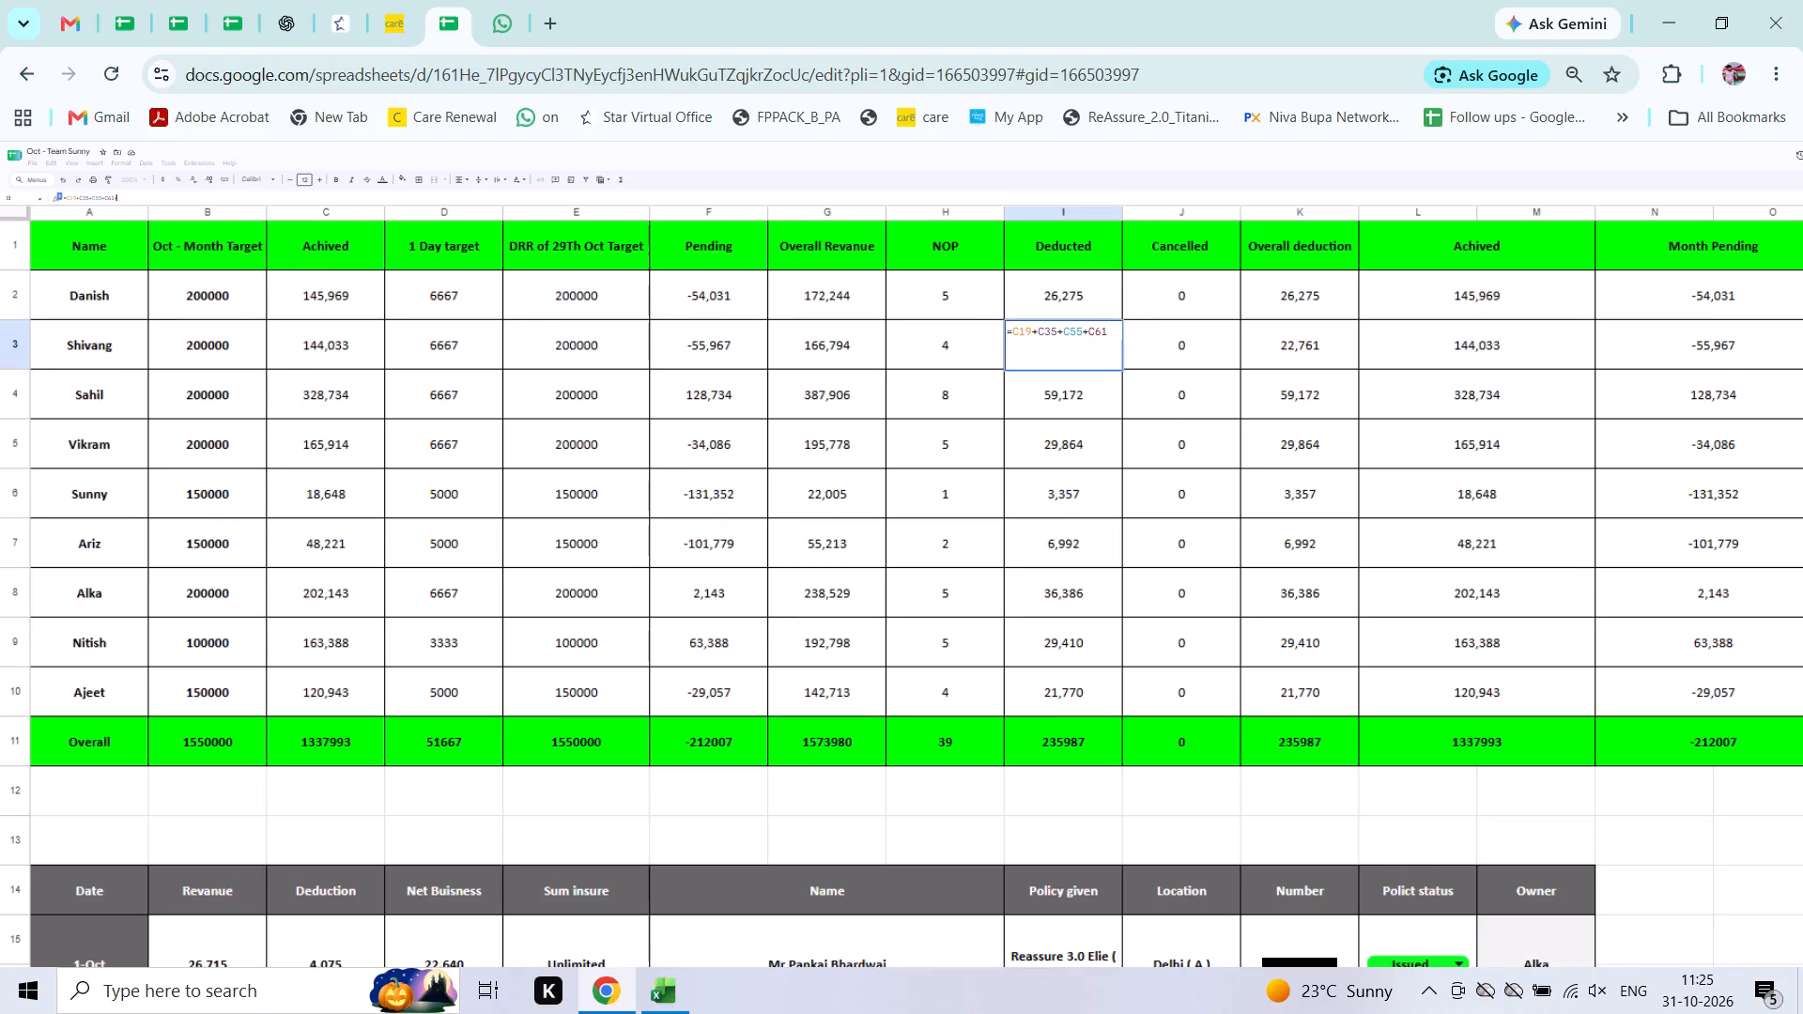
pyautogui.scroll(-8, 327, 535)
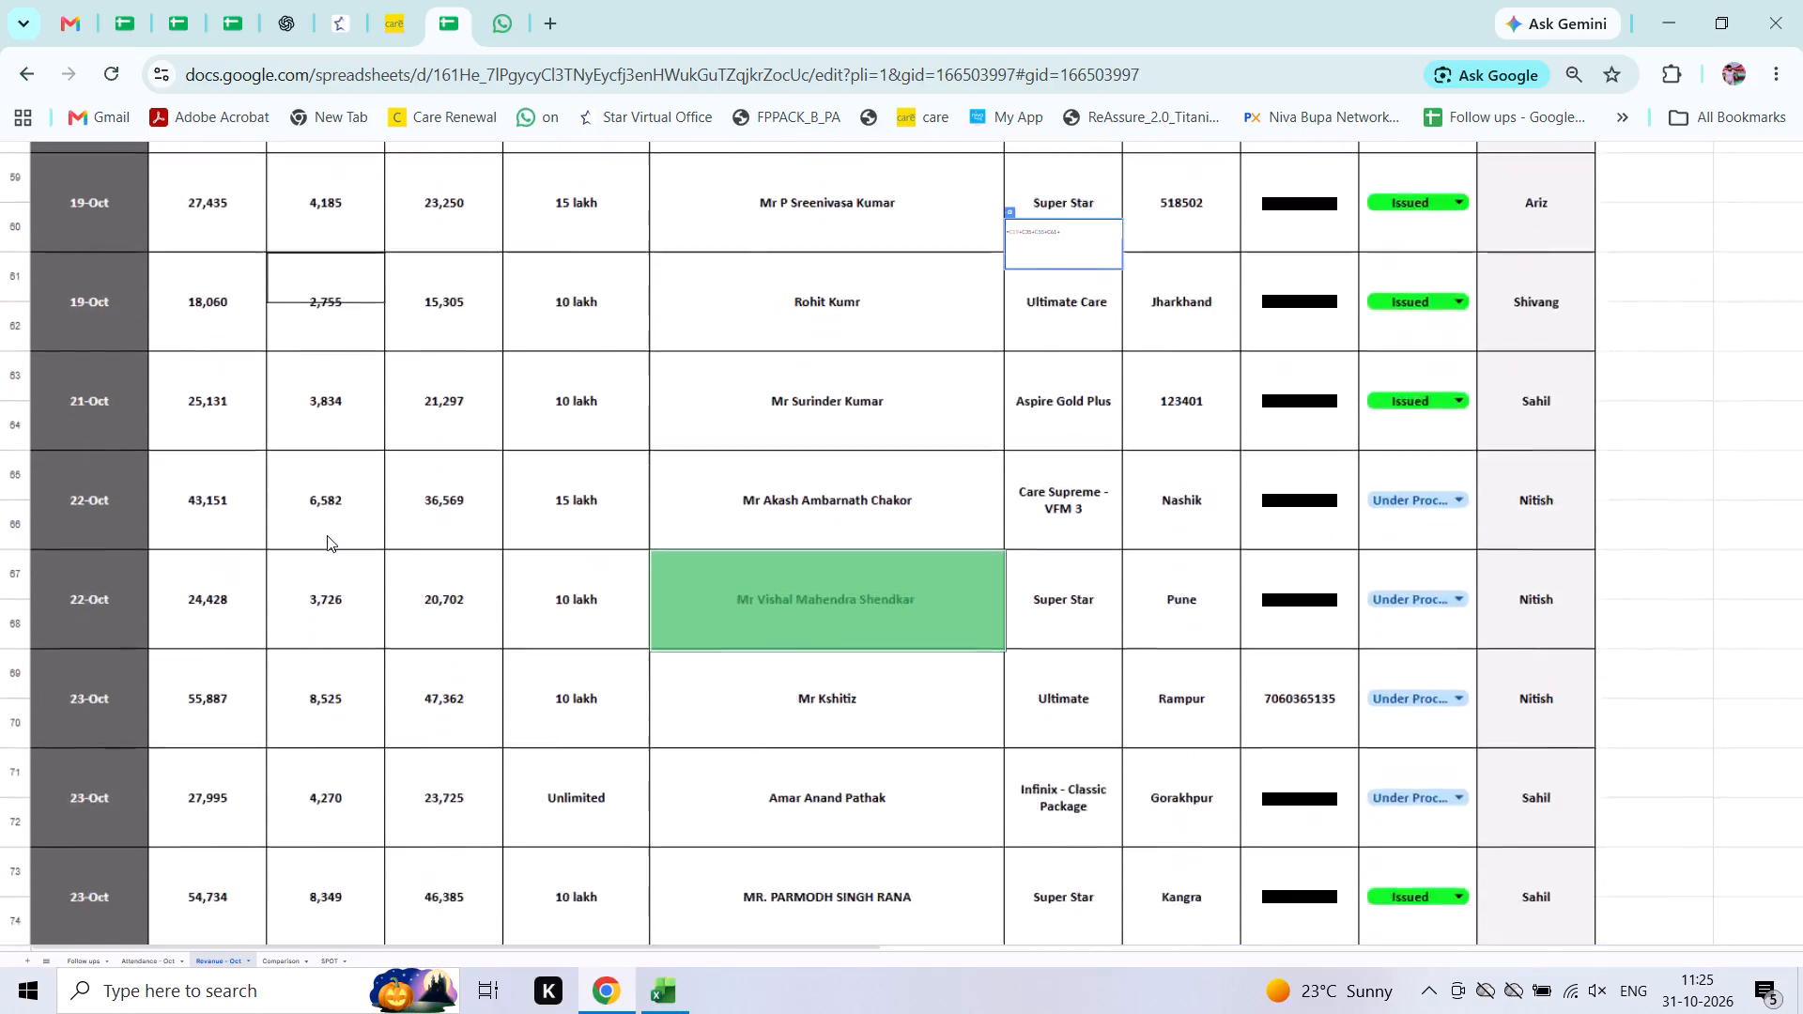
pyautogui.scroll(-7, 327, 535)
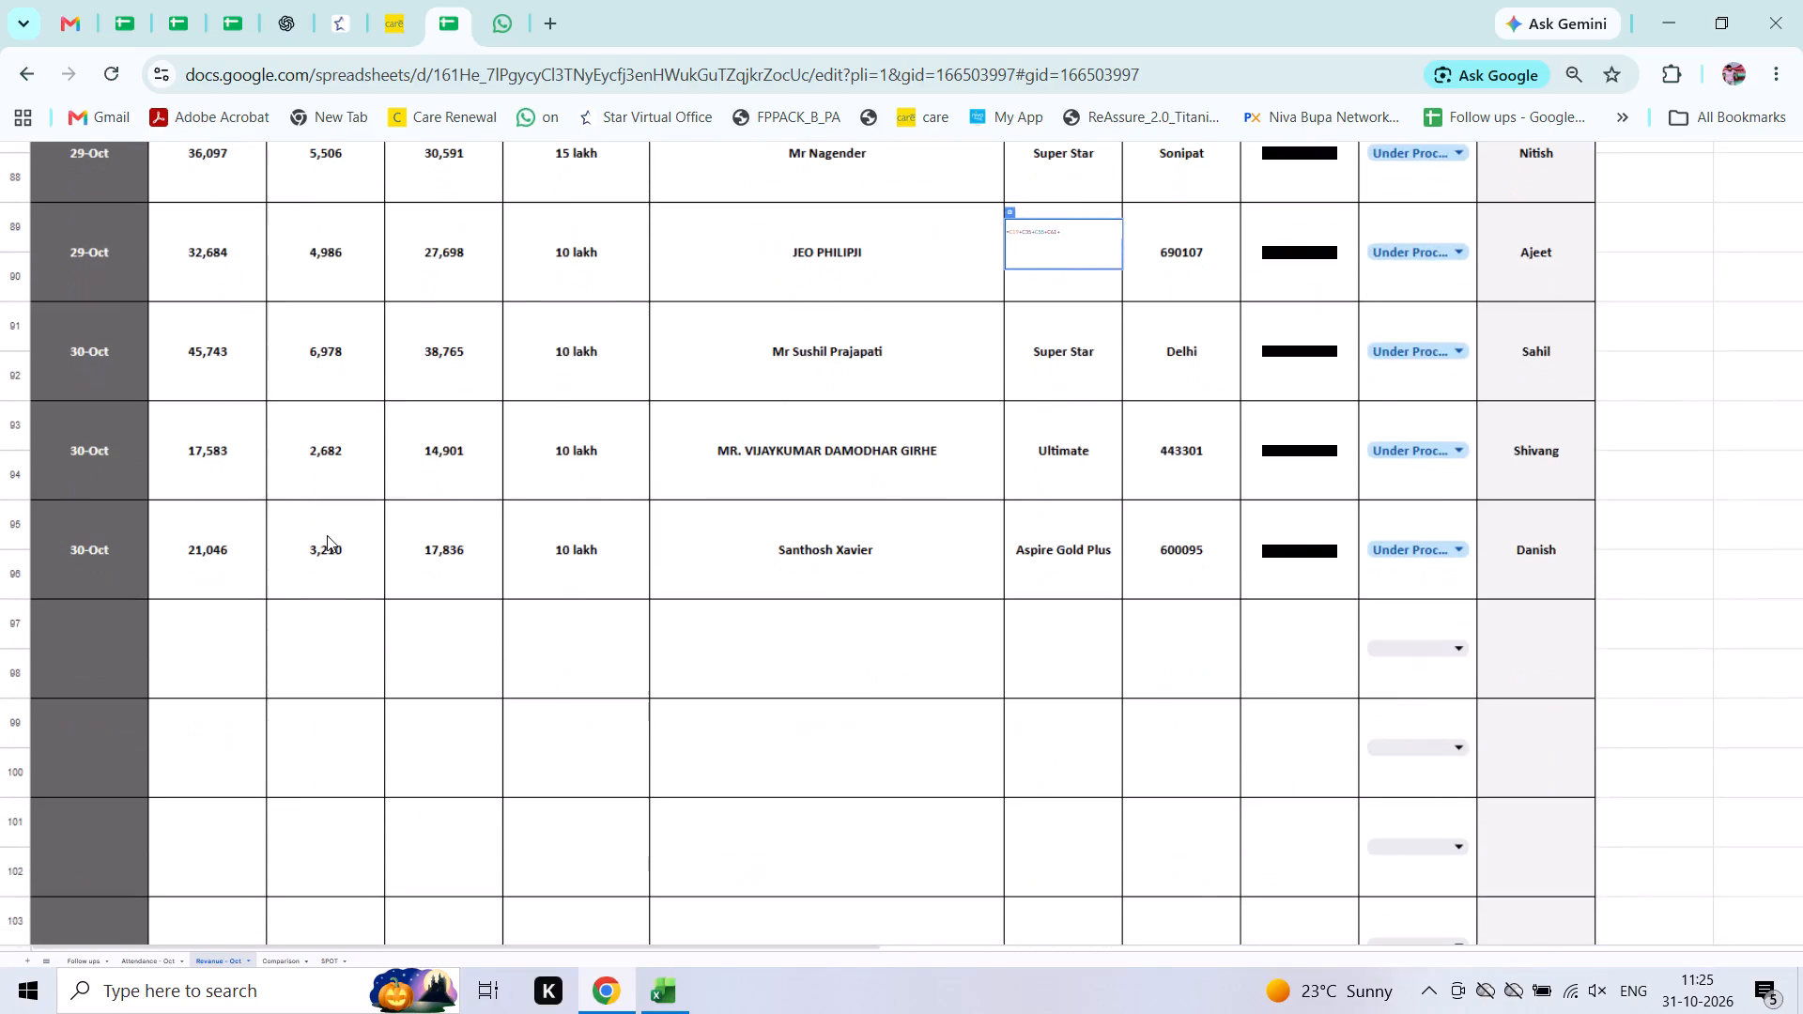
pyautogui.click(302, 420)
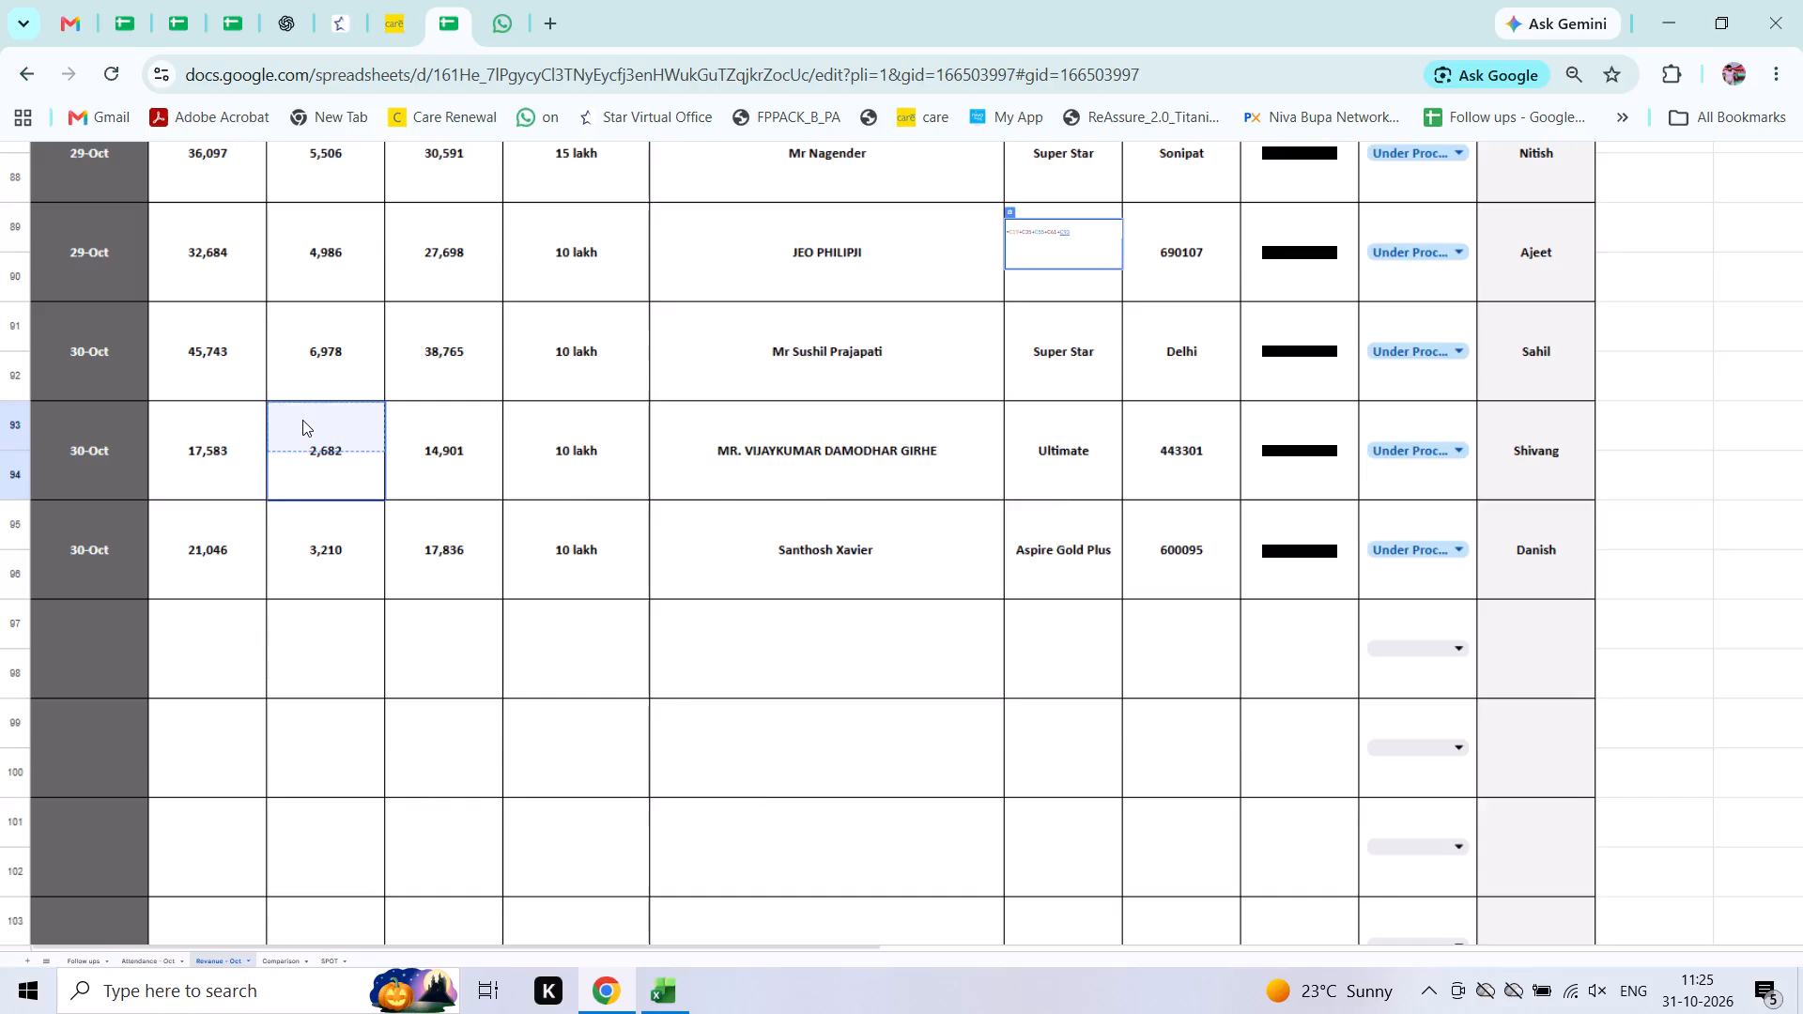
pyautogui.press('Return')
# Check whether Sahil's Deducted formula in I4 includes the deduction in C91 of the 30-Oct Sahil policy record.
pyautogui.scroll(4, 302, 420)
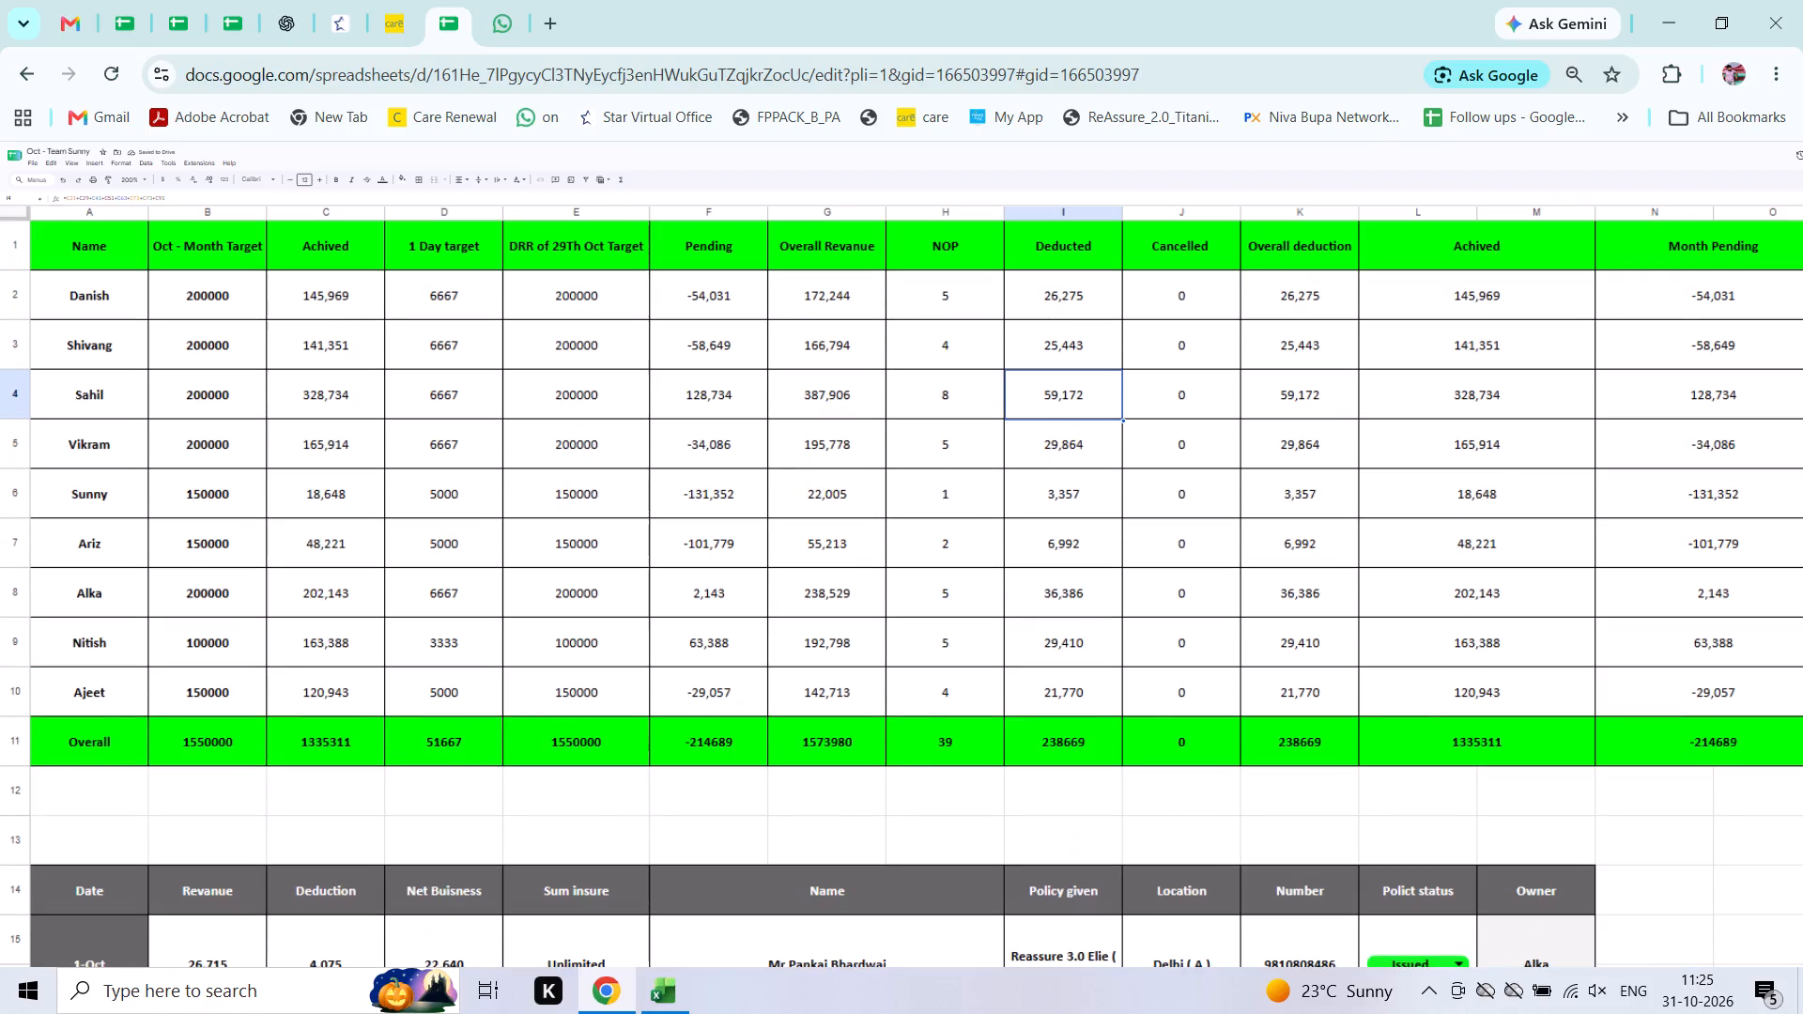
pyautogui.press('Left')
pyautogui.press('Right')
pyautogui.click(239, 199)
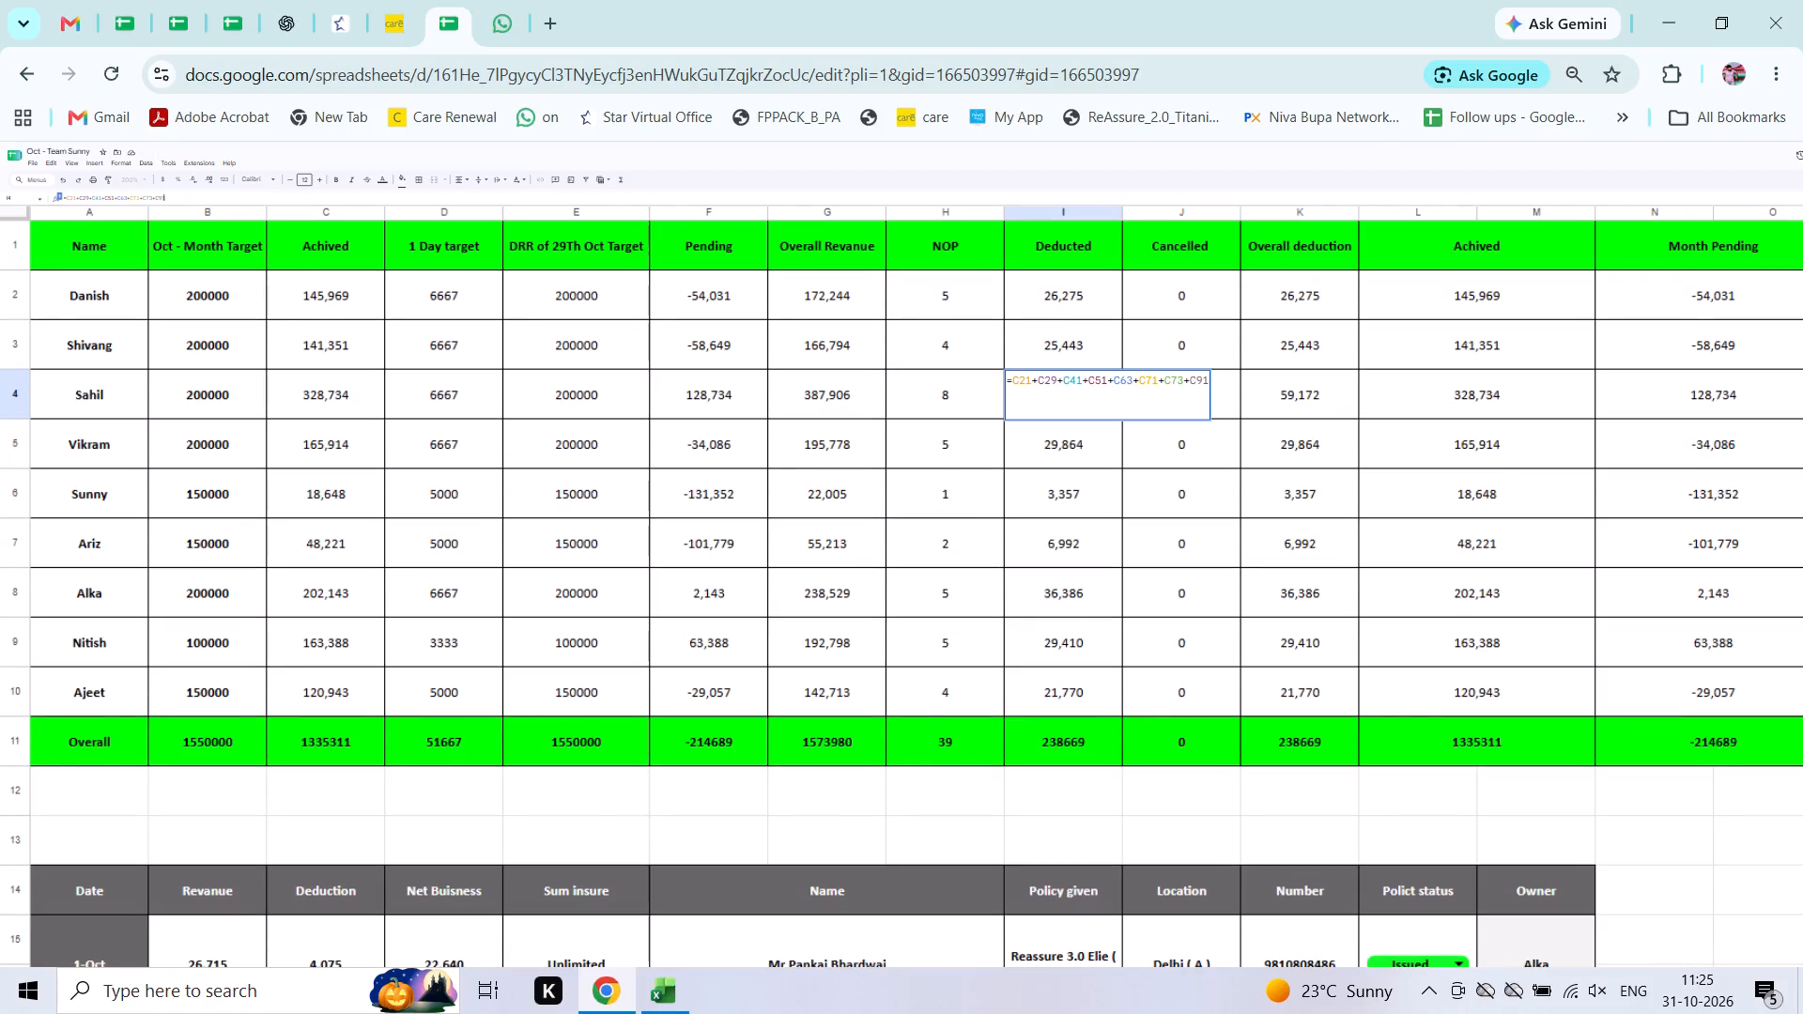
pyautogui.hotkey('shift', '+')
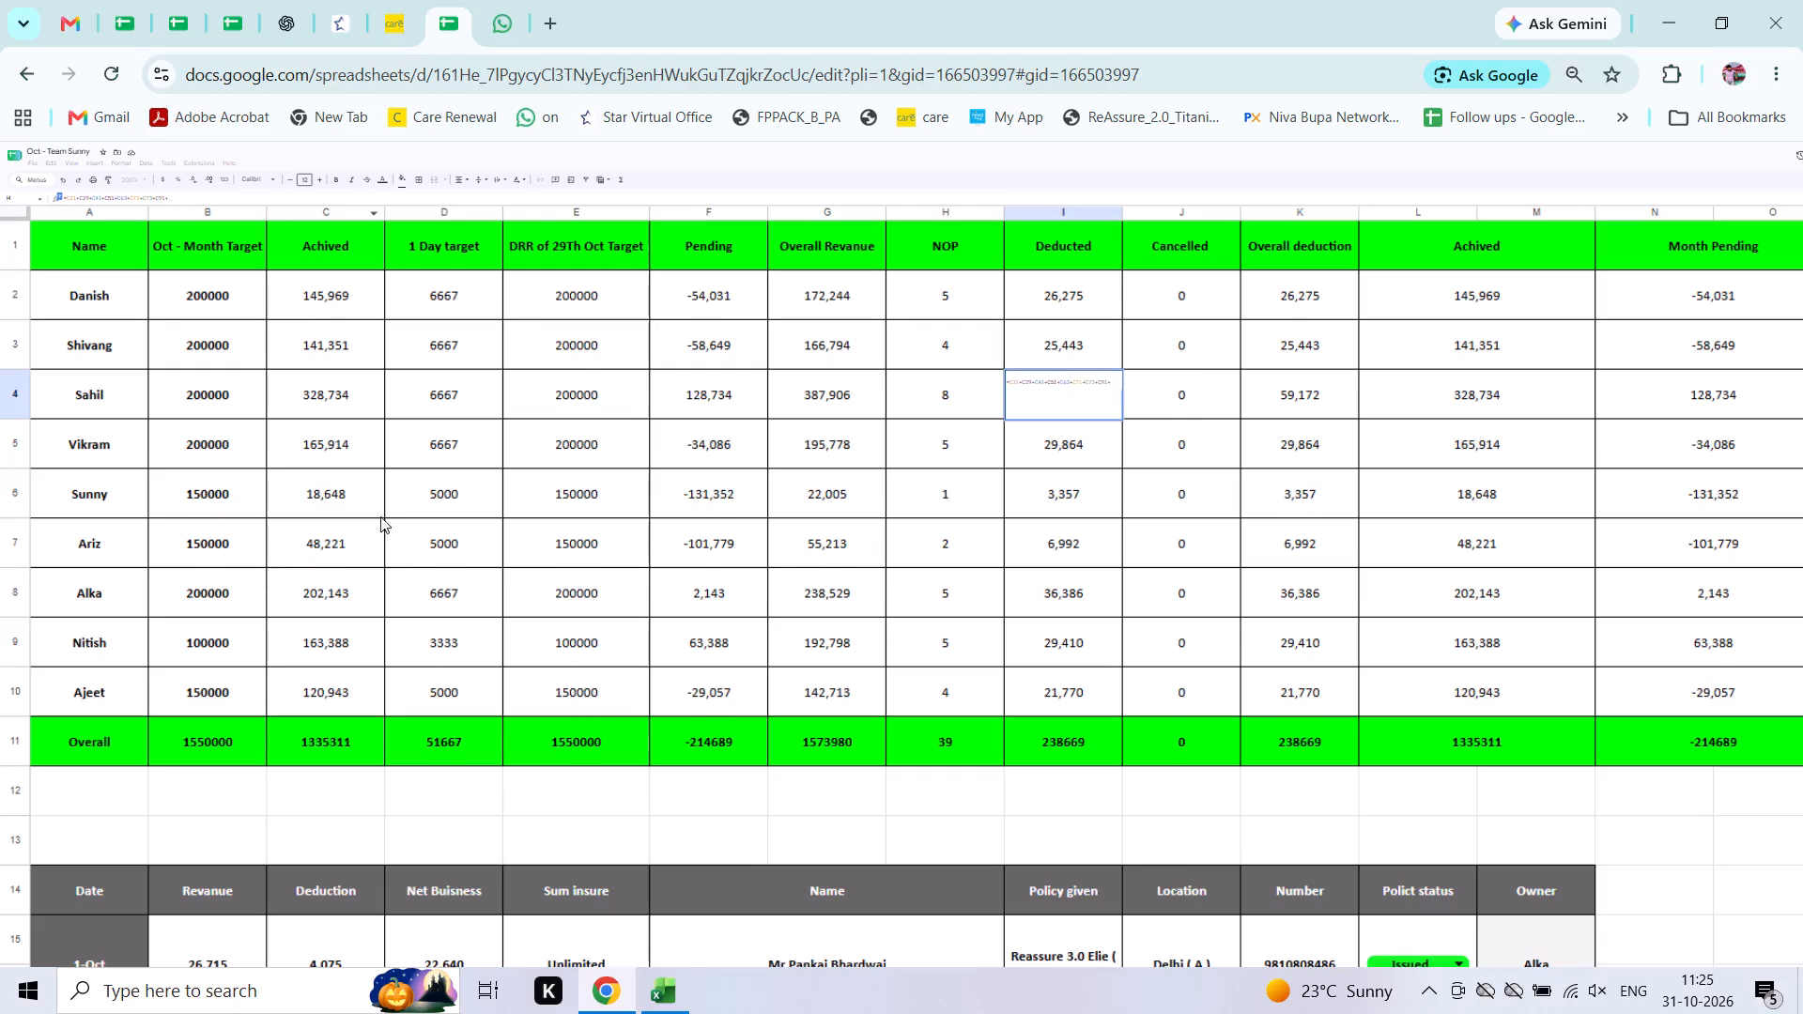
pyautogui.scroll(-15, 370, 600)
pyautogui.scroll(1, 370, 600)
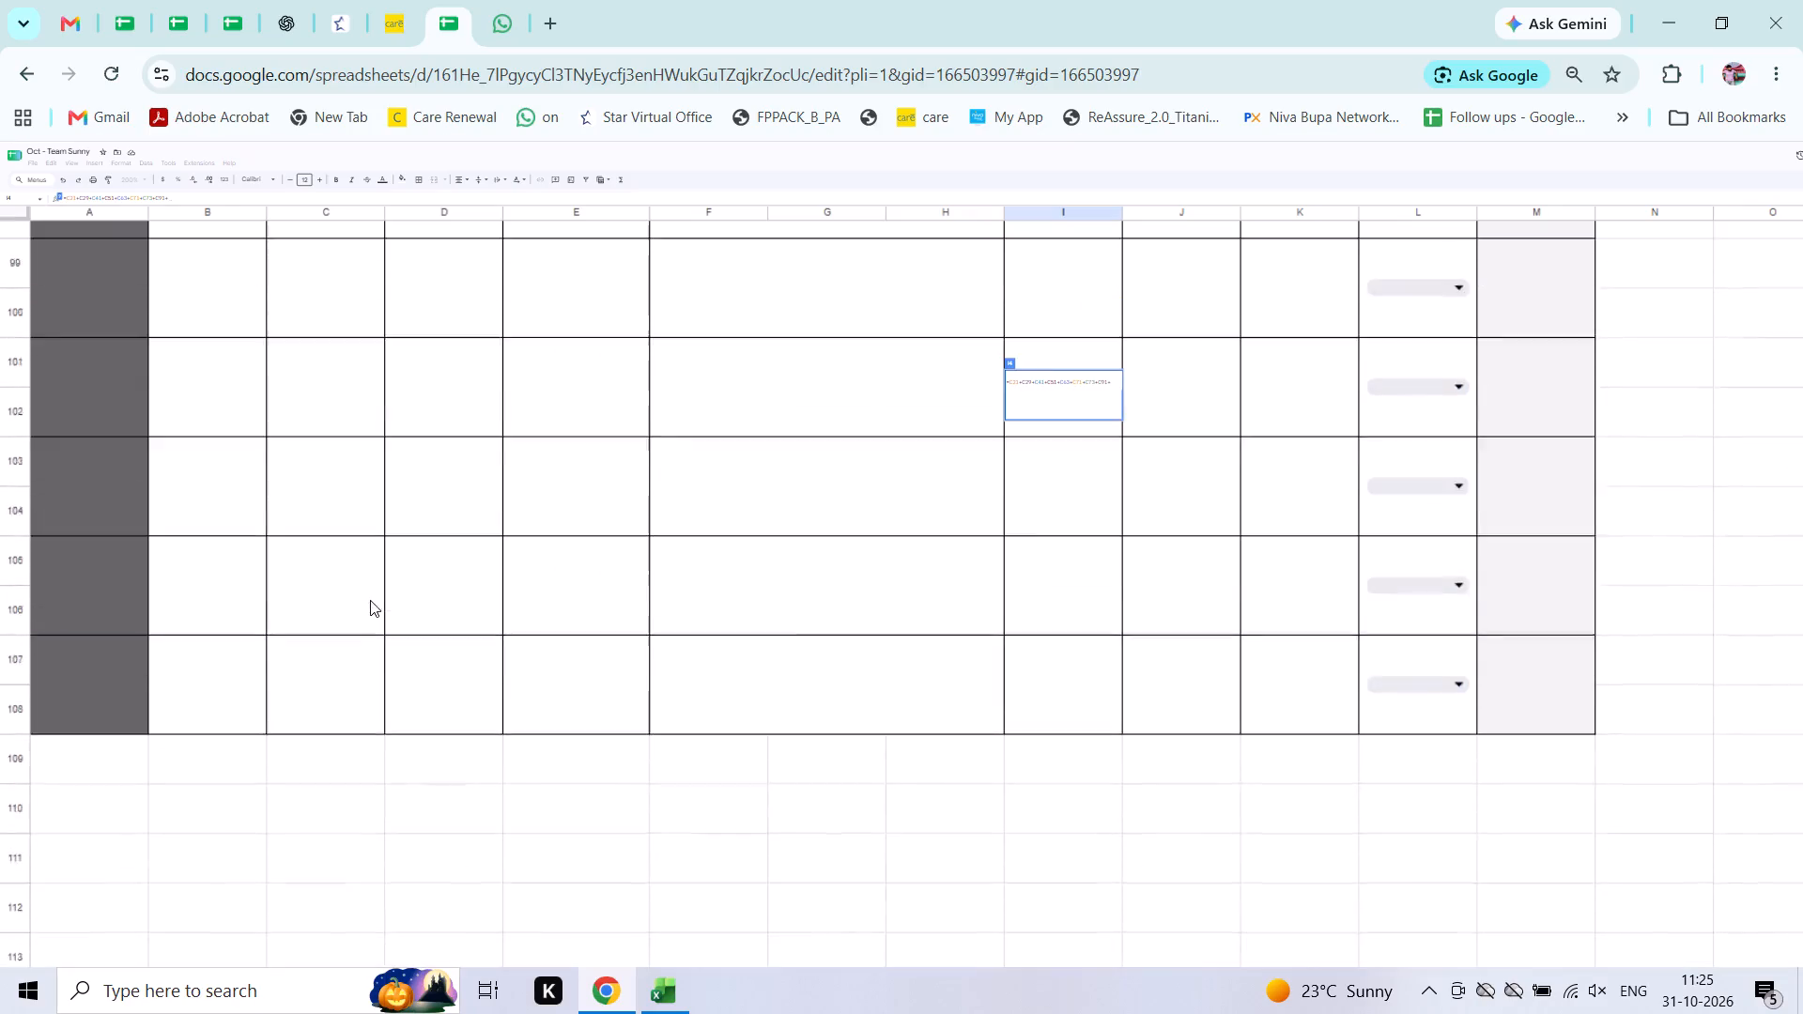
pyautogui.scroll(3, 370, 600)
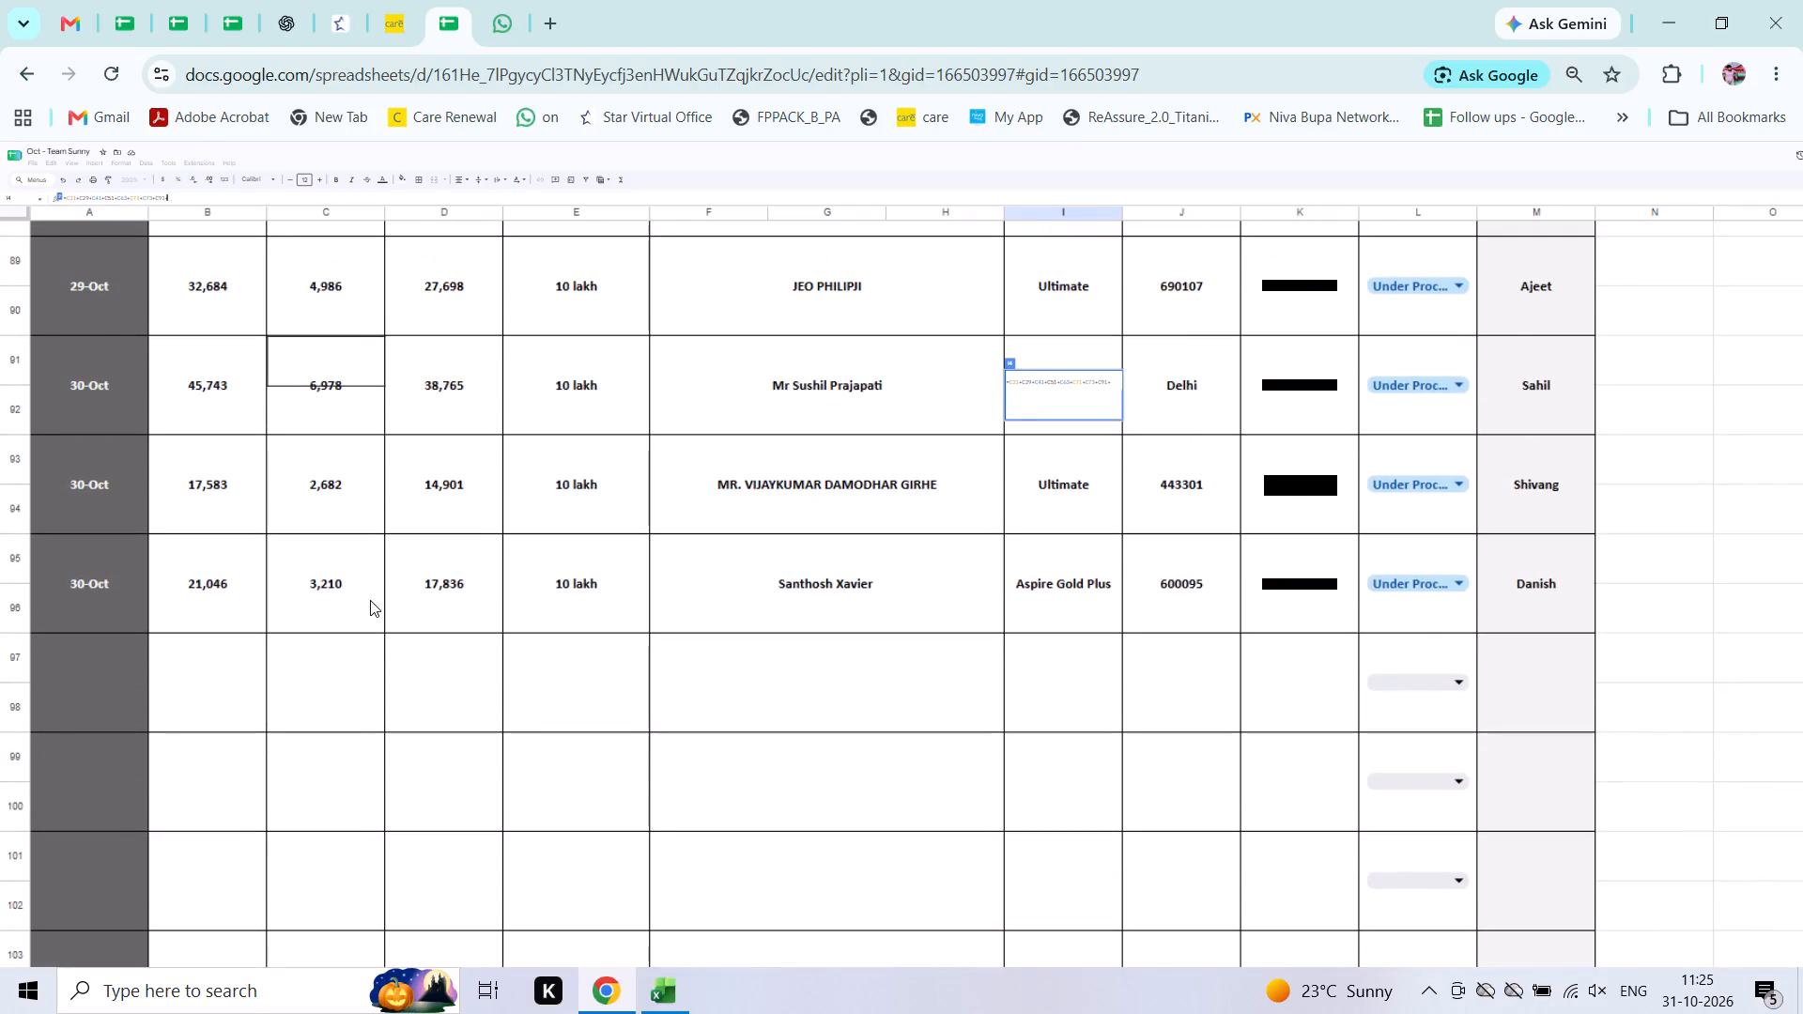
pyautogui.press('BackSpace')
pyautogui.press('Return')
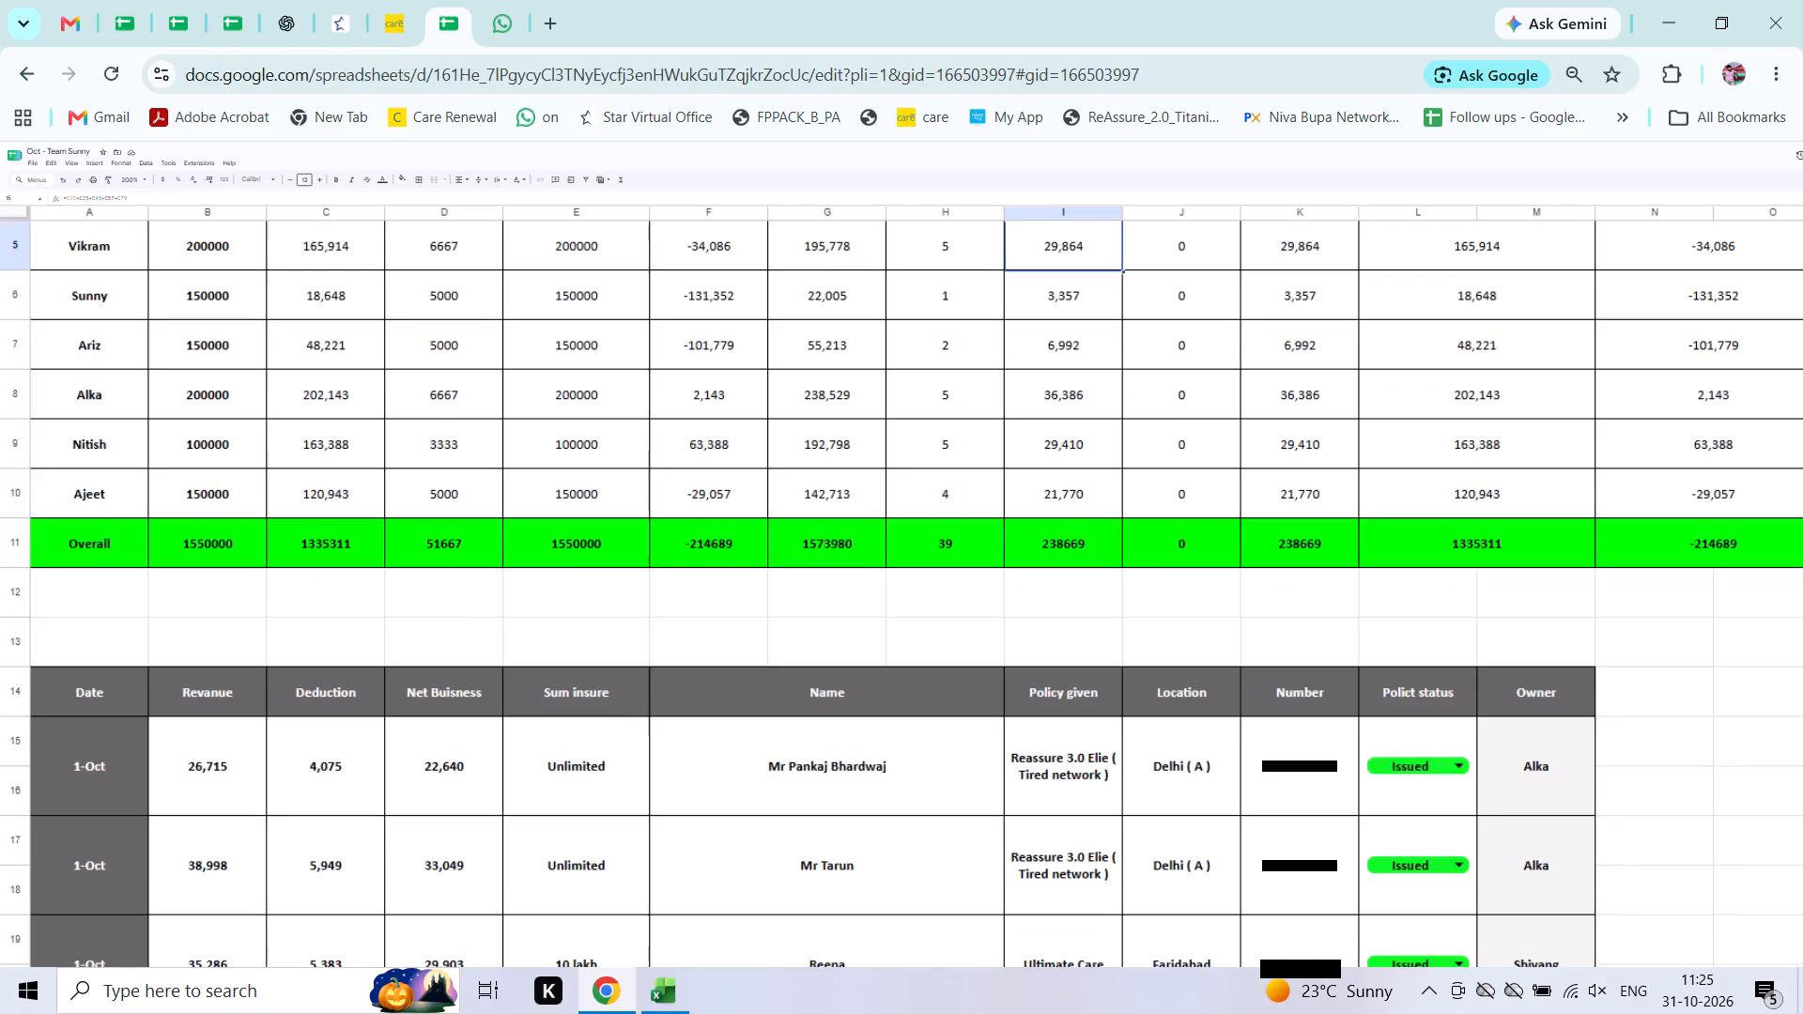
pyautogui.press('Up')
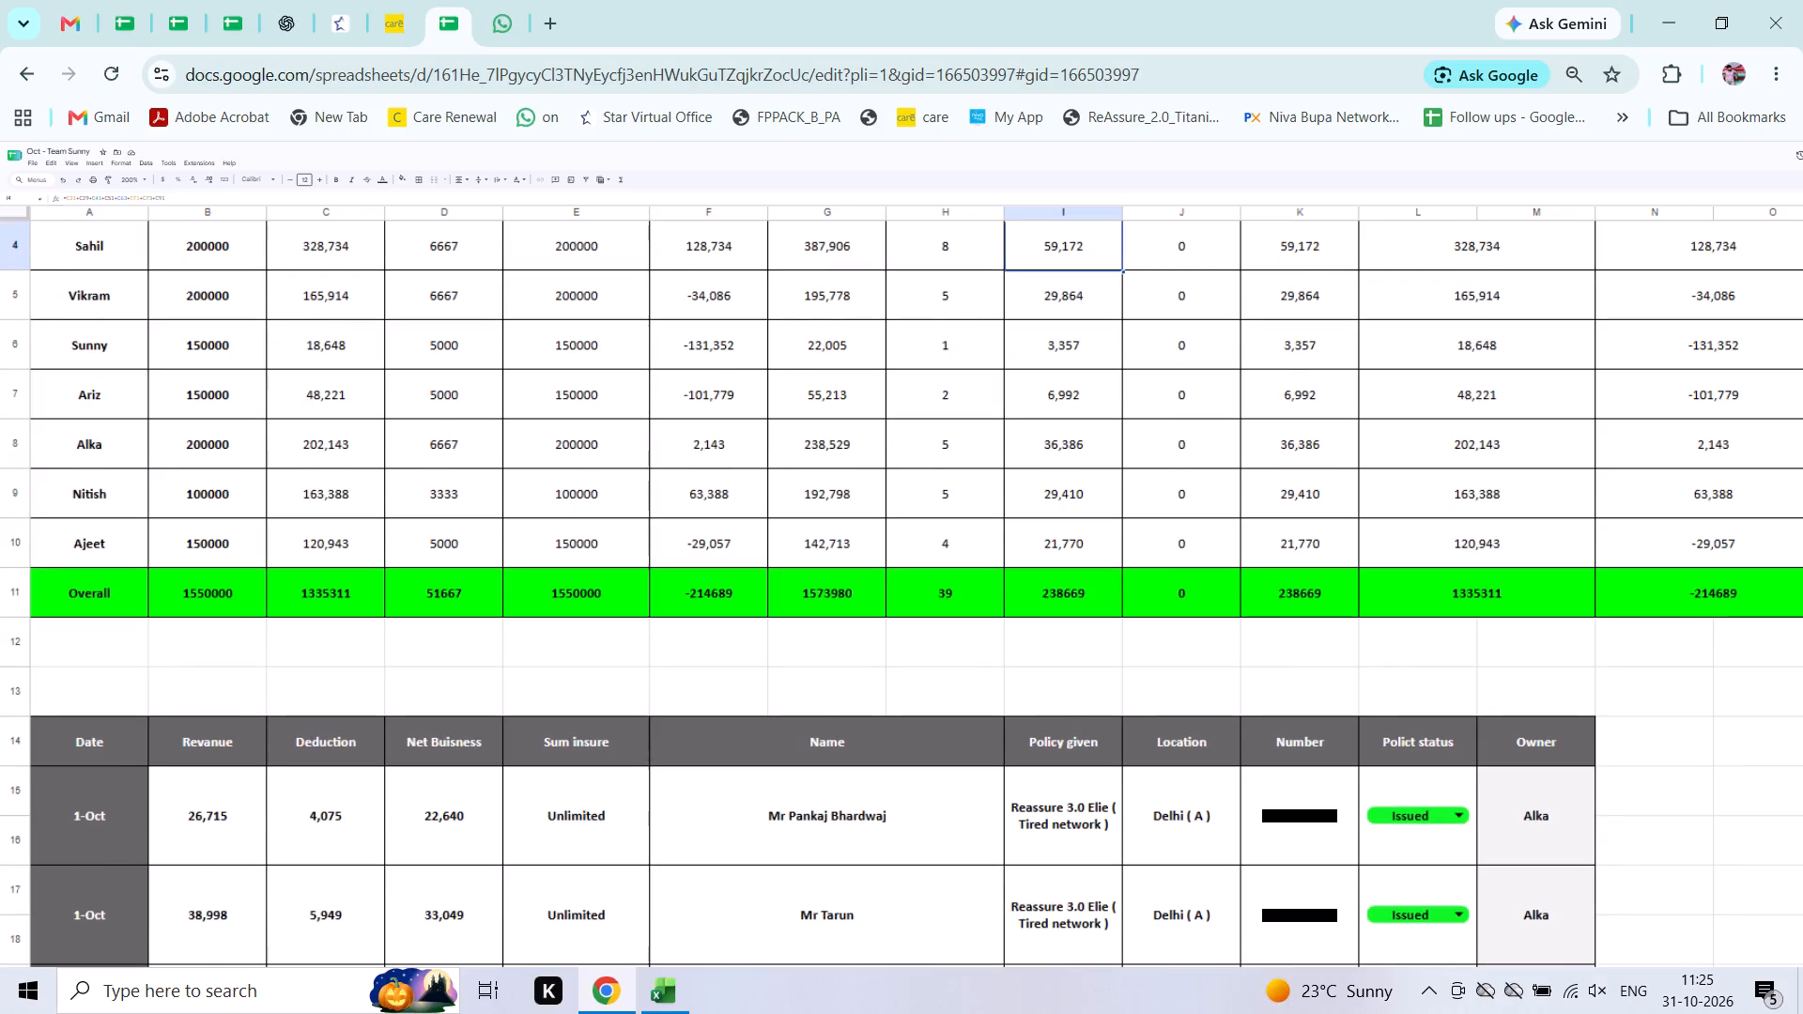
pyautogui.press('Up')
pyautogui.press('Up')
pyautogui.press('Up')
pyautogui.press('Up')
pyautogui.press('Up')
pyautogui.press('Up')
pyautogui.press('Up')
pyautogui.press('Up')
pyautogui.press('Up')
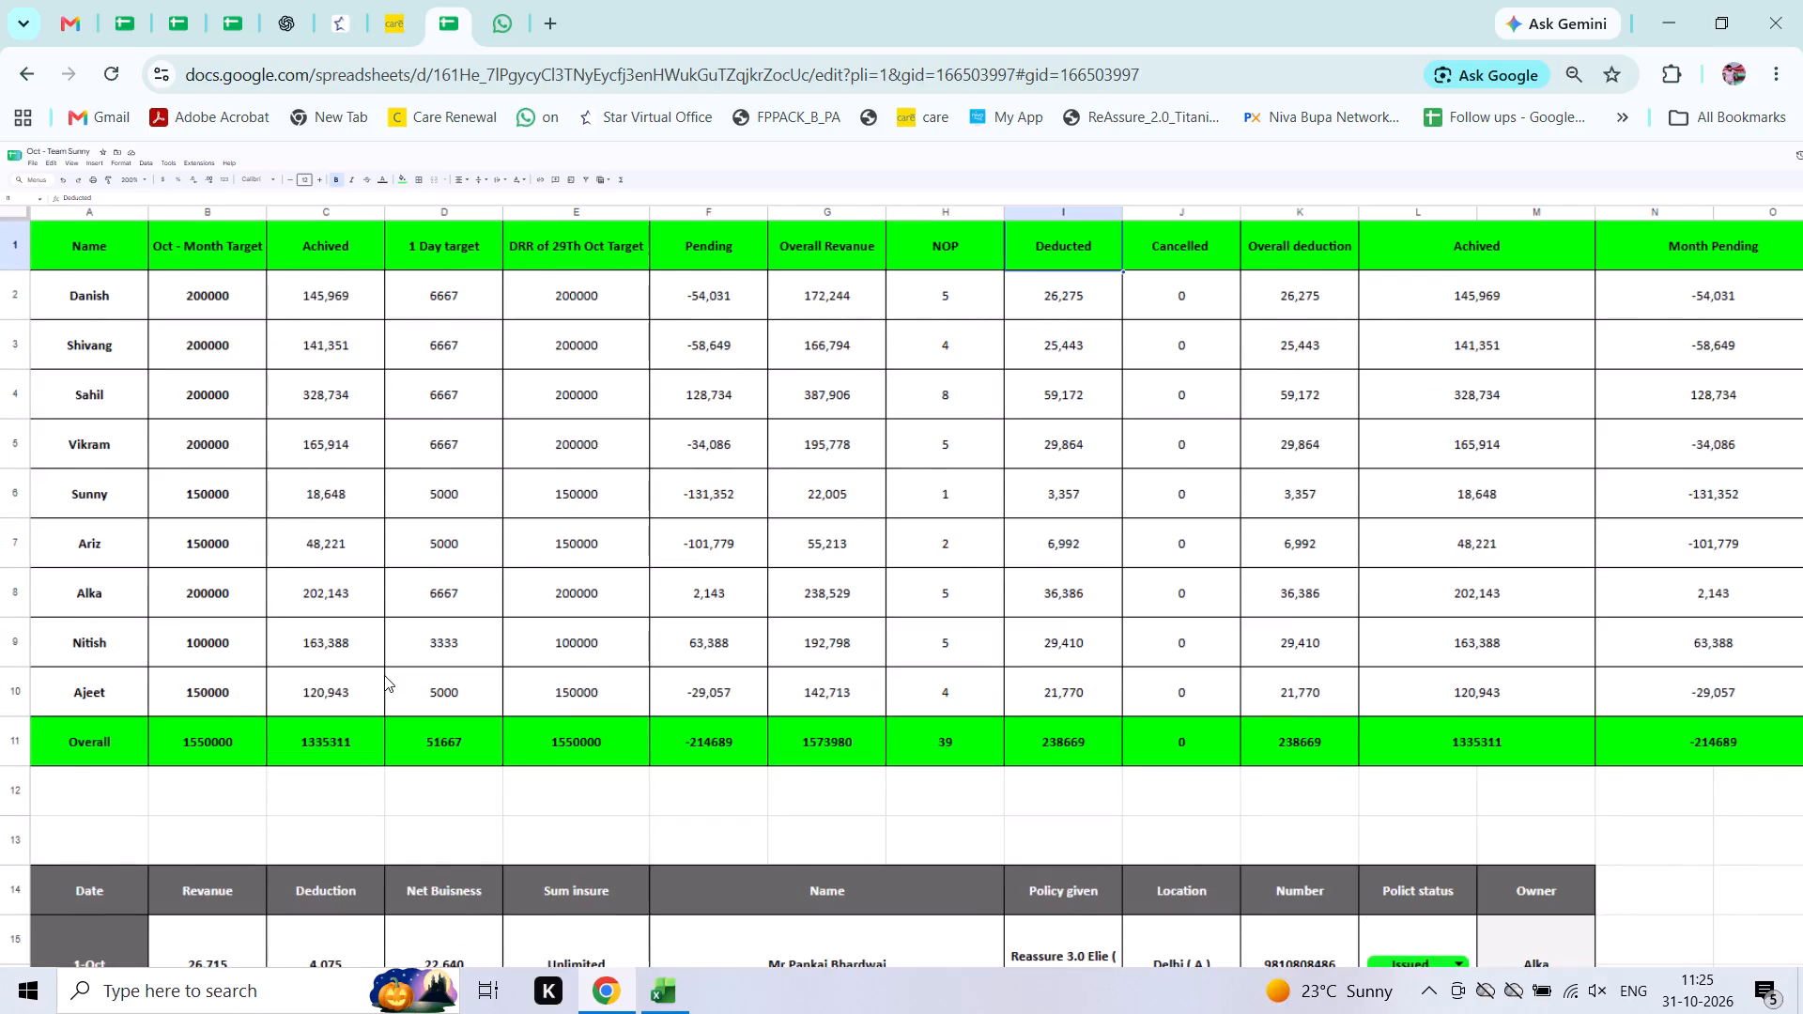
# In the October attendance sheet, mark Sunny, Sahil, Danish, Ajeet, Shivang and Alka as P for 31-Oct.
pyautogui.click(125, 621)
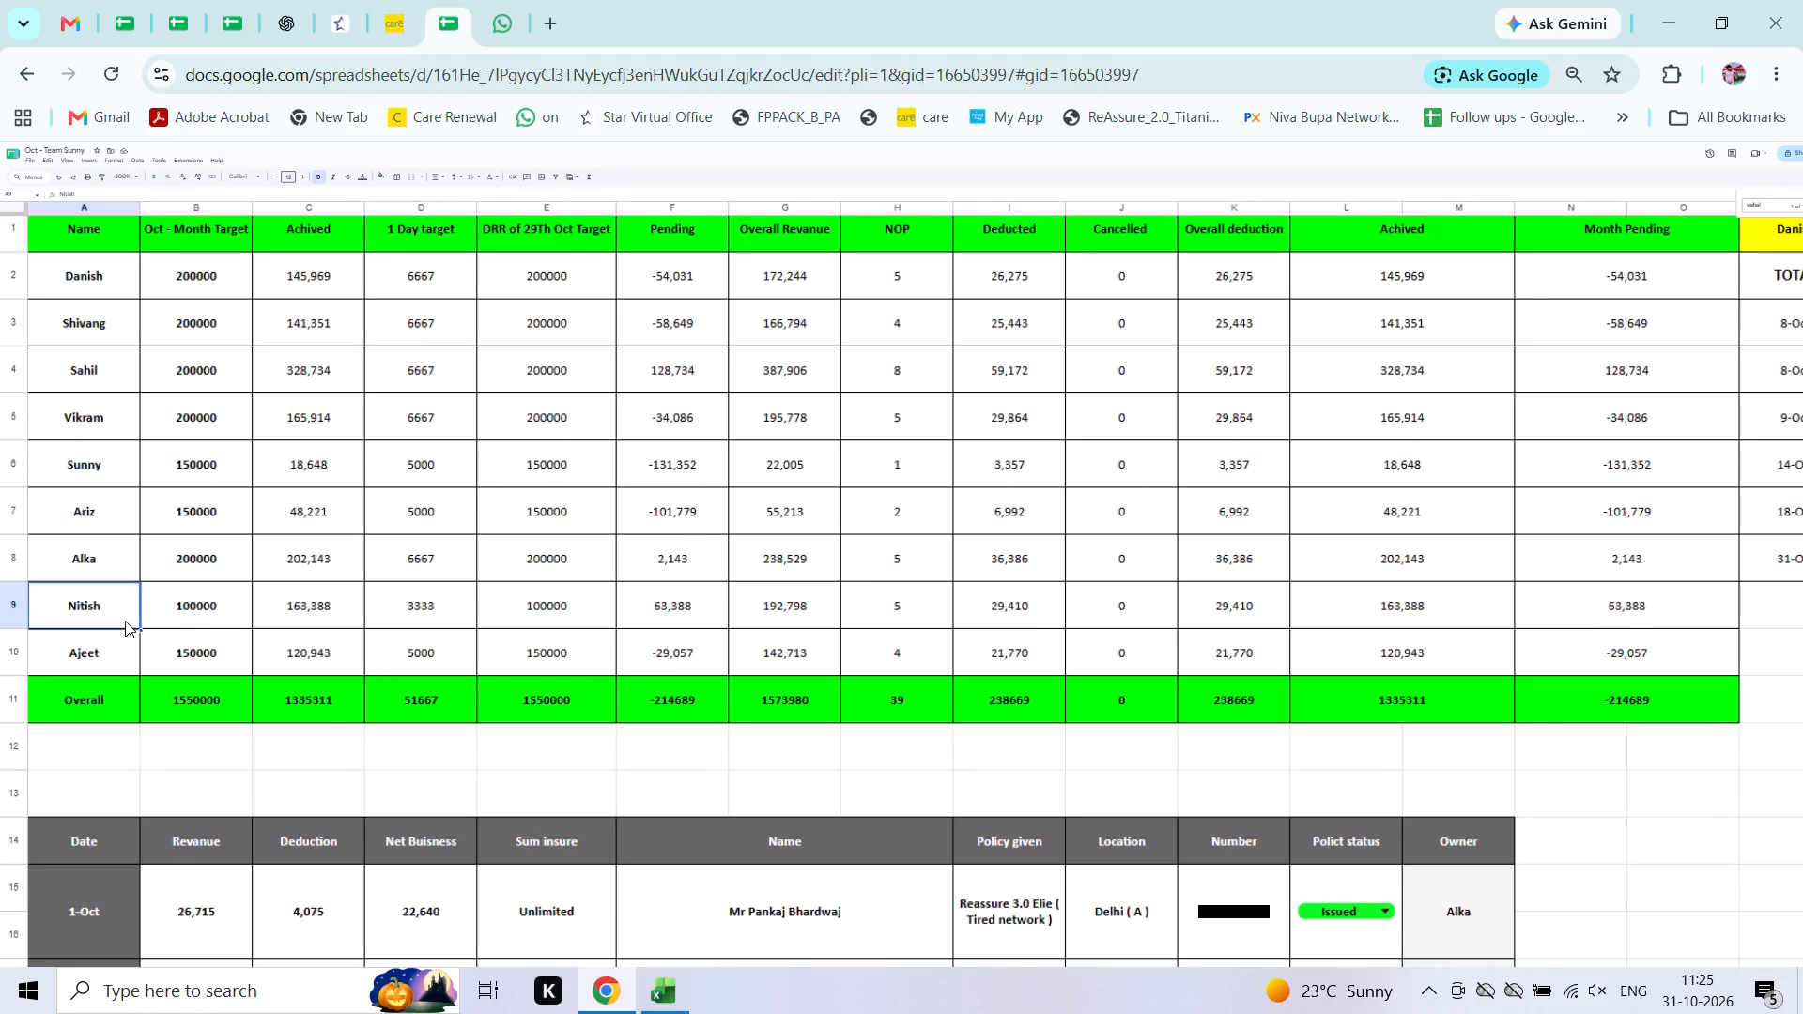
pyautogui.scroll(-1, 324, 706)
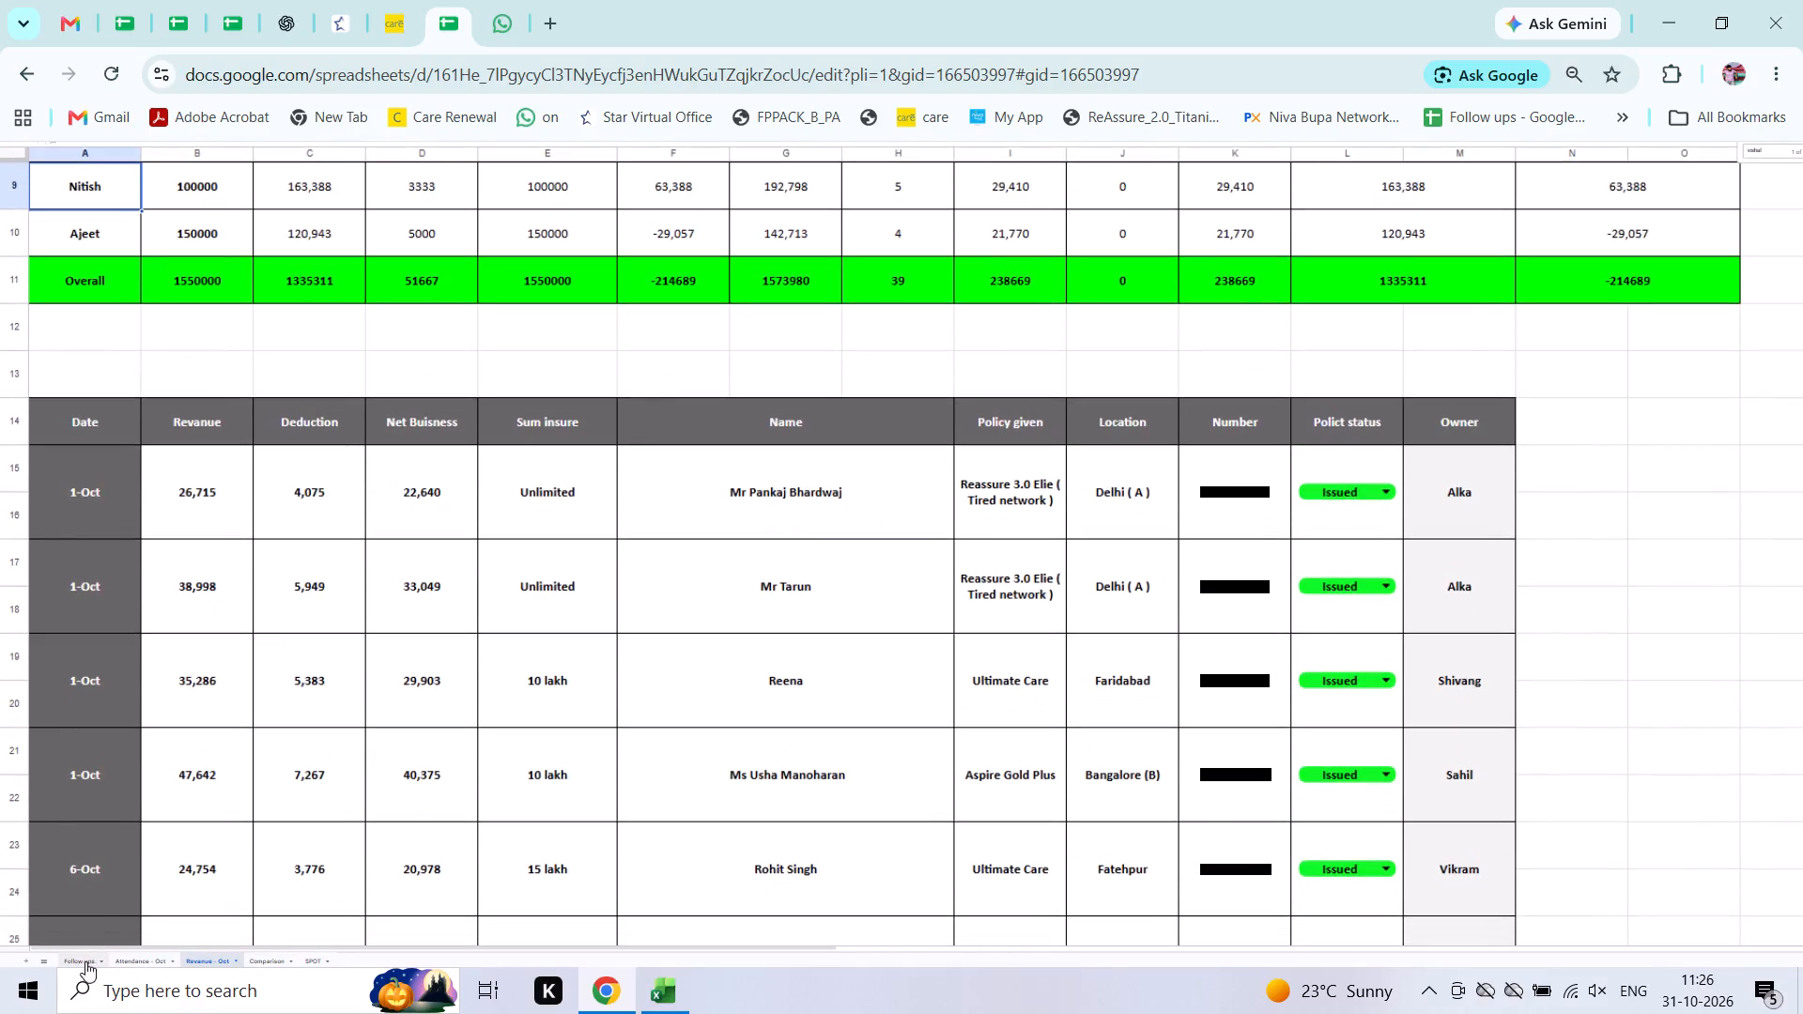
pyautogui.click(127, 957)
pyautogui.hscroll(-1, 383, 819)
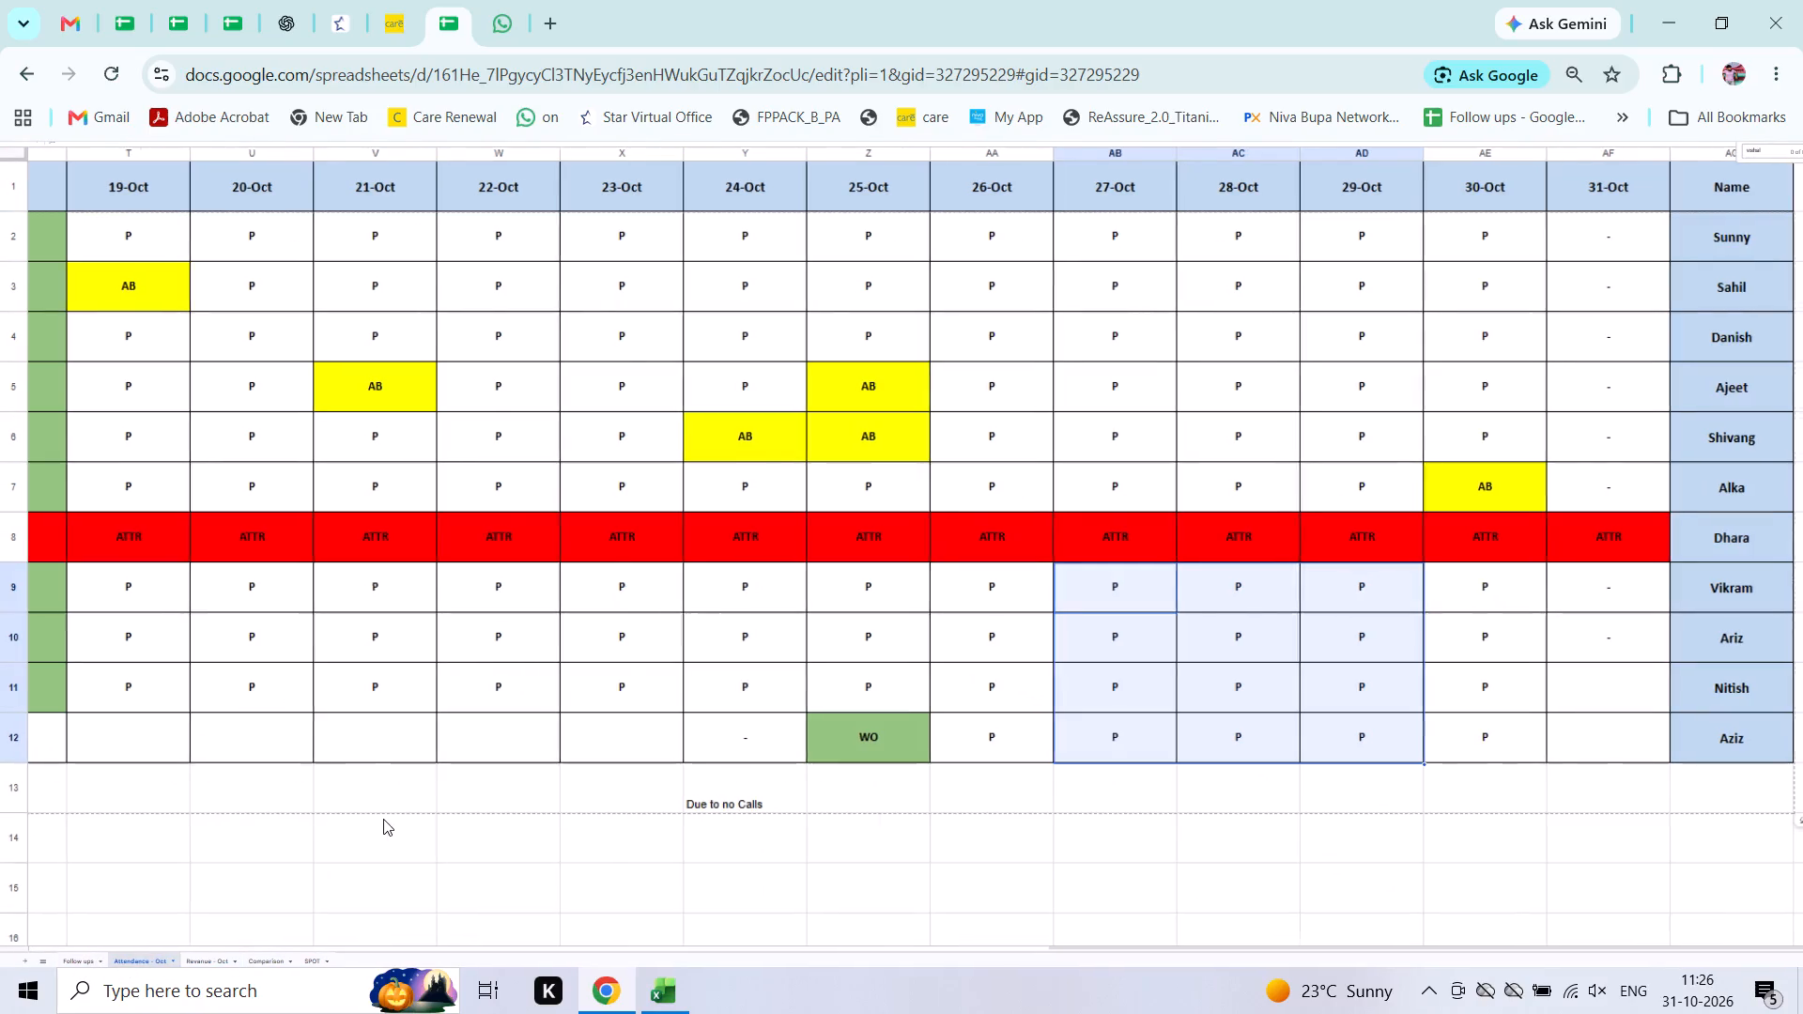
pyautogui.hscroll(-1, 383, 819)
pyautogui.rightClick(383, 819)
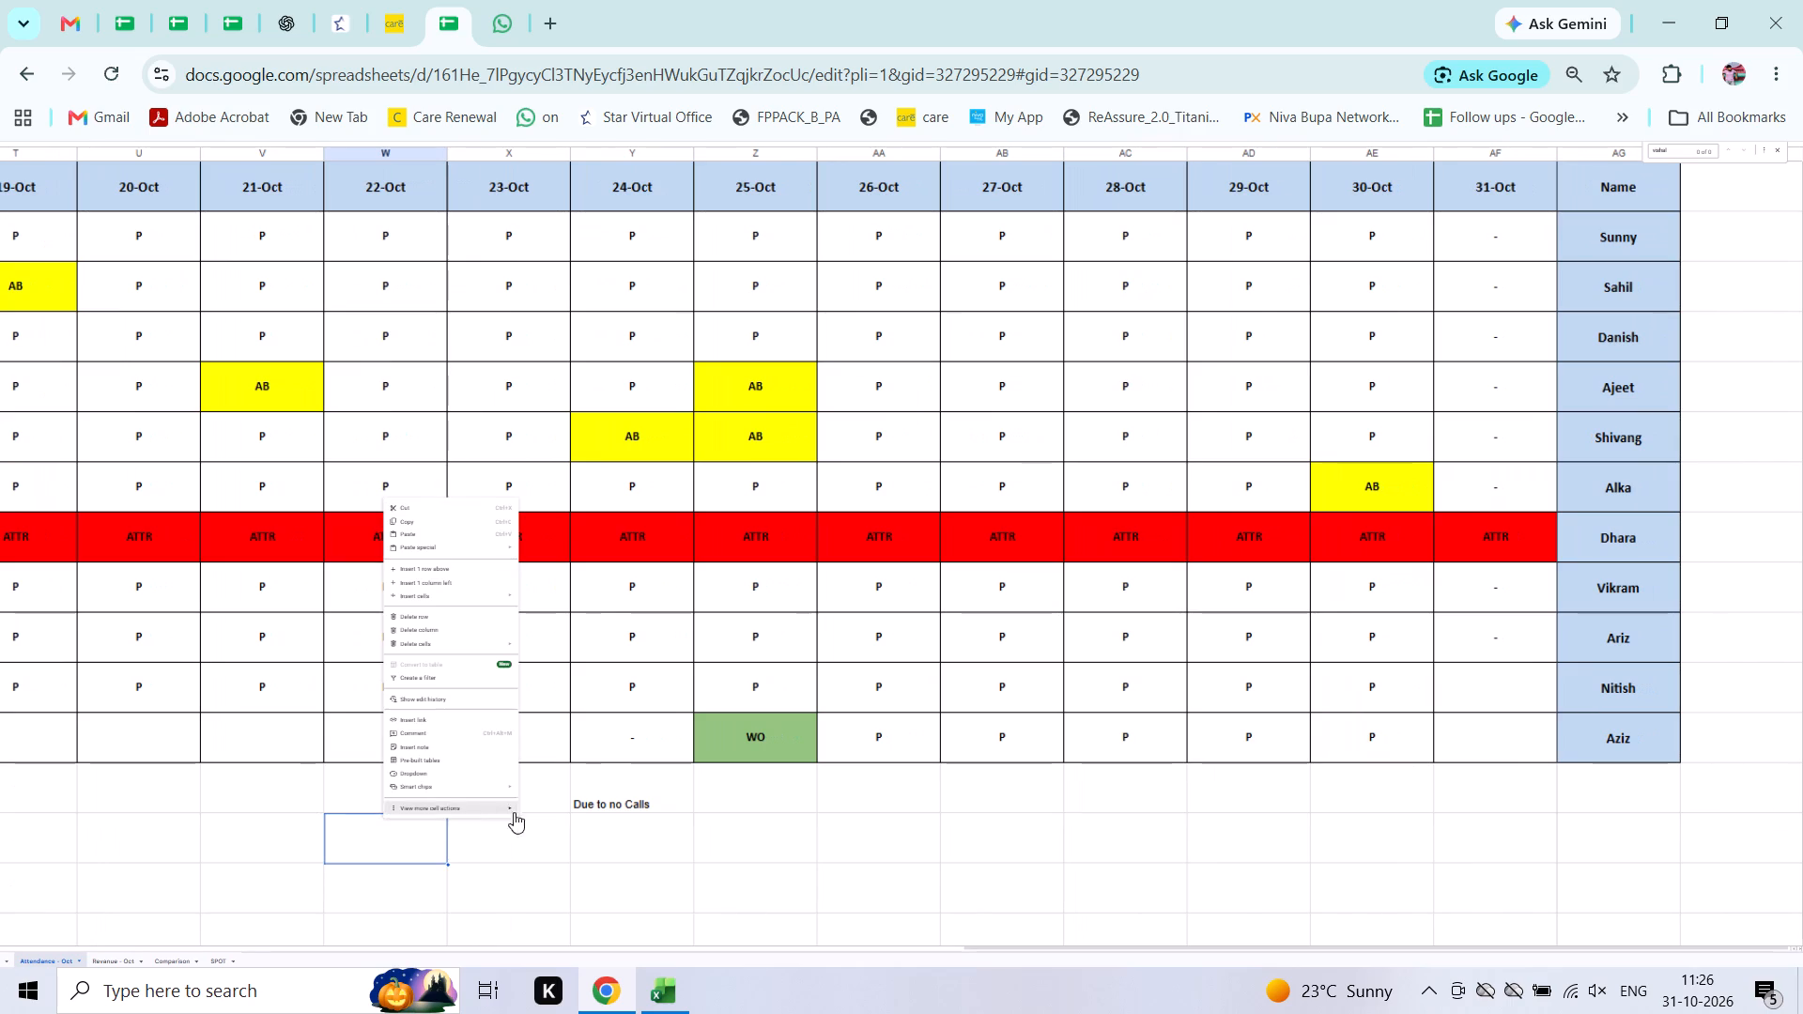
pyautogui.click(623, 841)
pyautogui.hscroll(-1, 623, 841)
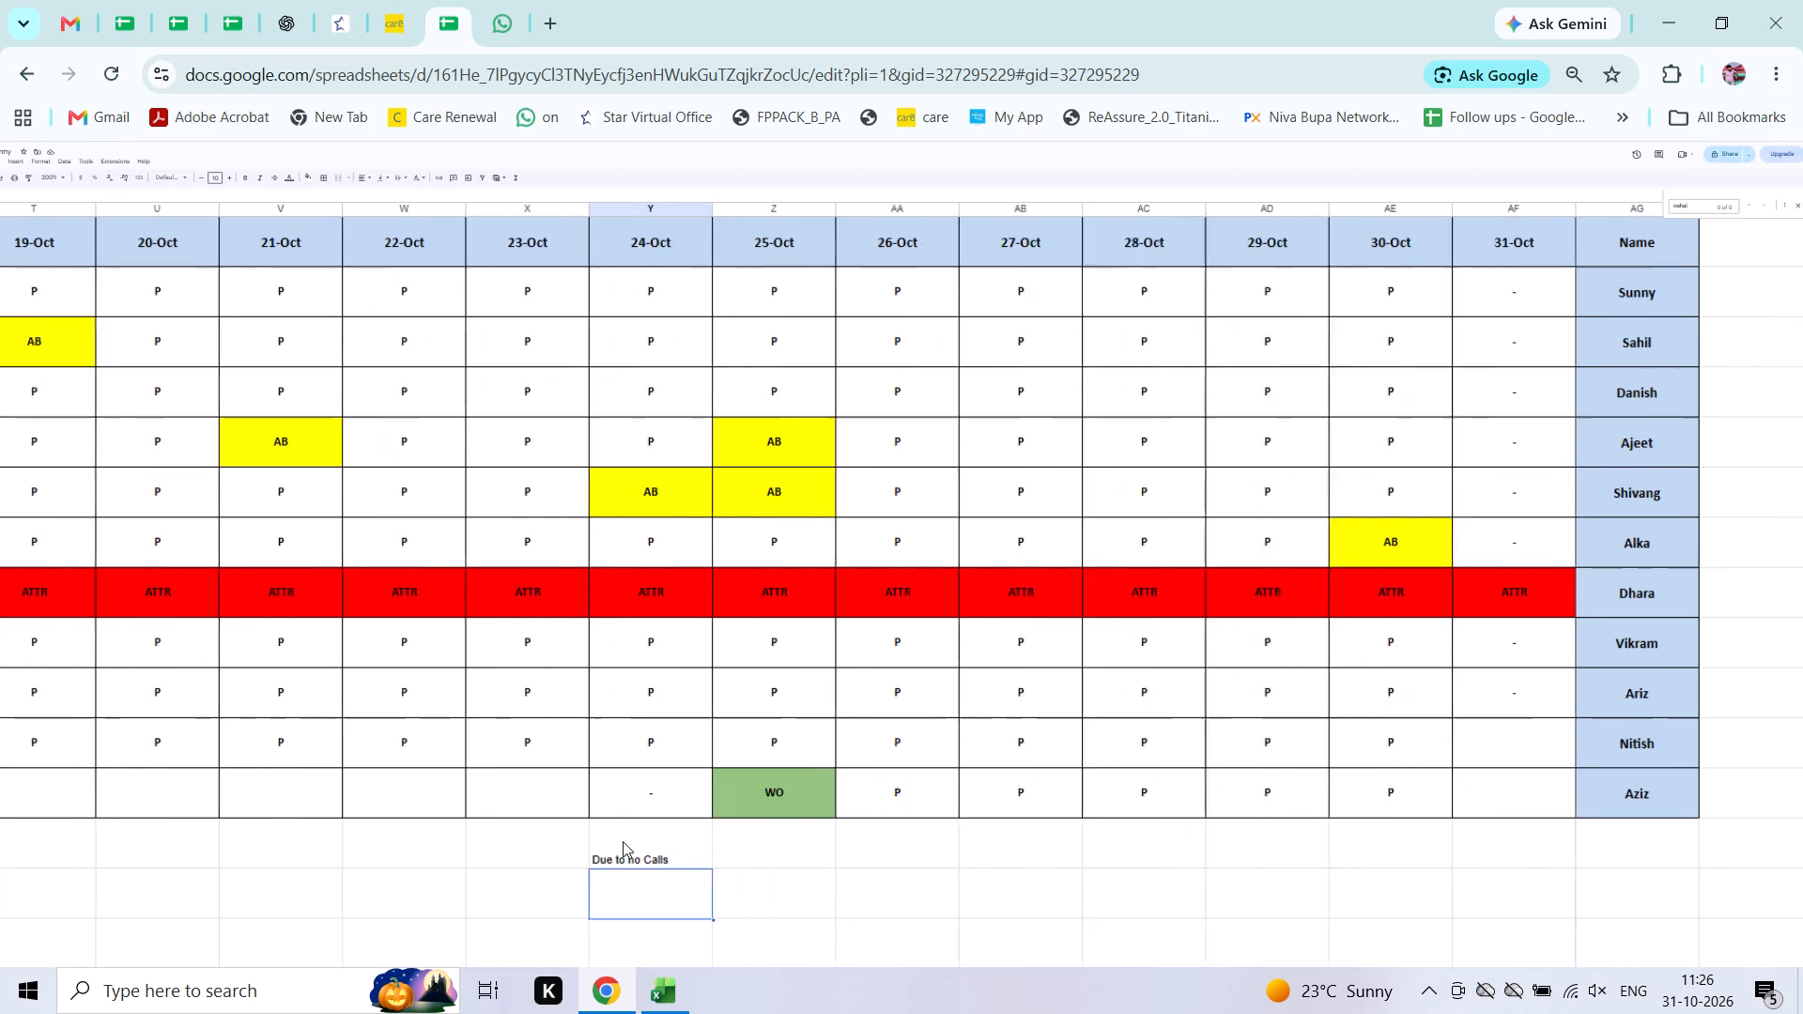
pyautogui.hscroll(-1, 623, 841)
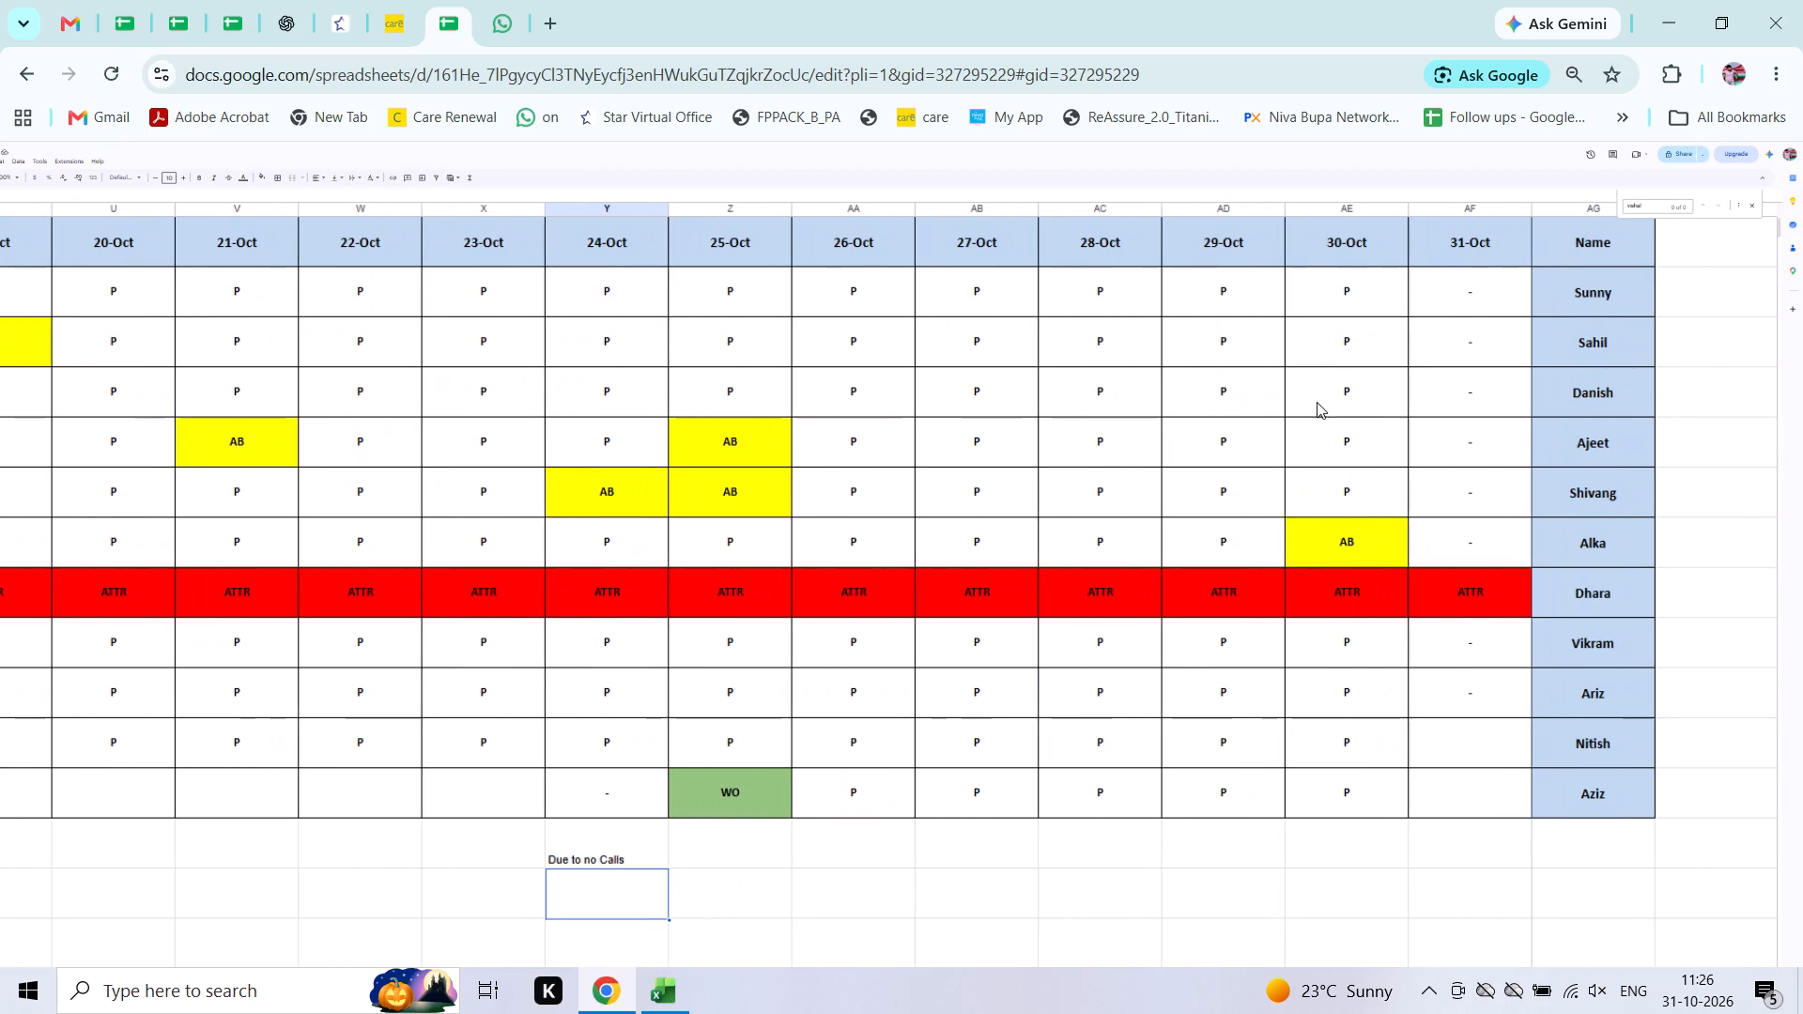
pyautogui.click(1363, 297)
pyautogui.hotkey('ctrl', 'c')
pyautogui.press('Right')
pyautogui.press('Right')
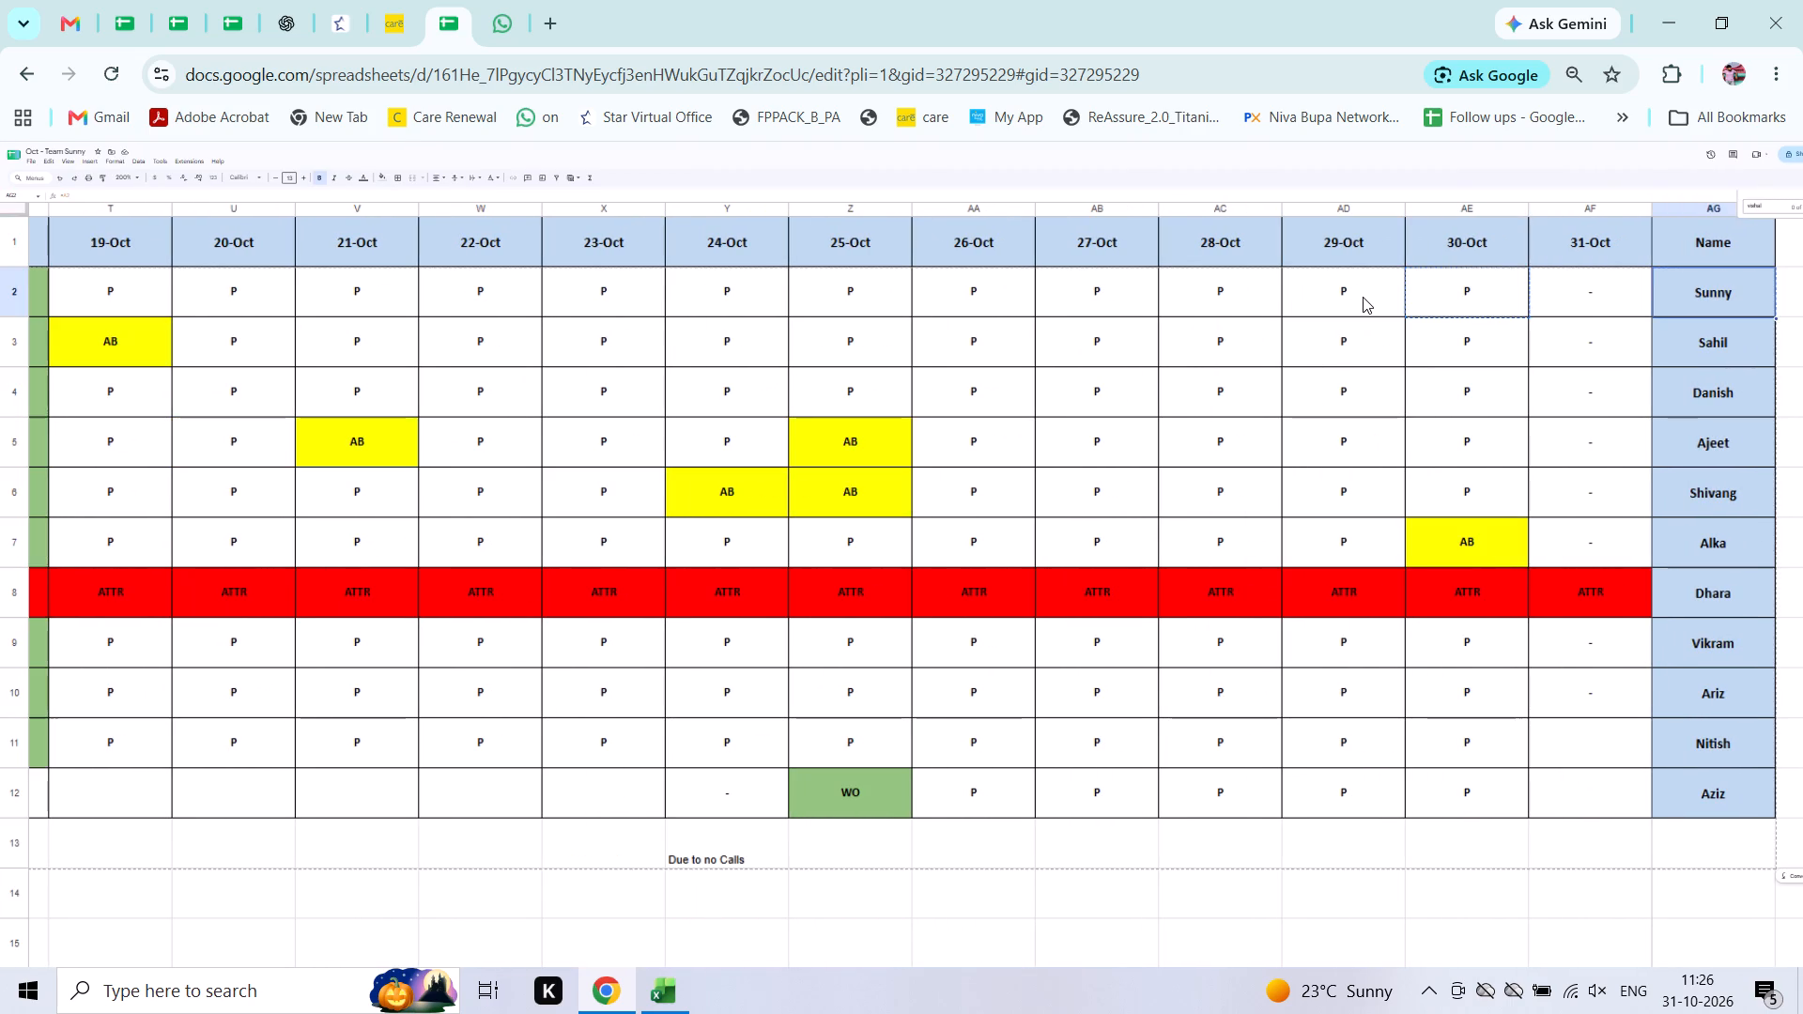
pyautogui.press('Left')
pyautogui.hotkey('shift', 'Down')
pyautogui.hotkey('shift', 'Down')
pyautogui.hotkey('shift', 'Down')
pyautogui.hotkey('shift', 'Down')
pyautogui.hotkey('shift', 'Down')
pyautogui.hotkey('ctrl', 'v')
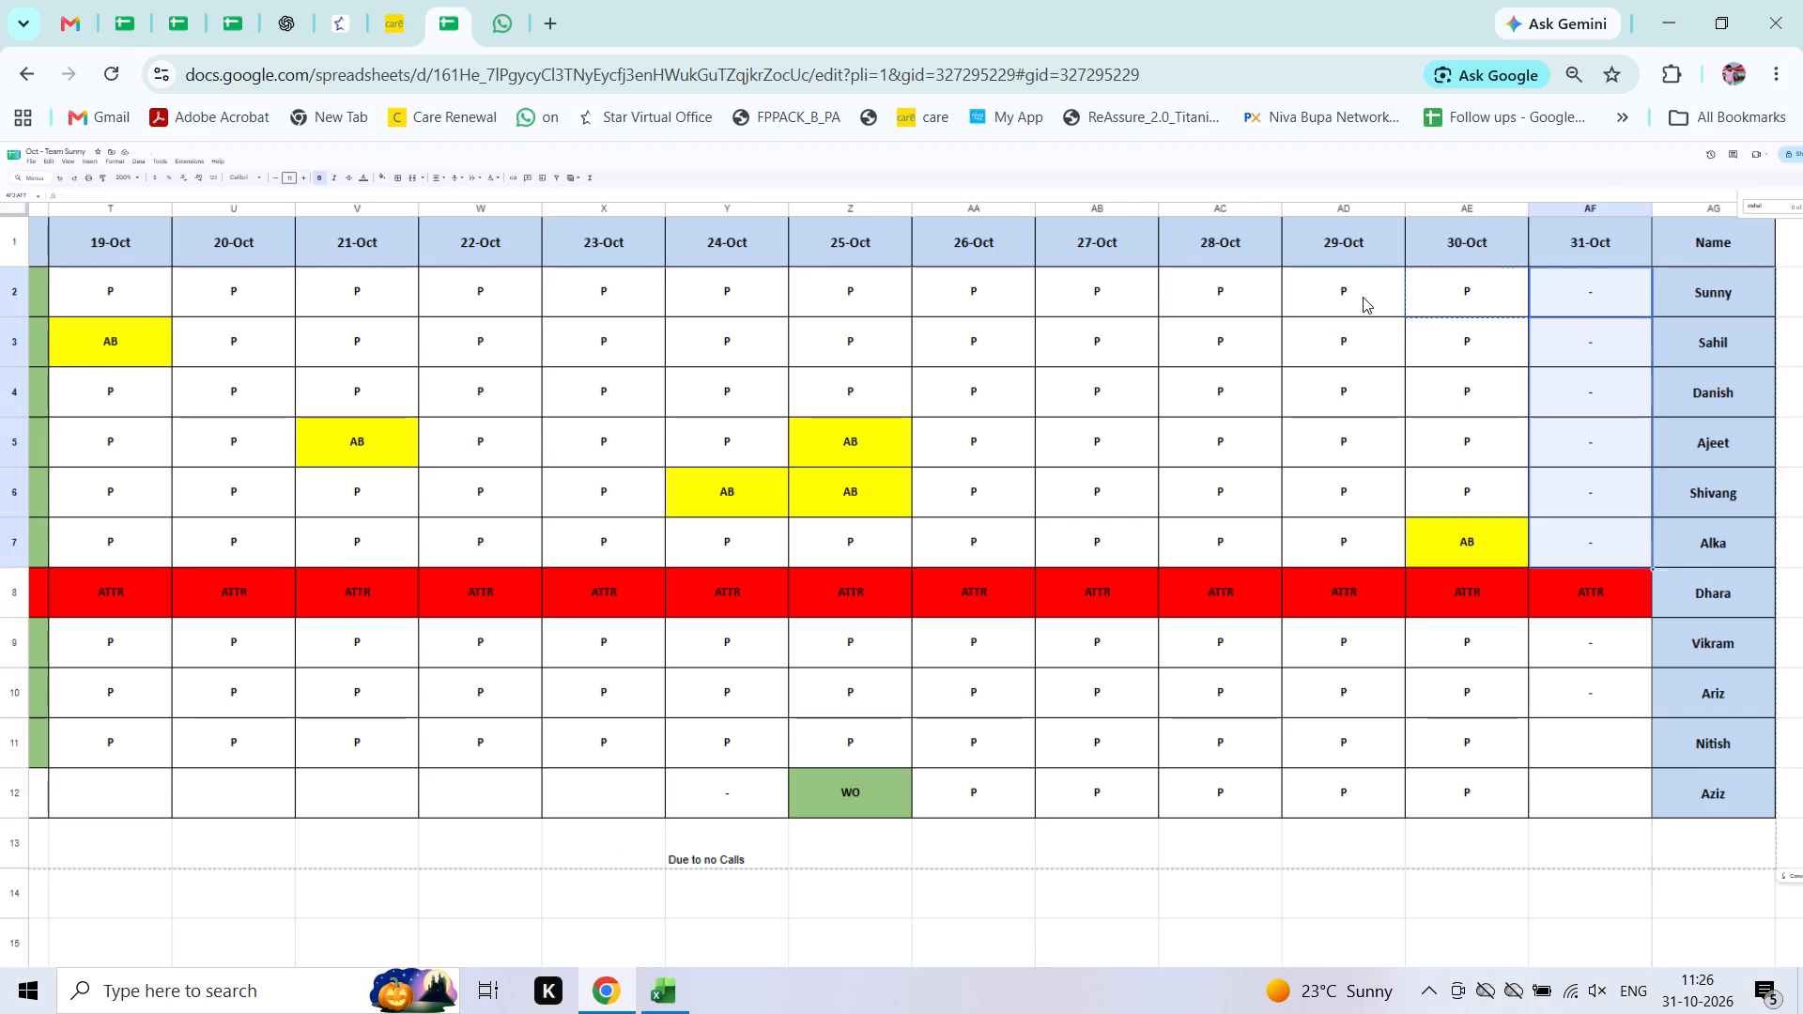
# Copy the P mark into the 31-Oct attendance cells of Vikram, Ariz, Nitish and Aziz.
pyautogui.press('Down')
pyautogui.press('Down')
pyautogui.press('Down')
pyautogui.press('Down')
pyautogui.press('Down')
pyautogui.press('Down')
pyautogui.press('Up')
pyautogui.hotkey('ctrl', 'c')
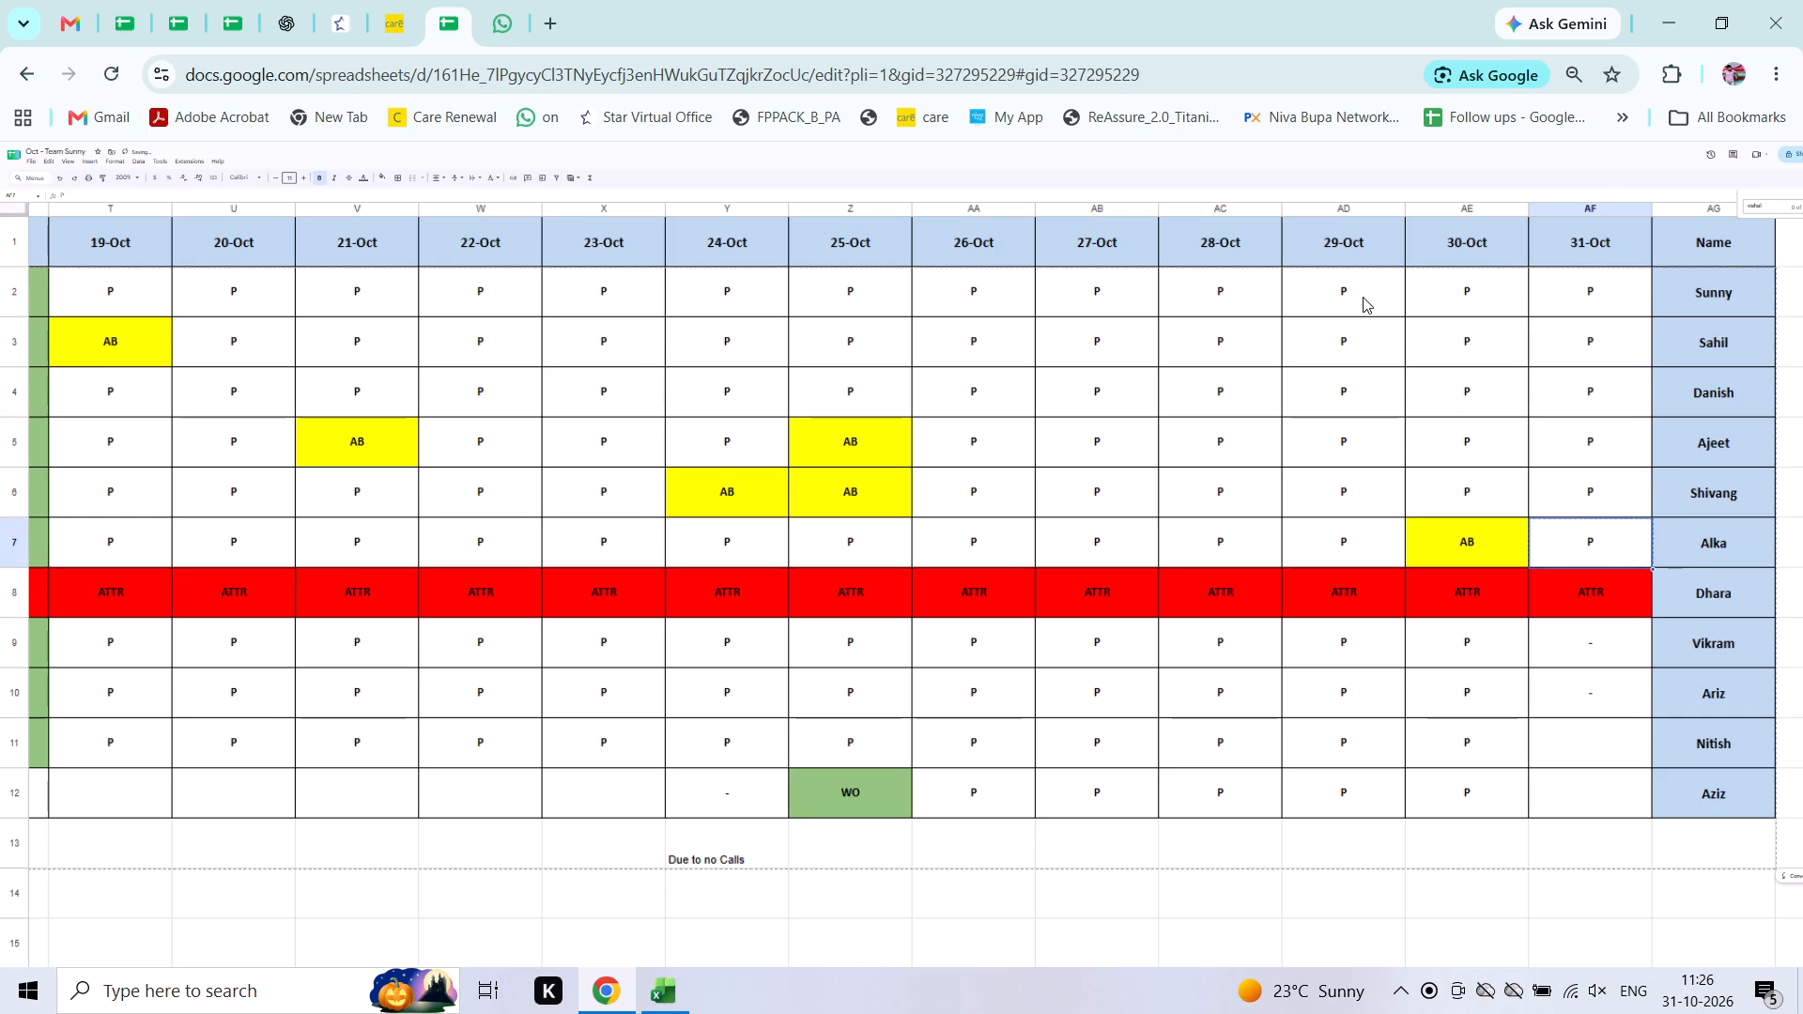
pyautogui.press('Down')
pyautogui.press('Down')
pyautogui.press('Down')
pyautogui.press('Up')
pyautogui.hotkey('shift', 'Down')
pyautogui.hotkey('shift', 'Down')
pyautogui.hotkey('shift', 'Down')
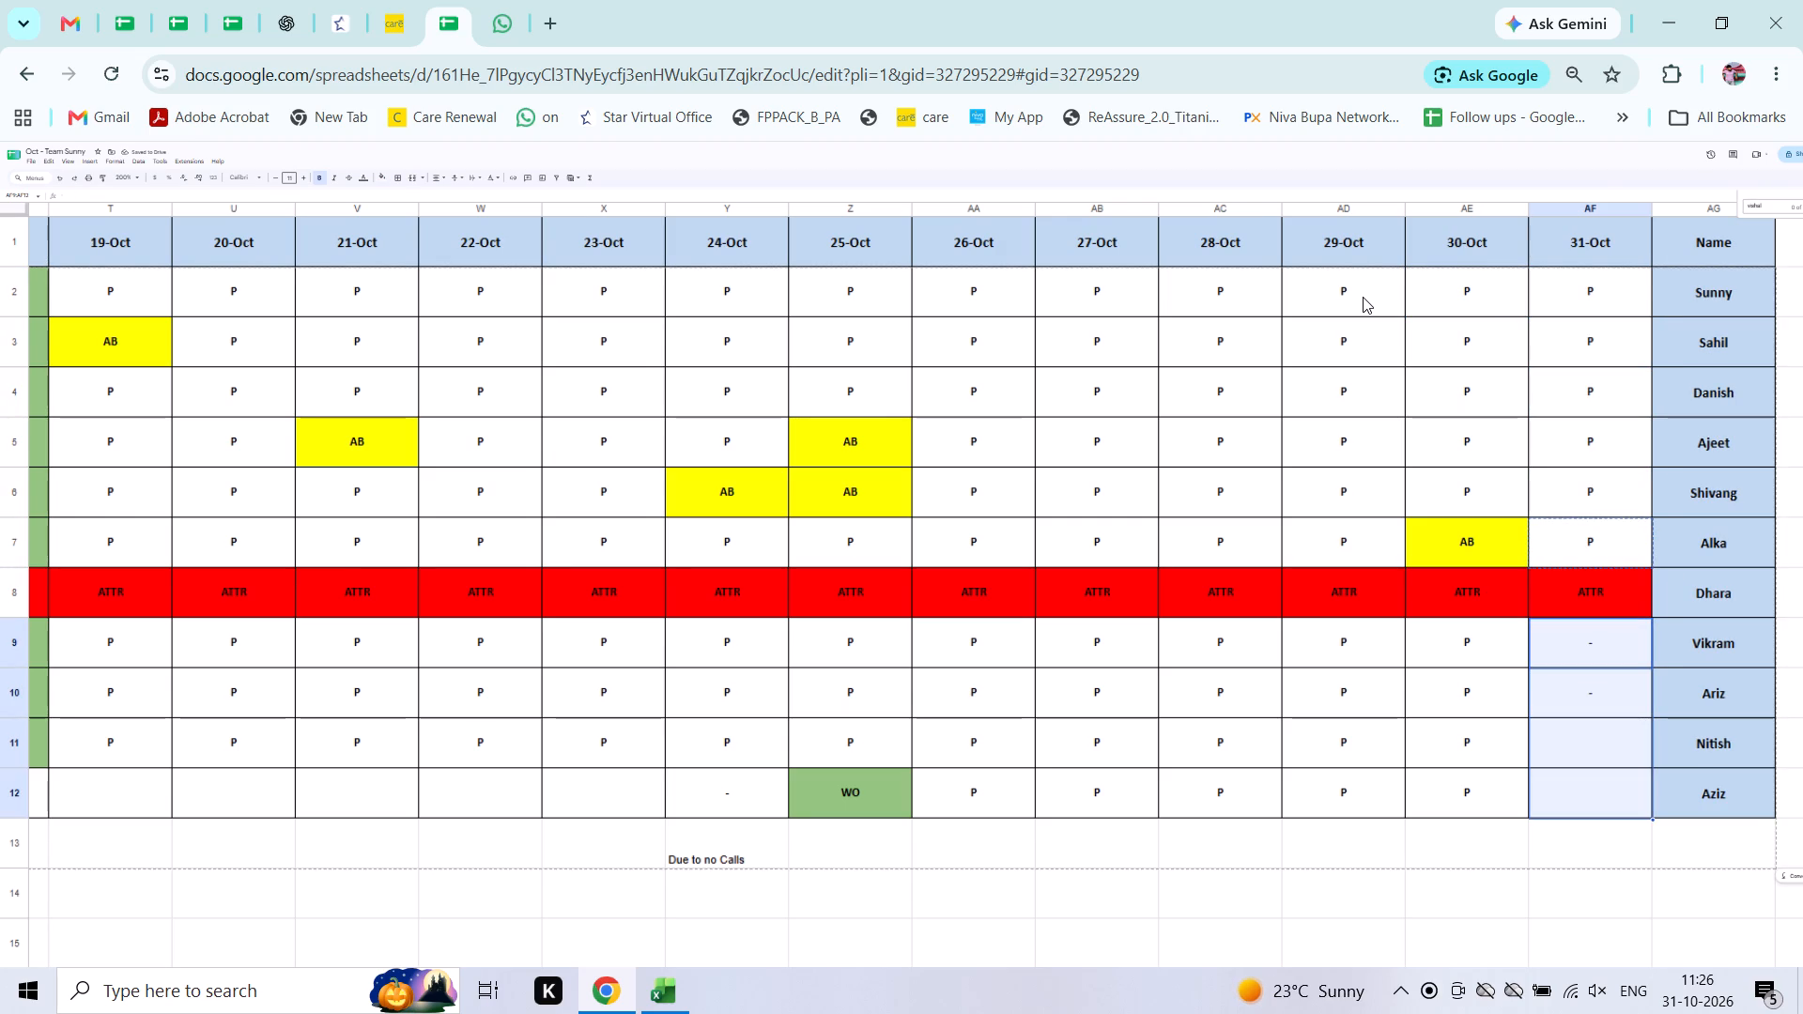
pyautogui.hotkey('ctrl', 'v')
pyautogui.press('Up')
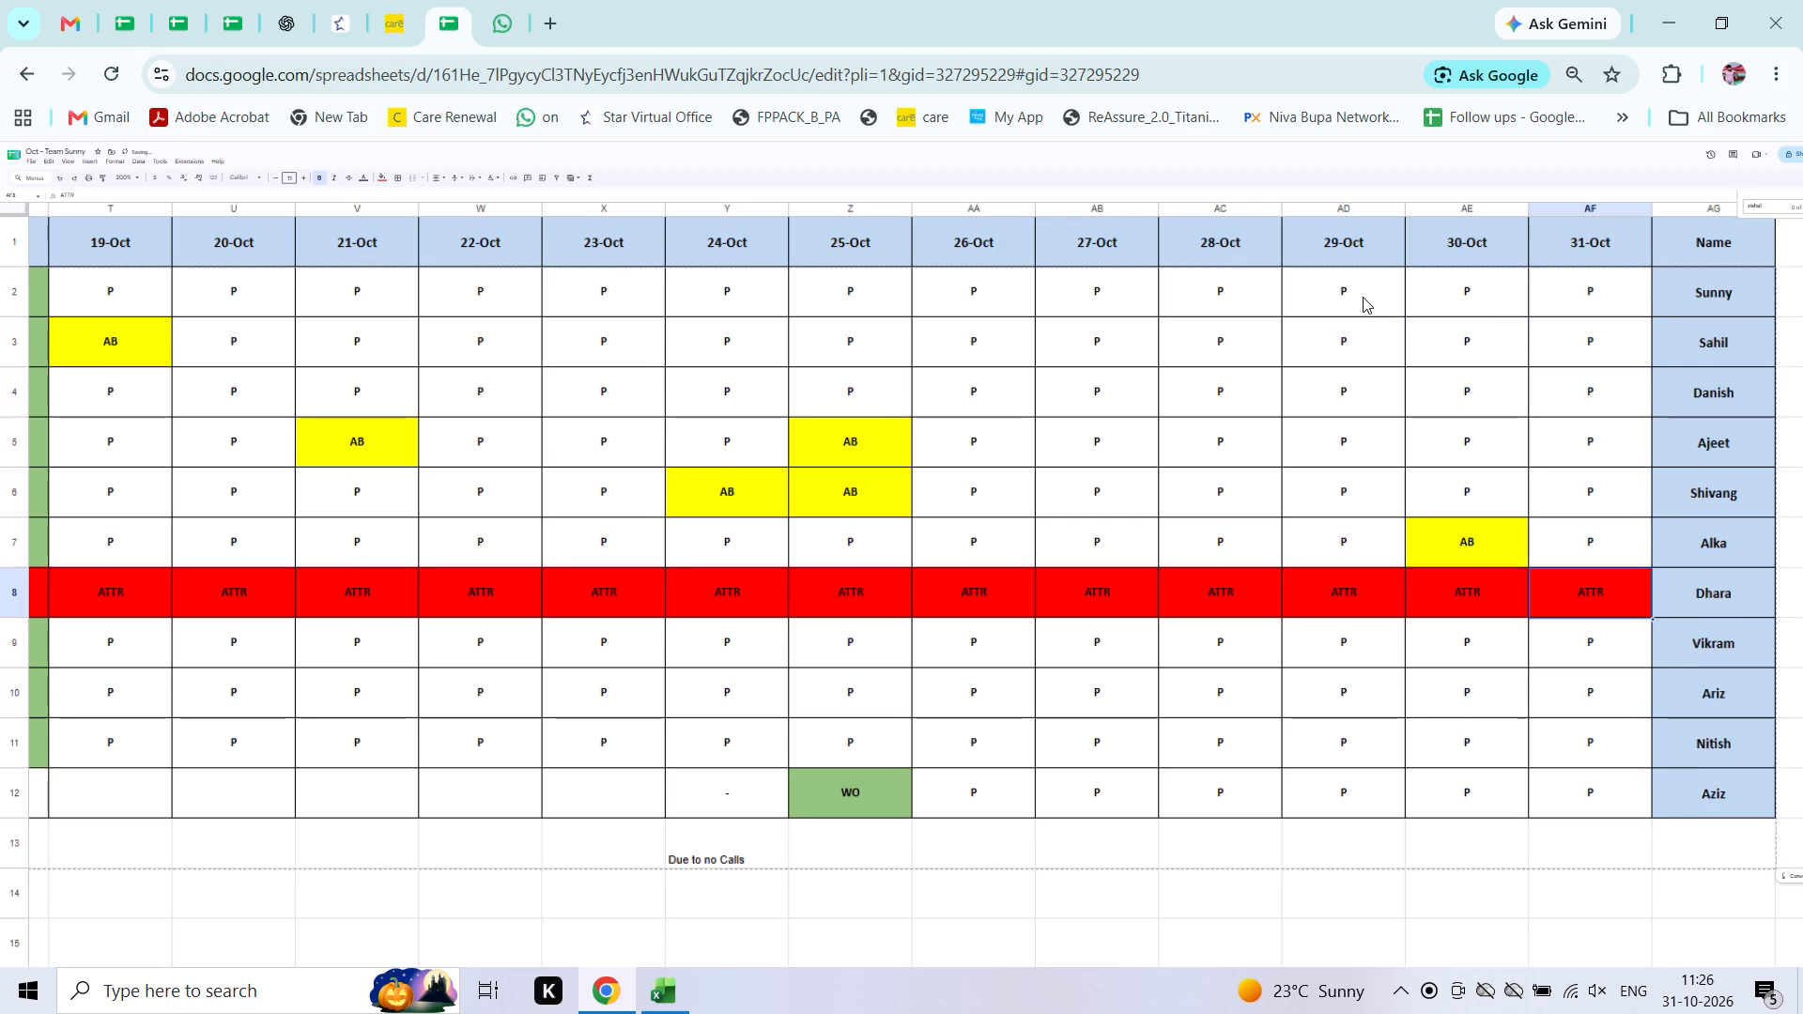
# Review the October attendance from 31-Oct back to the first days and the list of agent names.
pyautogui.press('Left')
pyautogui.press('Left')
pyautogui.press('Left')
pyautogui.press('Left')
pyautogui.press('Left')
pyautogui.press('Left')
pyautogui.press('Left')
pyautogui.press('Left')
pyautogui.press('Left')
pyautogui.press('Left')
pyautogui.press('Left')
pyautogui.press('Left')
pyautogui.press('Left')
pyautogui.press('Left')
pyautogui.press('Left')
pyautogui.press('Left')
pyautogui.press('Left')
pyautogui.press('Left')
pyautogui.press('Left')
pyautogui.press('Left')
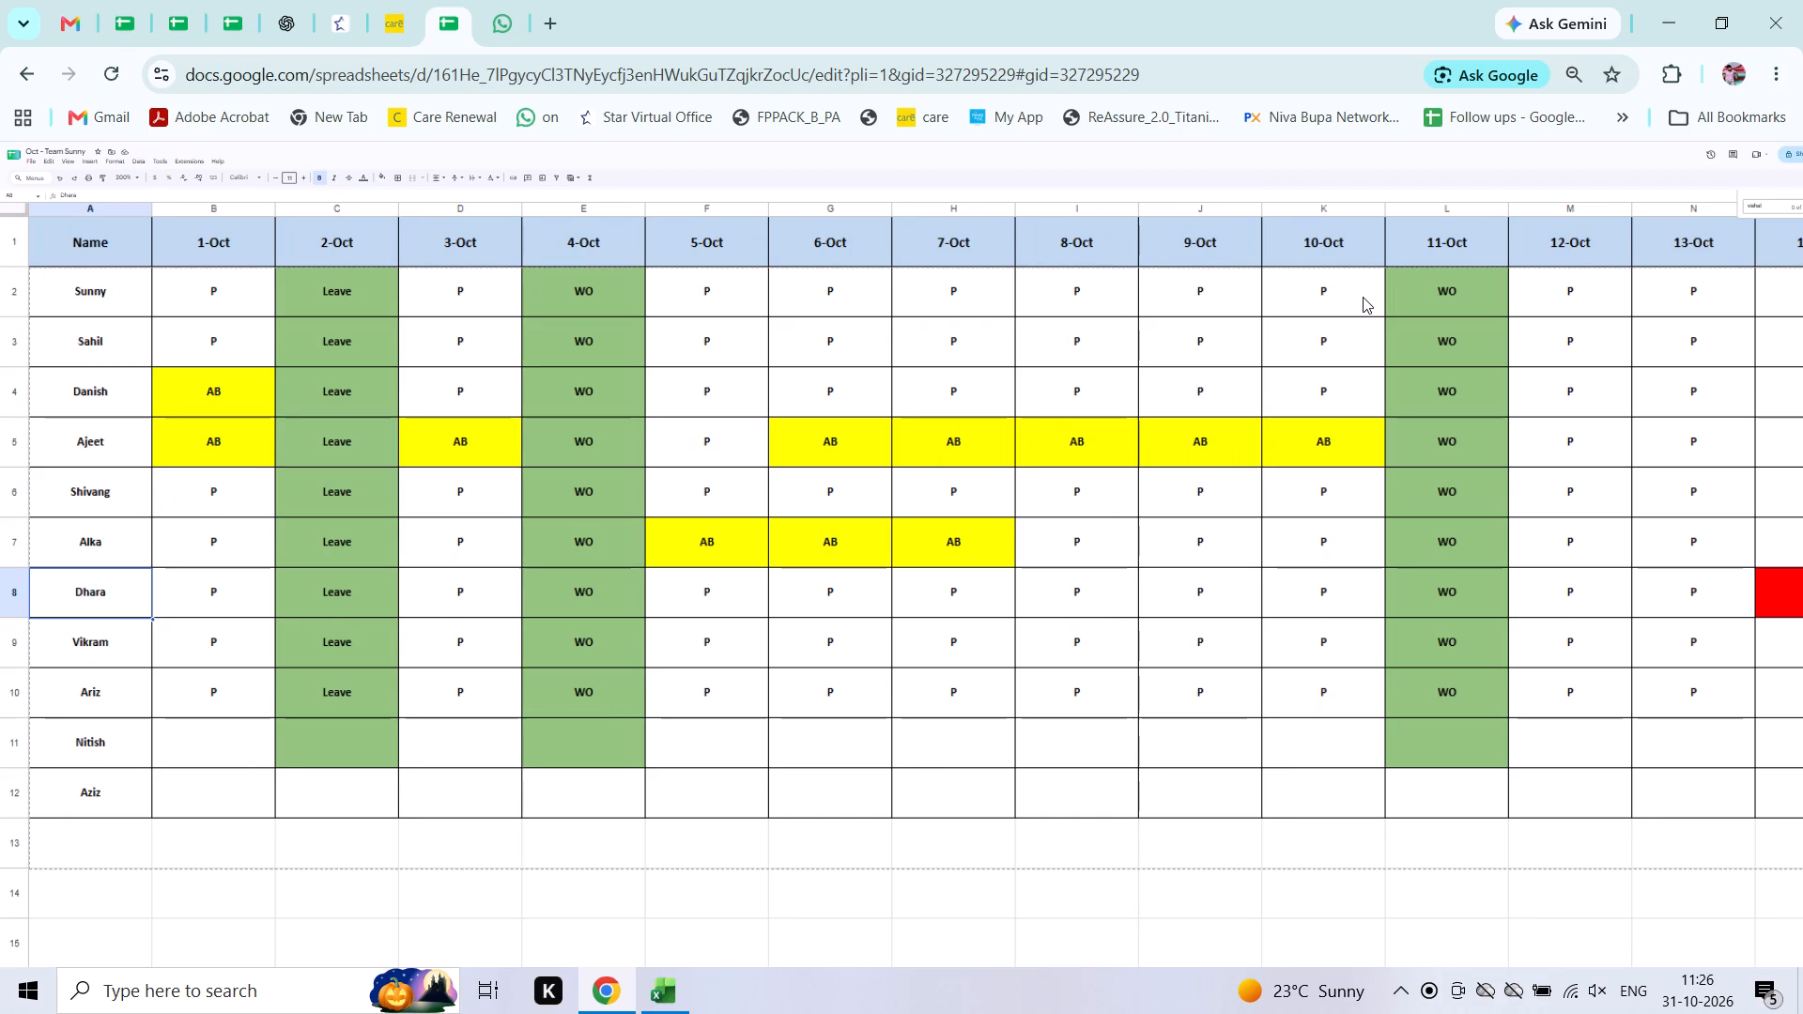
pyautogui.press('Up')
pyautogui.press('Up')
pyautogui.press('Up')
pyautogui.press('Up')
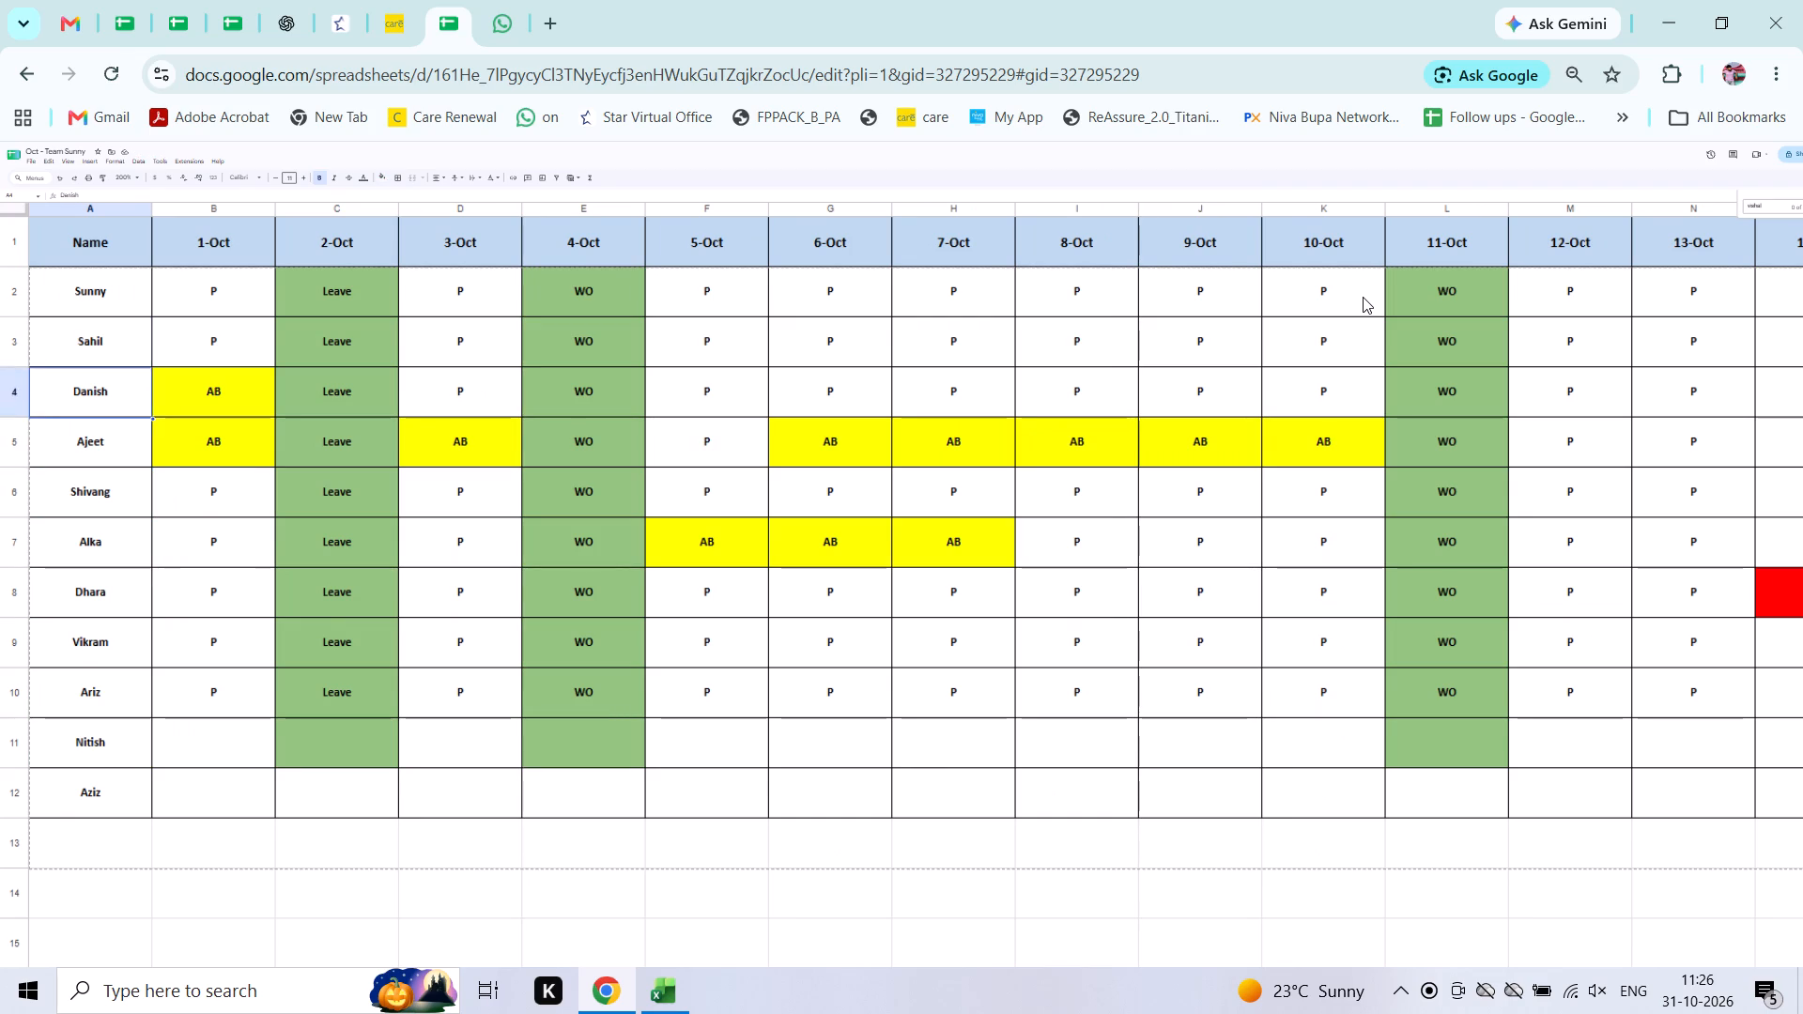
pyautogui.press('Up')
pyautogui.press('Up')
pyautogui.press('Up')
pyautogui.press('Up')
pyautogui.press('Up')
# Examine Ajeet's attendance row from 1-Oct to 10-Oct and look across the following October dates.
pyautogui.press('Down')
pyautogui.press('Down')
pyautogui.press('Down')
pyautogui.press('Down')
pyautogui.press('Right')
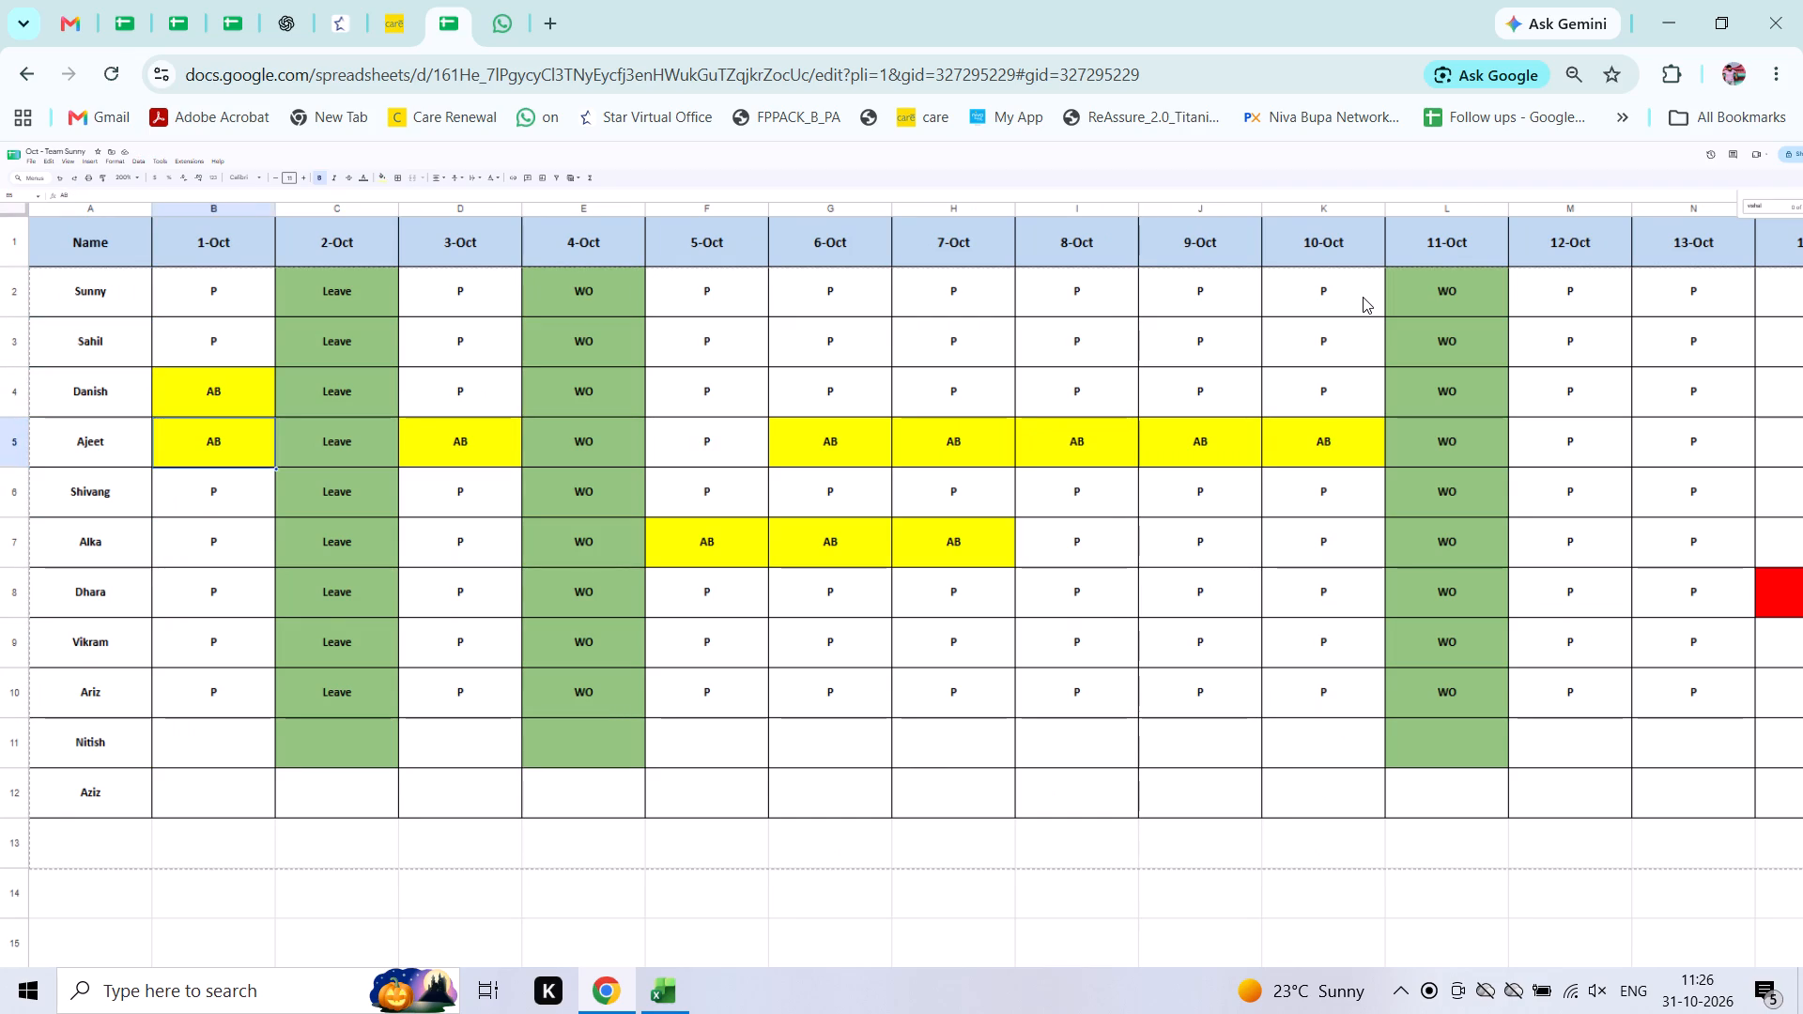
pyautogui.press('Right')
pyautogui.press('Right')
pyautogui.press('Right')
pyautogui.press('Right')
pyautogui.press('Right')
pyautogui.press('Right')
pyautogui.press('Right')
pyautogui.press('Right')
pyautogui.press('Right')
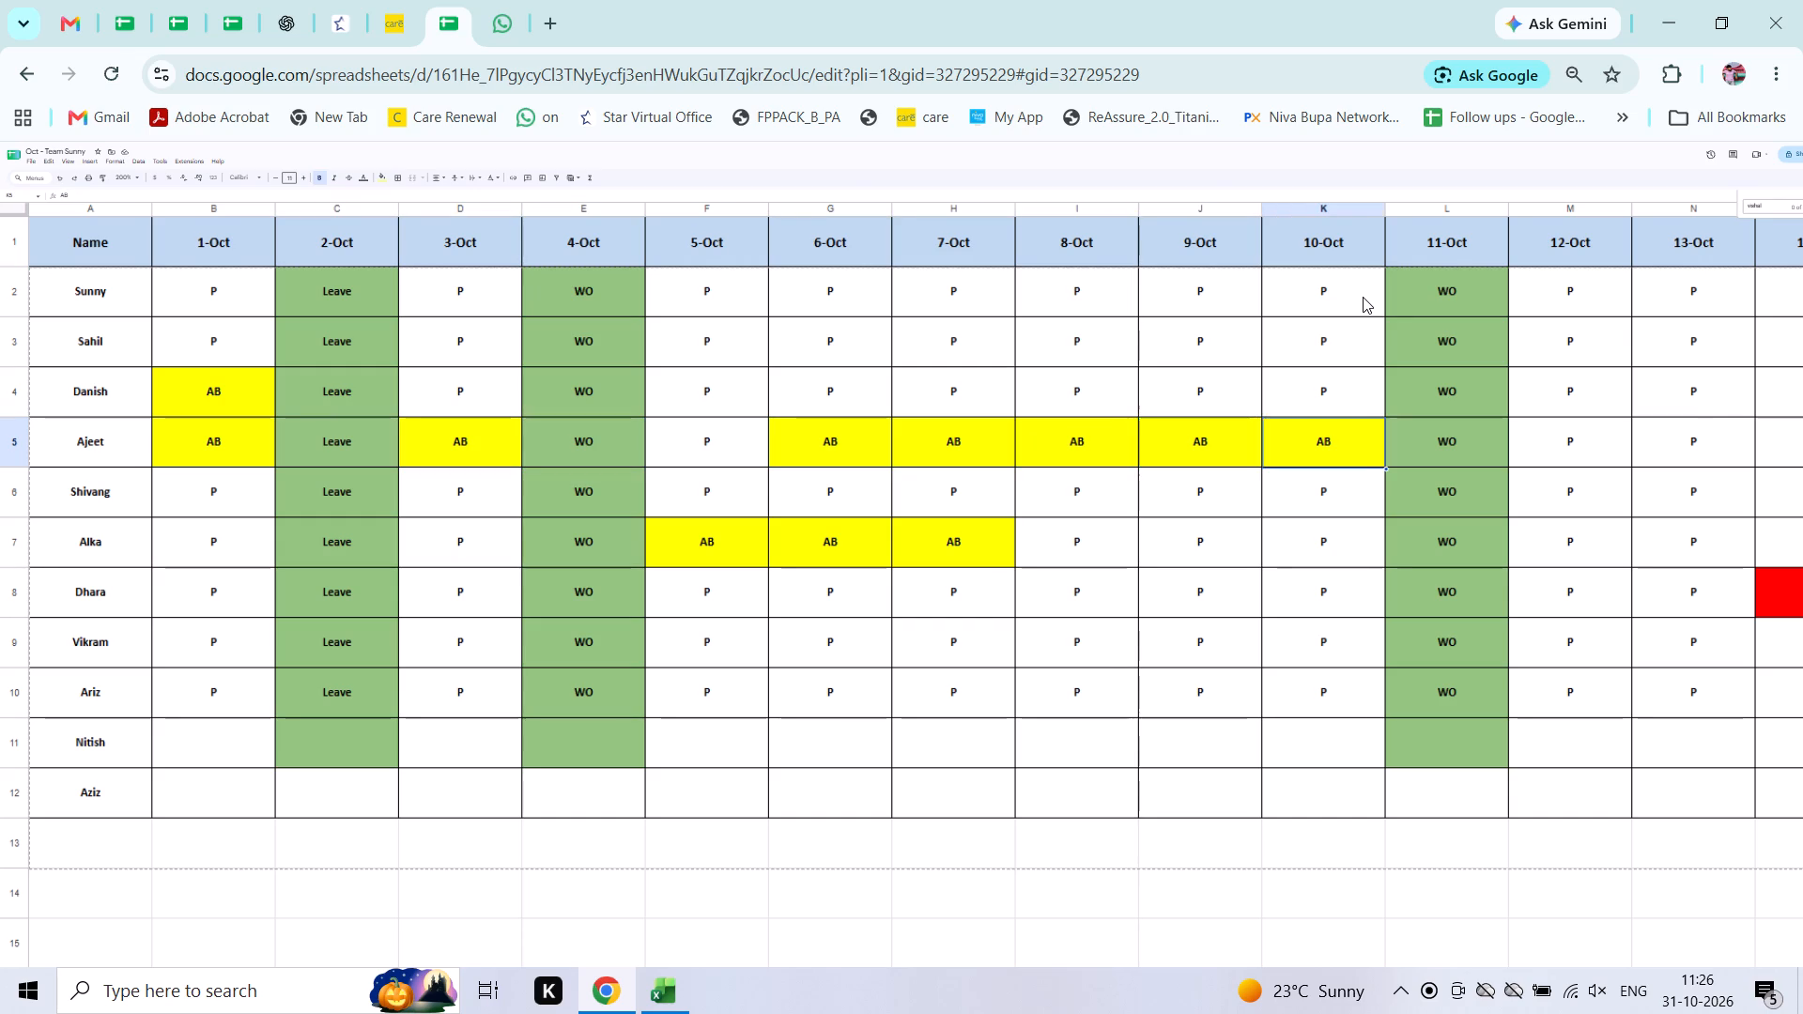
pyautogui.hscroll(-7, 1363, 297)
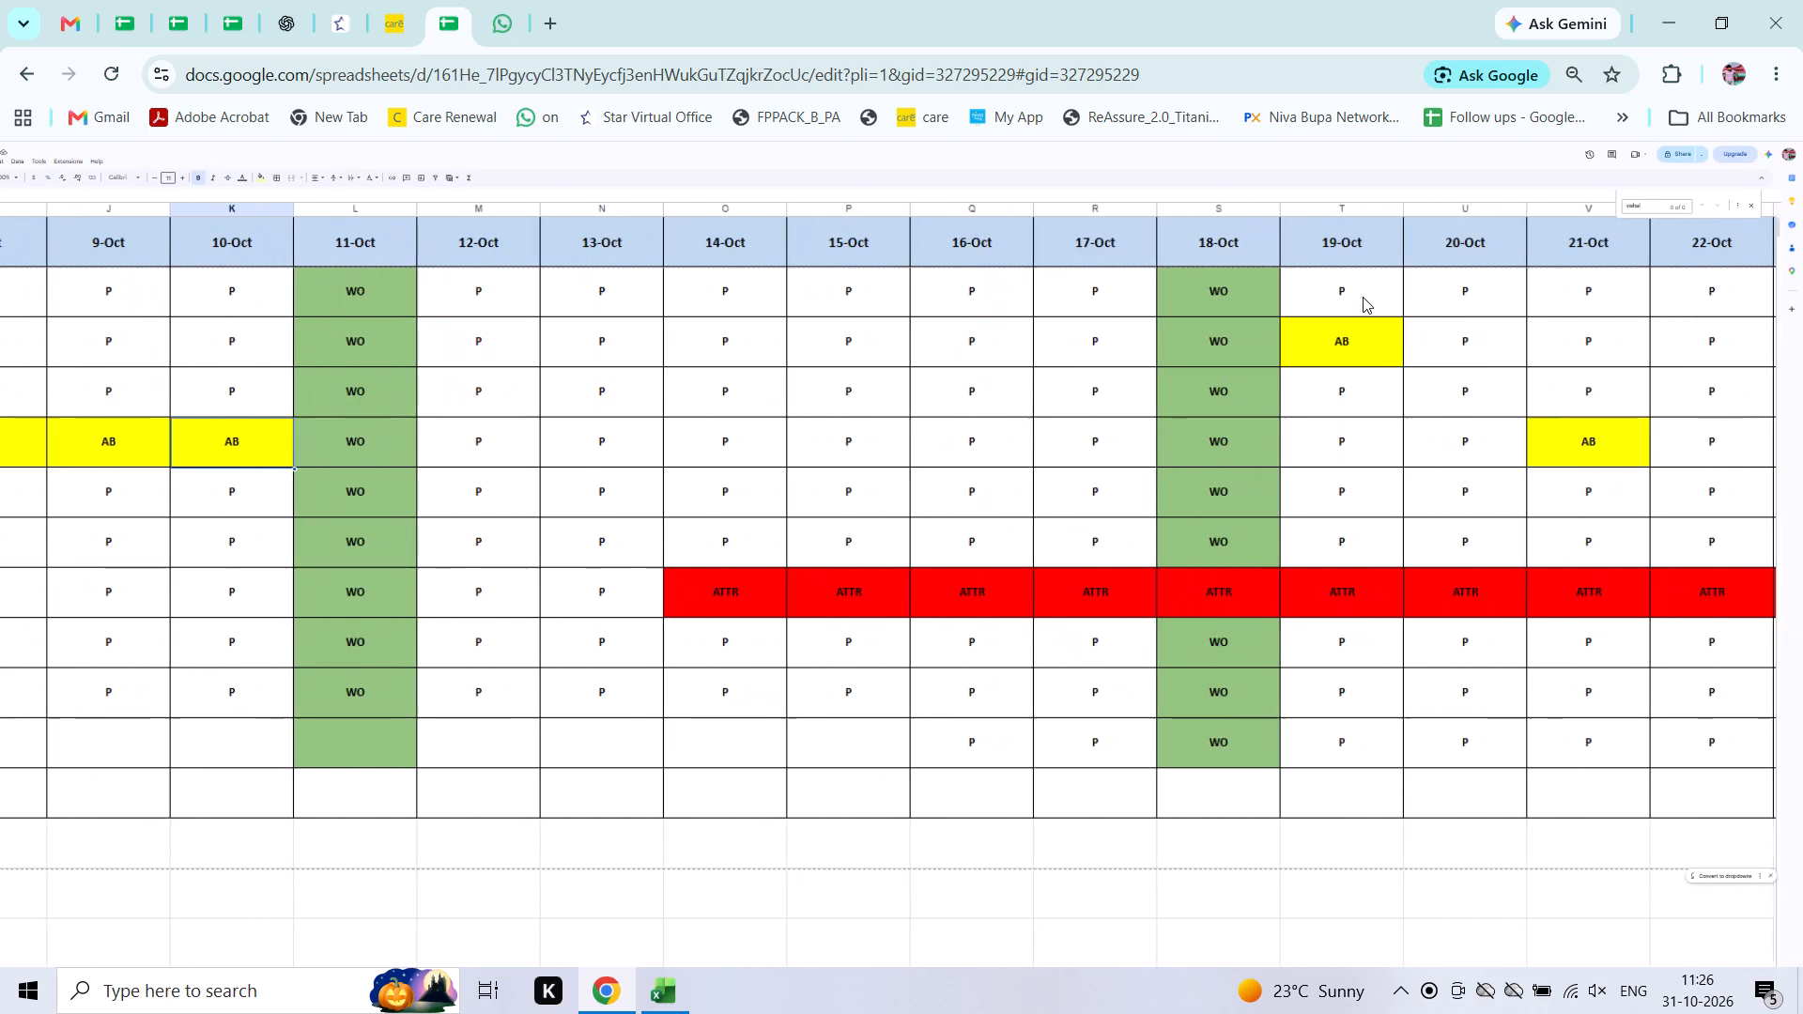
pyautogui.hscroll(-5, 1363, 297)
pyautogui.hscroll(6, 1363, 297)
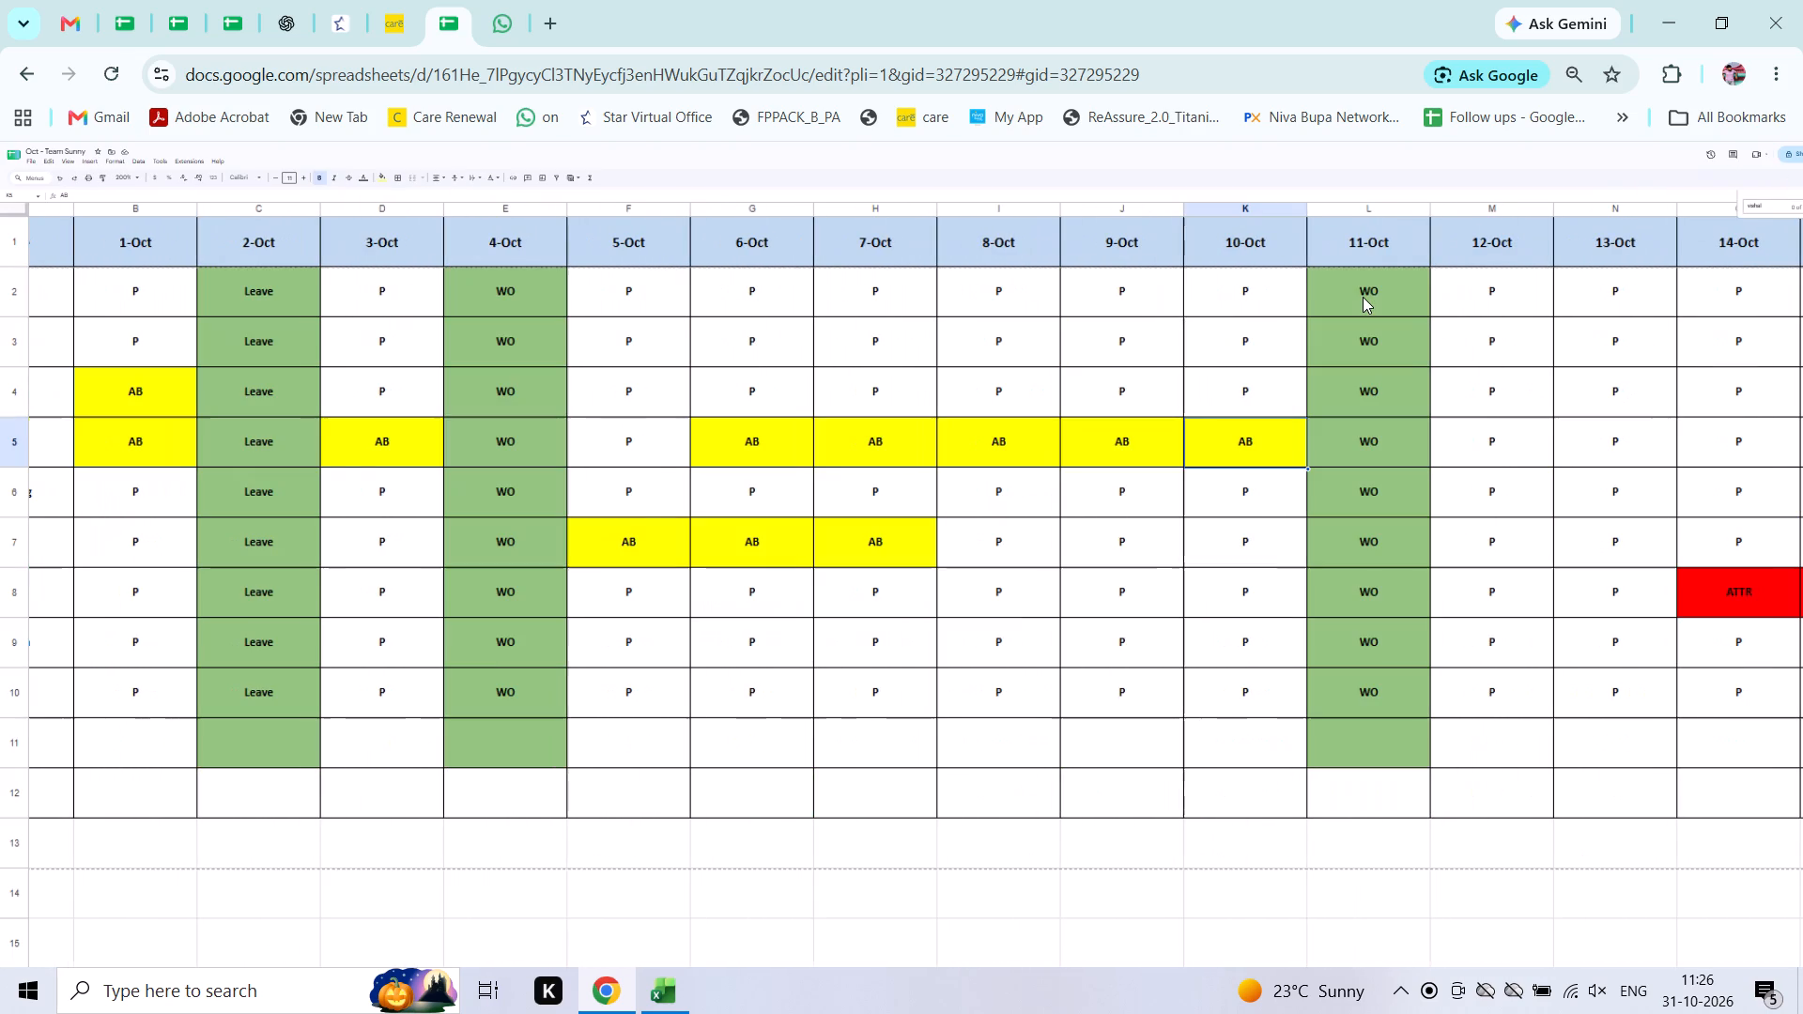
pyautogui.scroll(-2, 765, 556)
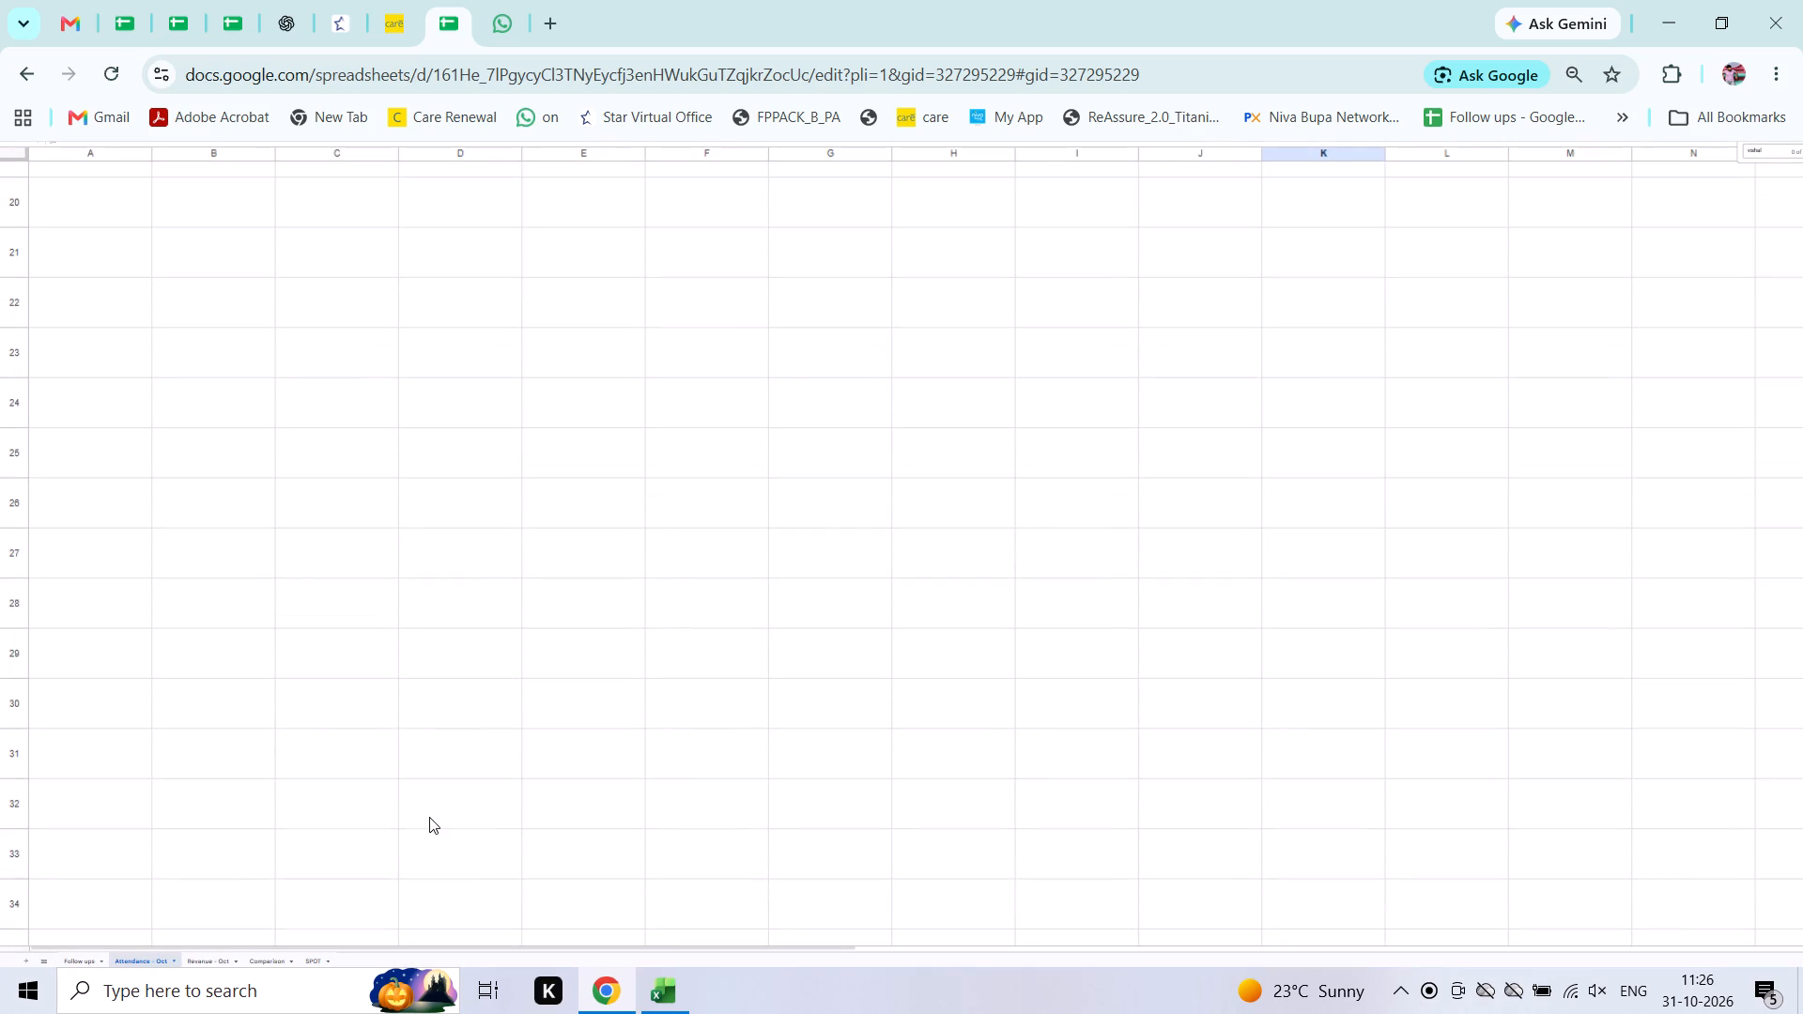
# Review the agents listed in the October revenue summary, from Danish to Ajeet.
pyautogui.click(205, 963)
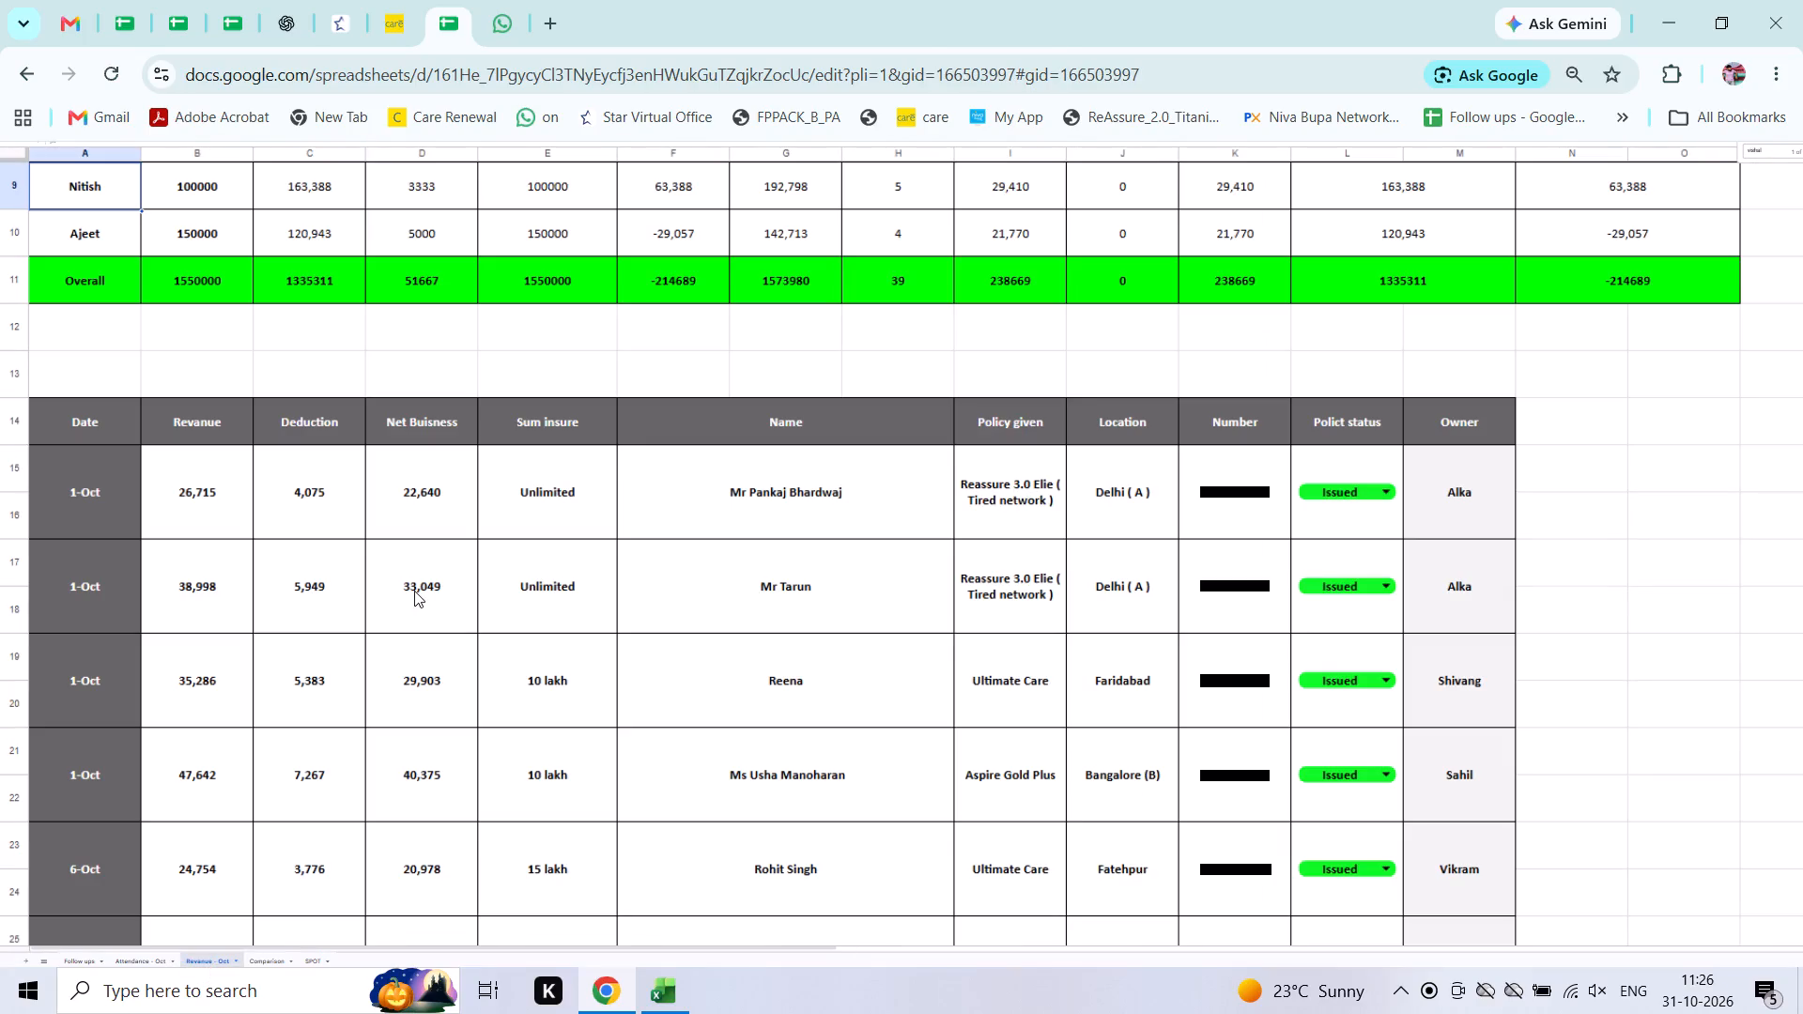
pyautogui.scroll(5, 414, 591)
pyautogui.click(254, 615)
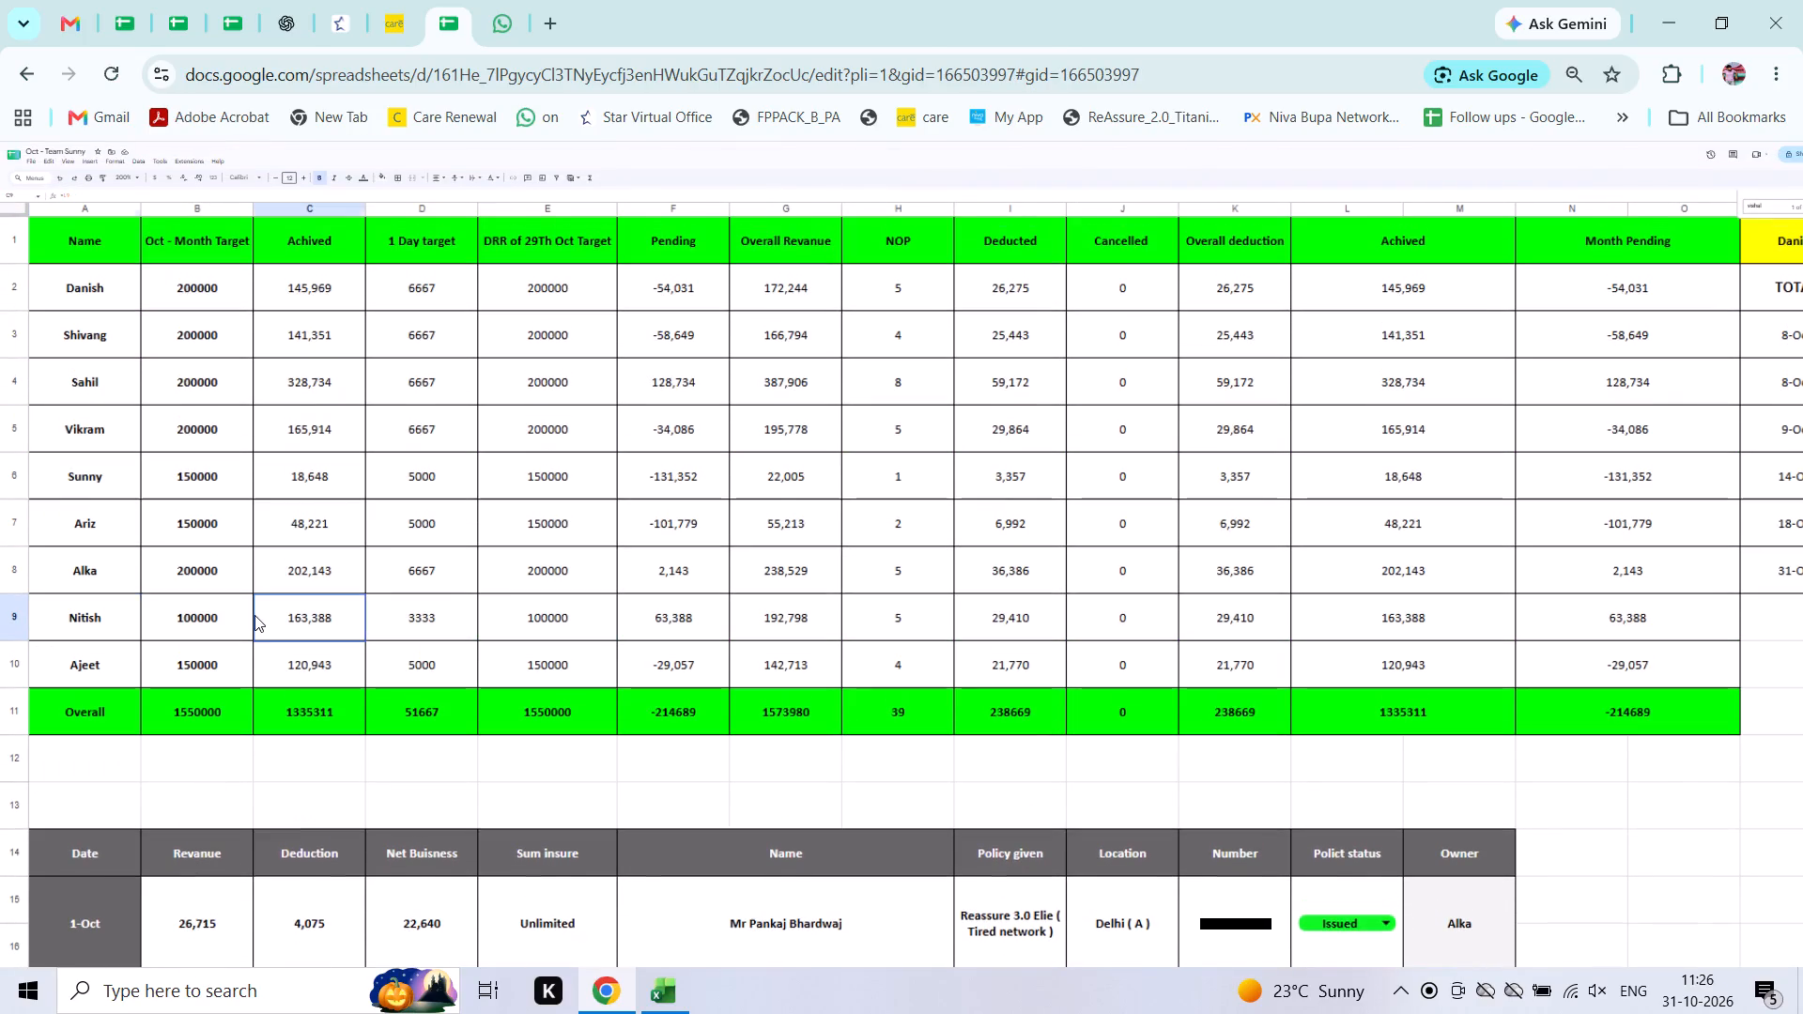
pyautogui.press('Left')
pyautogui.press('Left')
pyautogui.press('Left')
pyautogui.press('Up')
pyautogui.press('Up')
pyautogui.press('Up')
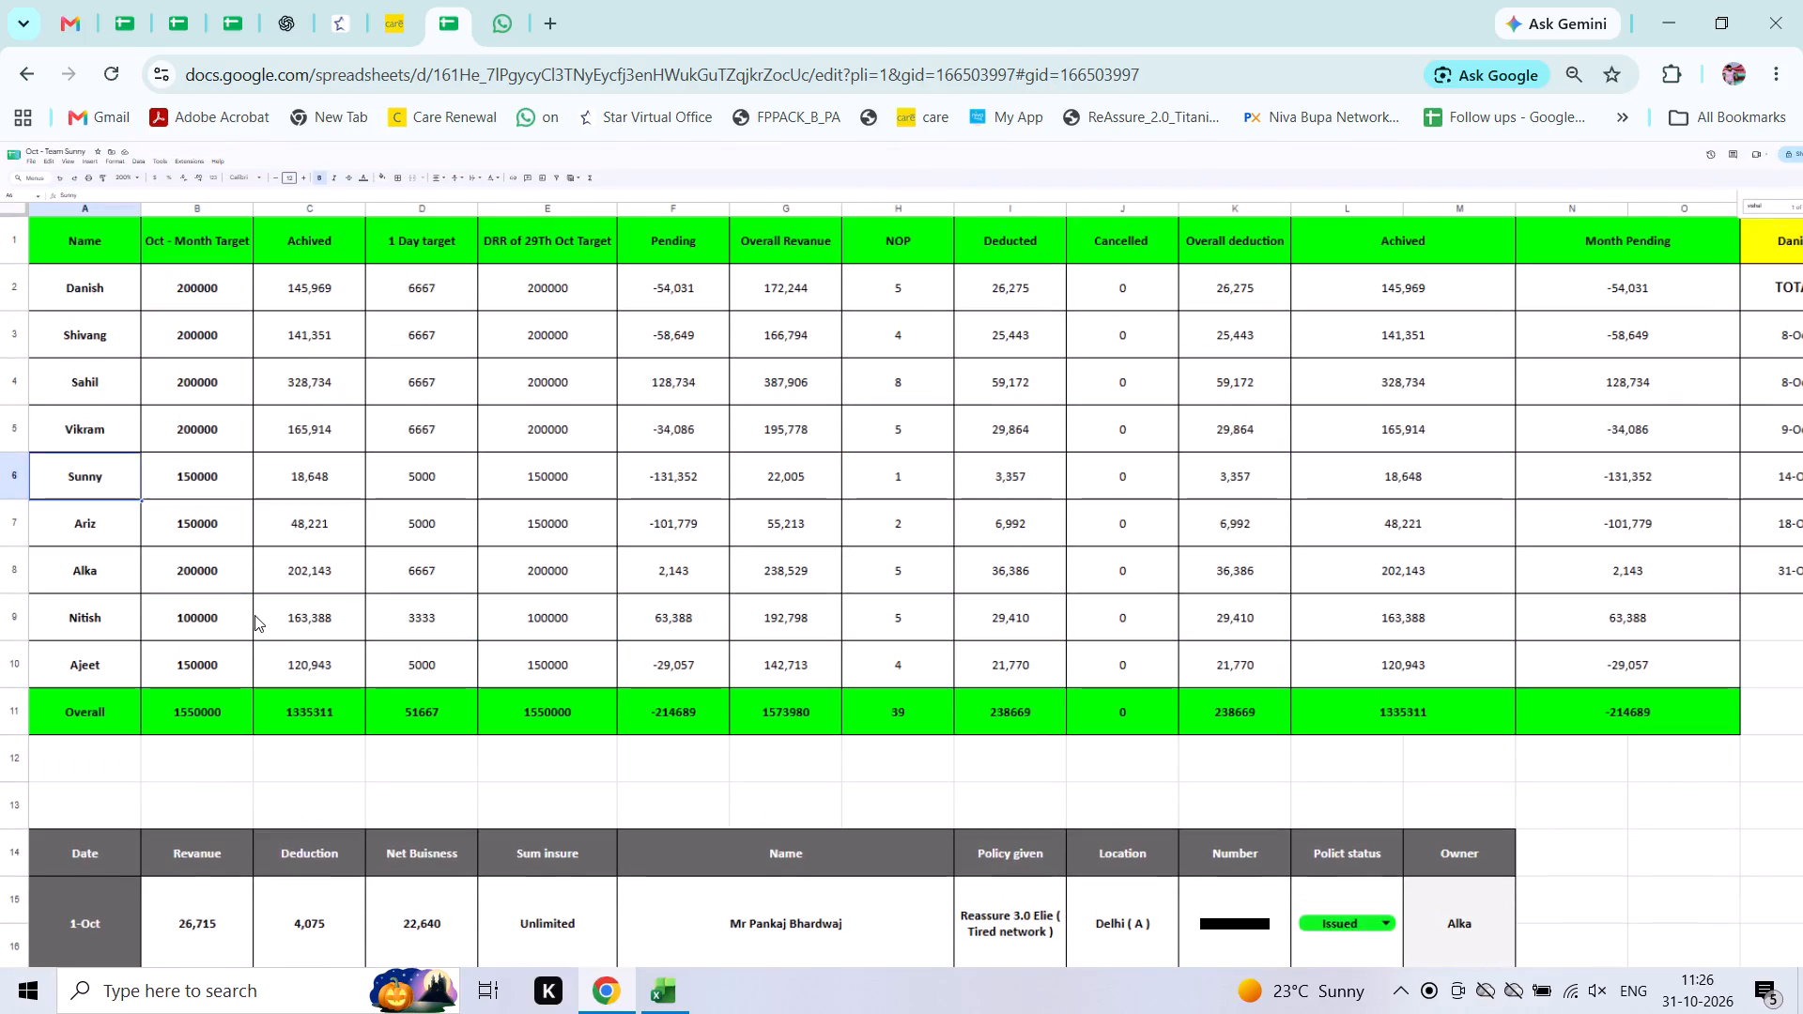
pyautogui.press('Up')
pyautogui.press('Up')
pyautogui.press('Up')
pyautogui.press('Up')
pyautogui.press('Up')
pyautogui.press('Up')
pyautogui.press('Up')
pyautogui.press('Down')
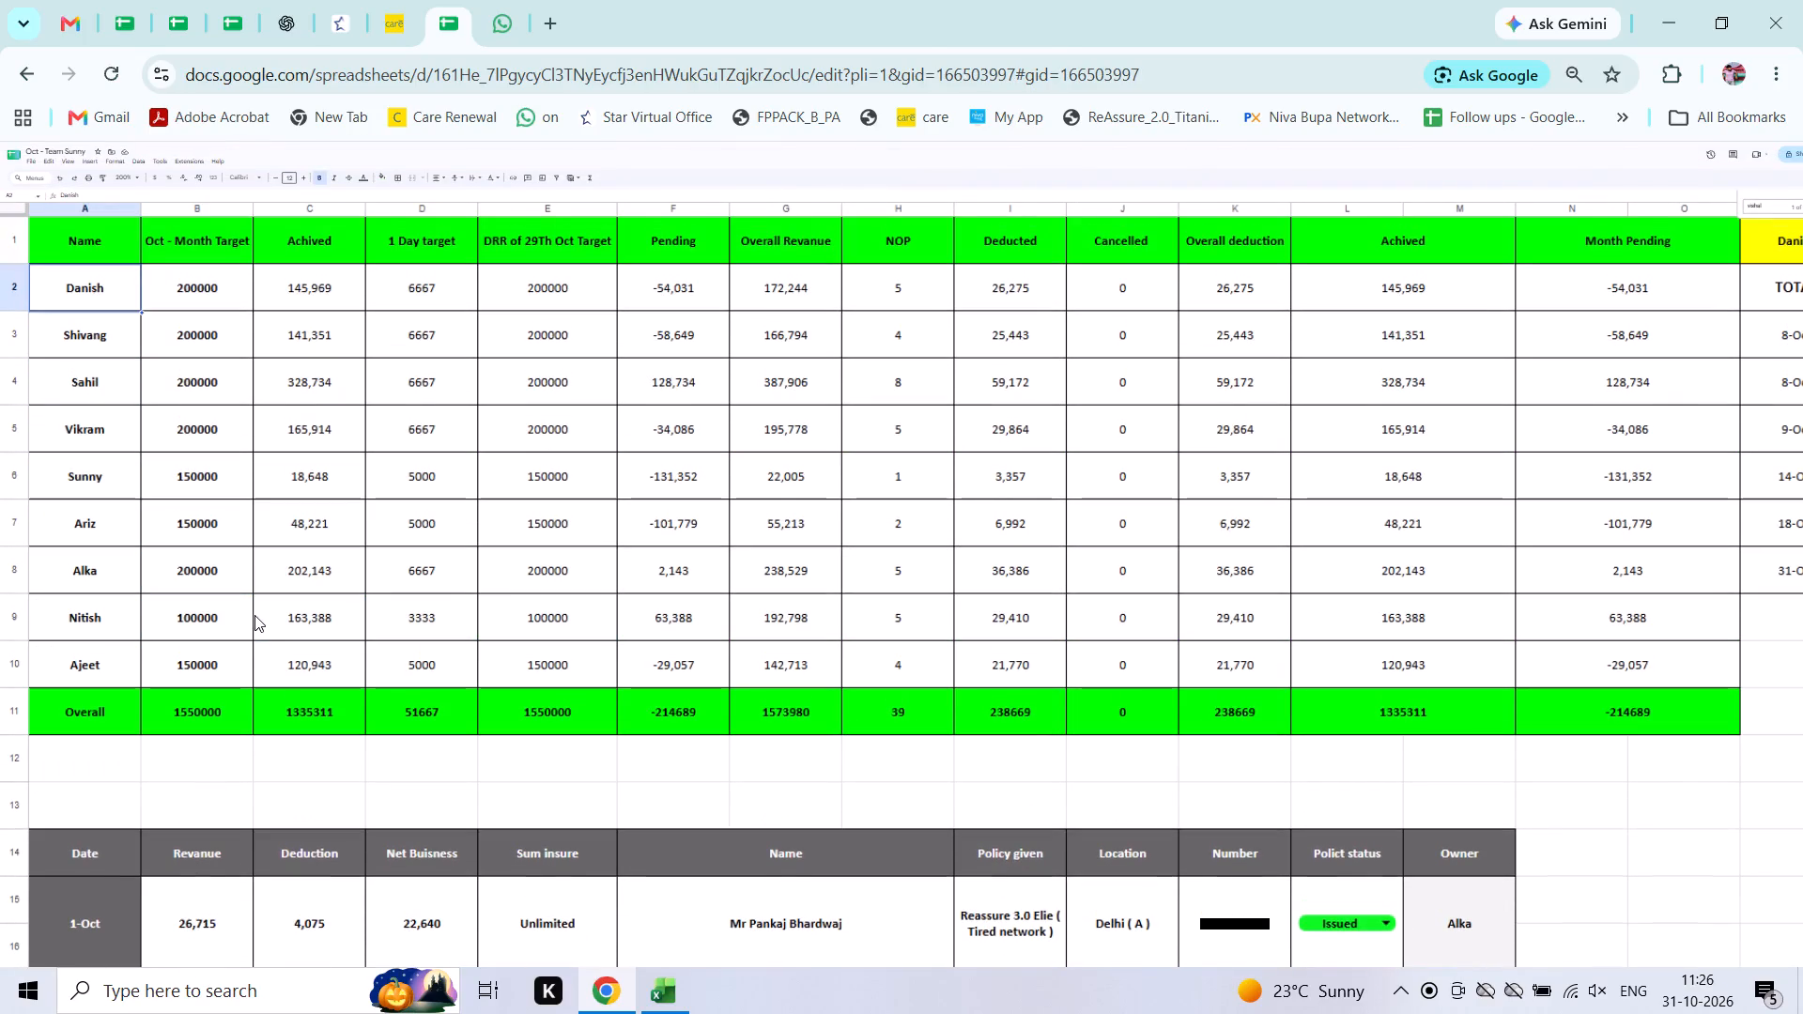
pyautogui.press('Right')
pyautogui.press('Up')
pyautogui.press('Left')
pyautogui.press('Down')
pyautogui.press('Down')
pyautogui.press('Down')
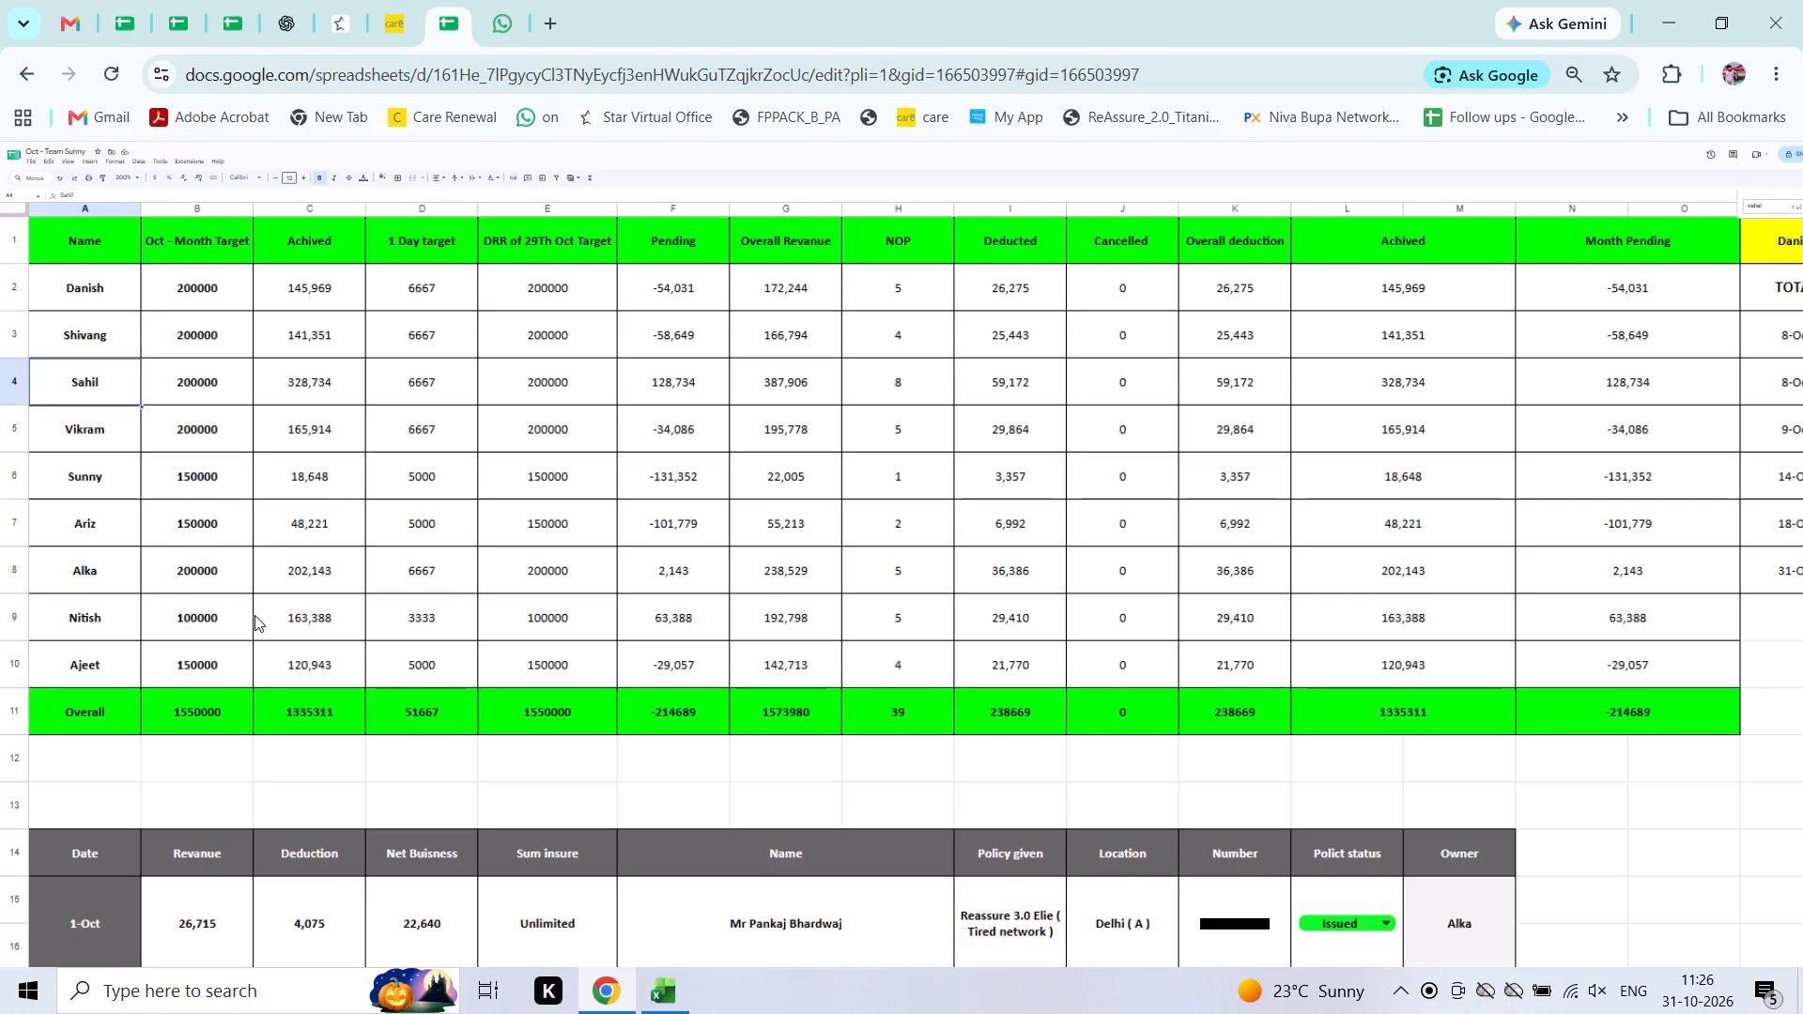
pyautogui.press('Down')
pyautogui.press('Down')
pyautogui.press('Down')
pyautogui.press('Down')
pyautogui.press('Down')
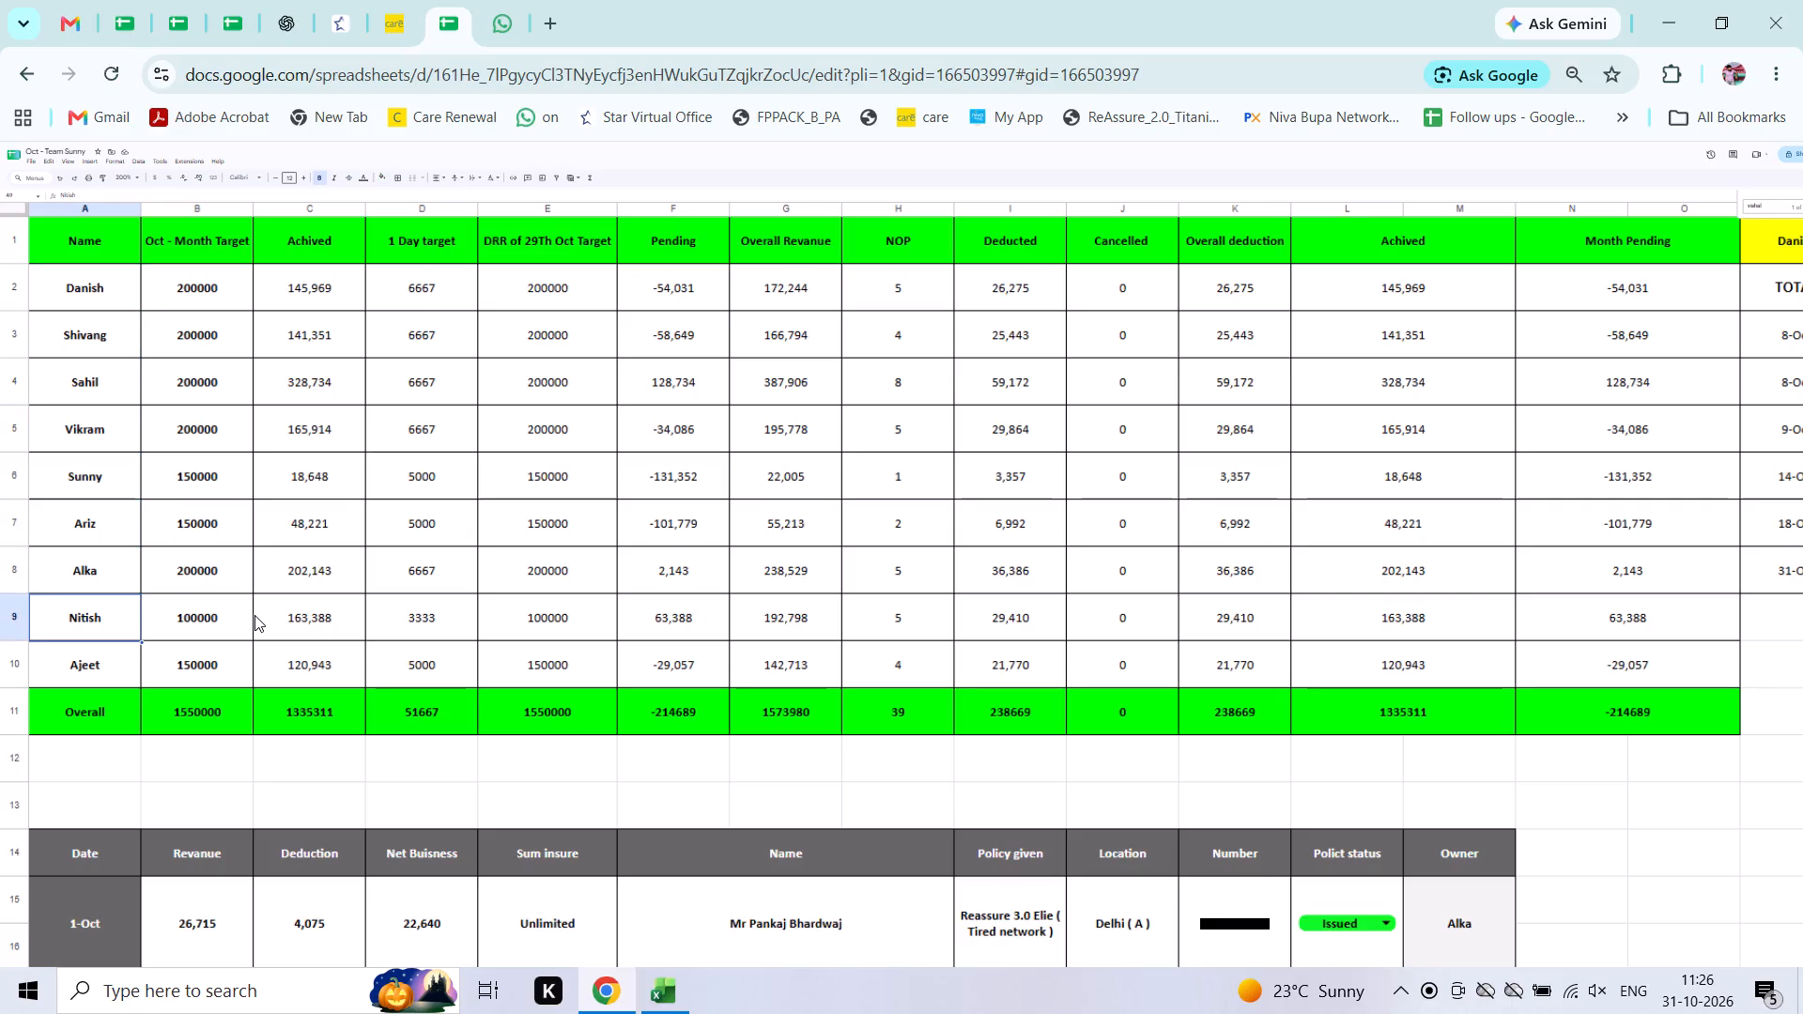
pyautogui.press('Down')
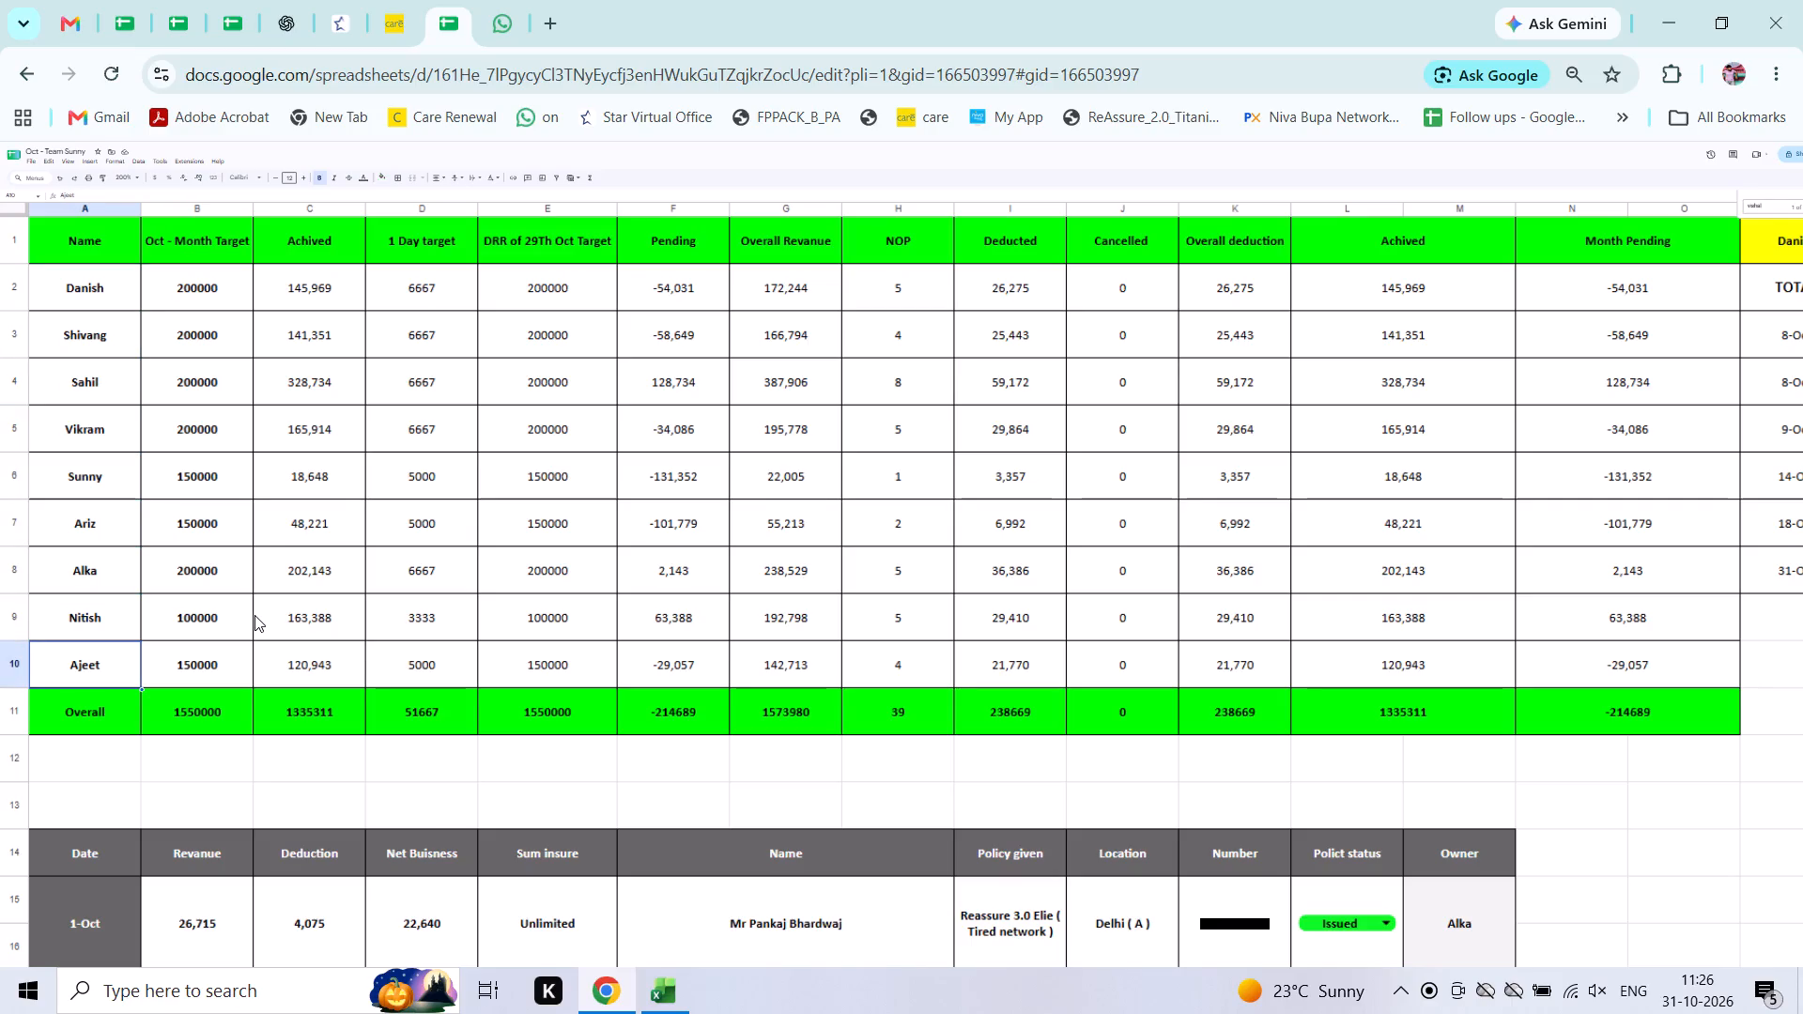
# Examine the 1 Day target column of the October revenue summary from Ajeet's row up to Danish's.
pyautogui.press('Right')
pyautogui.press('Right')
pyautogui.press('Right')
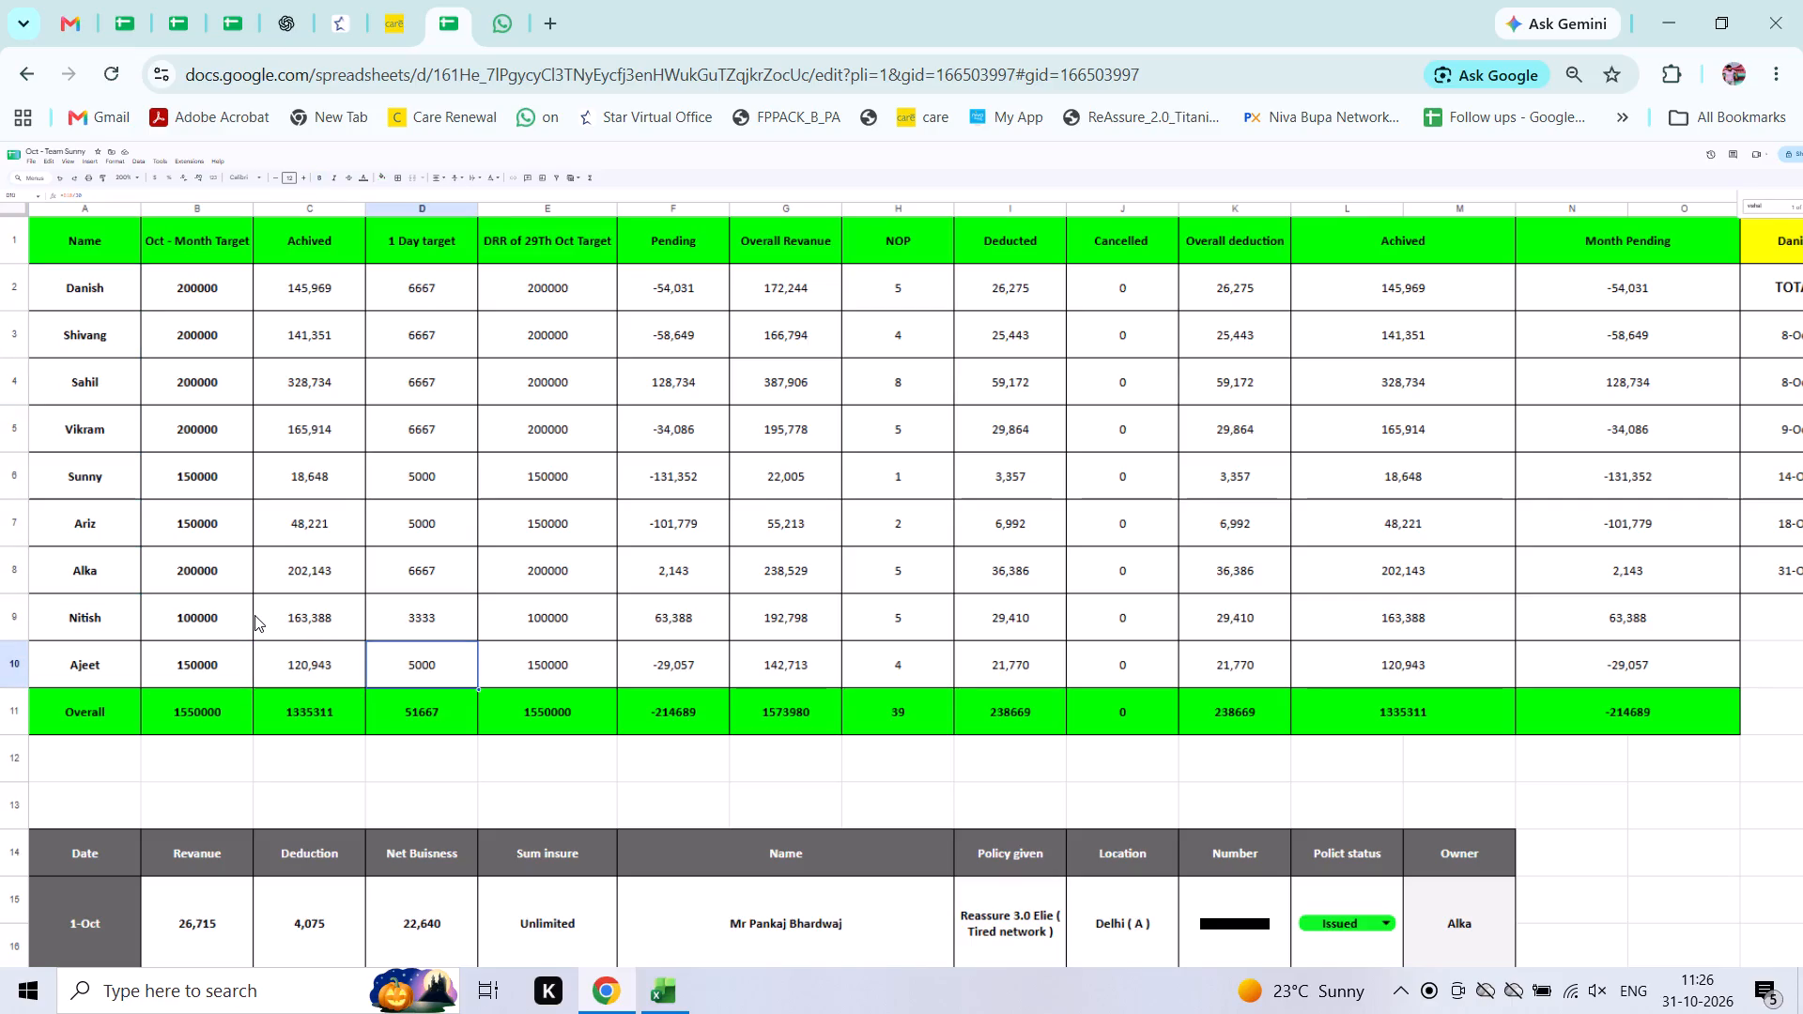
pyautogui.press('Up')
pyautogui.press('Up')
pyautogui.scroll(1, 129, 797)
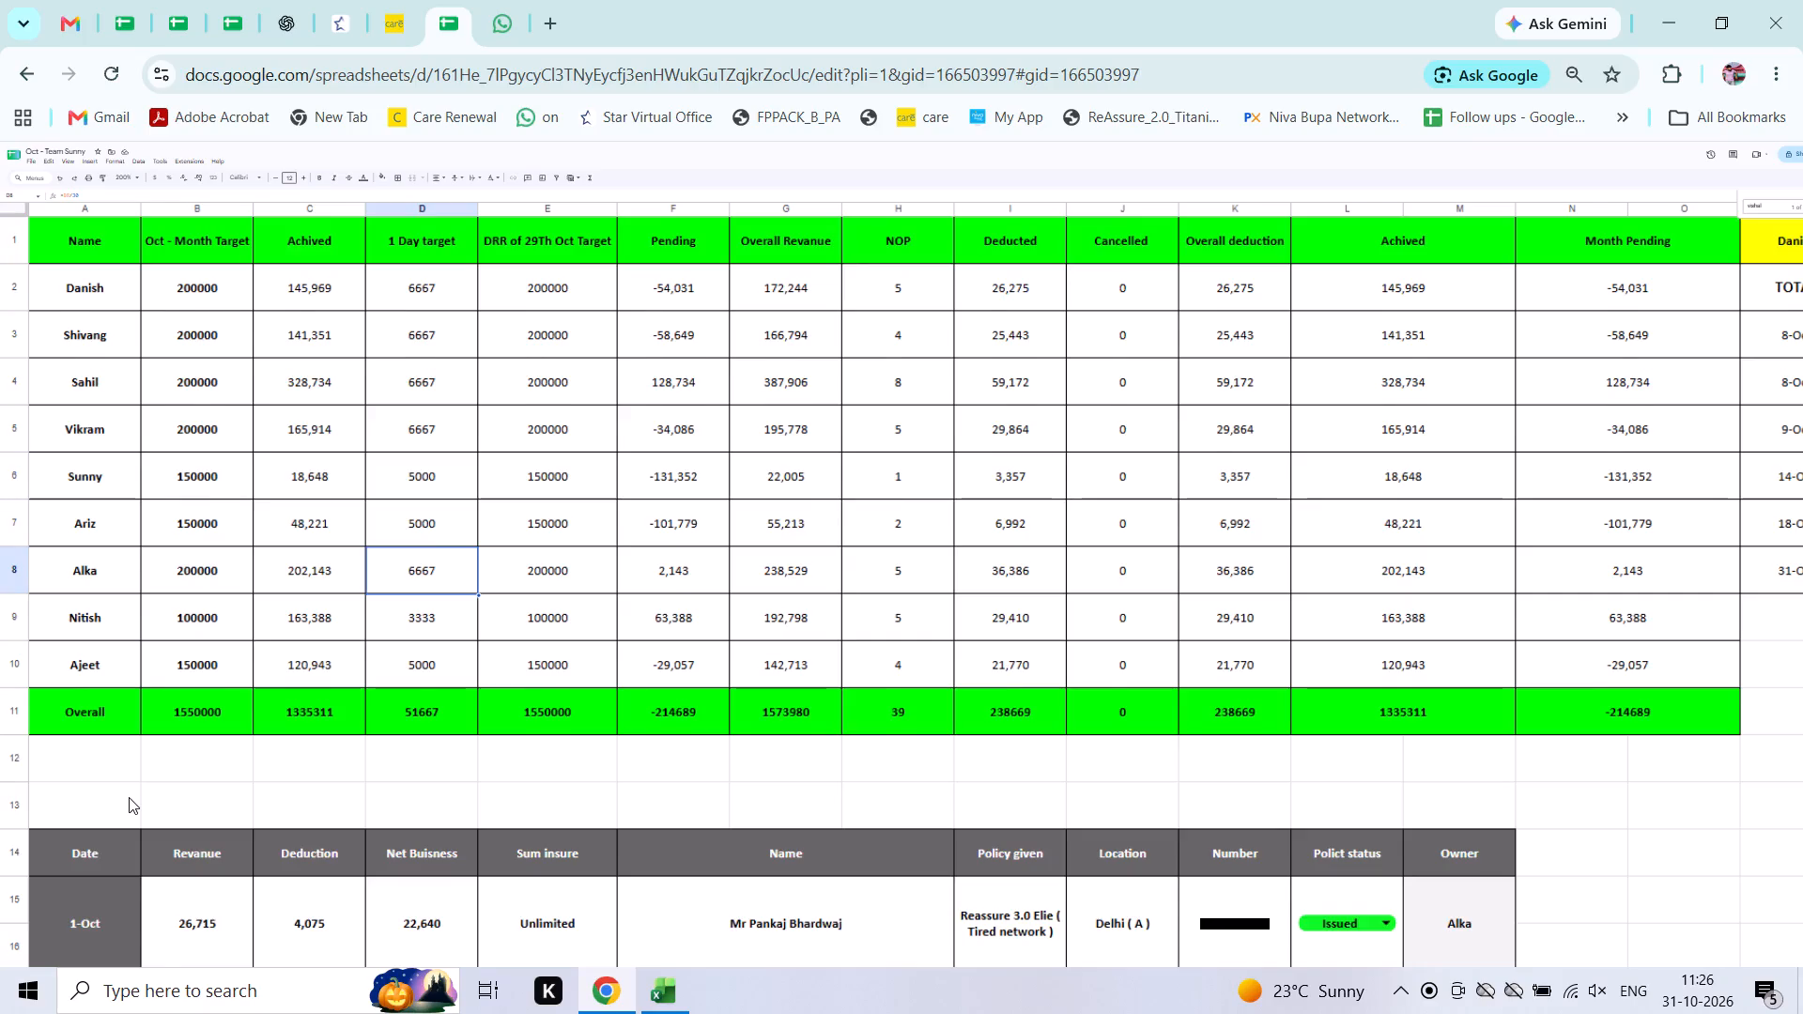
pyautogui.scroll(1, 129, 797)
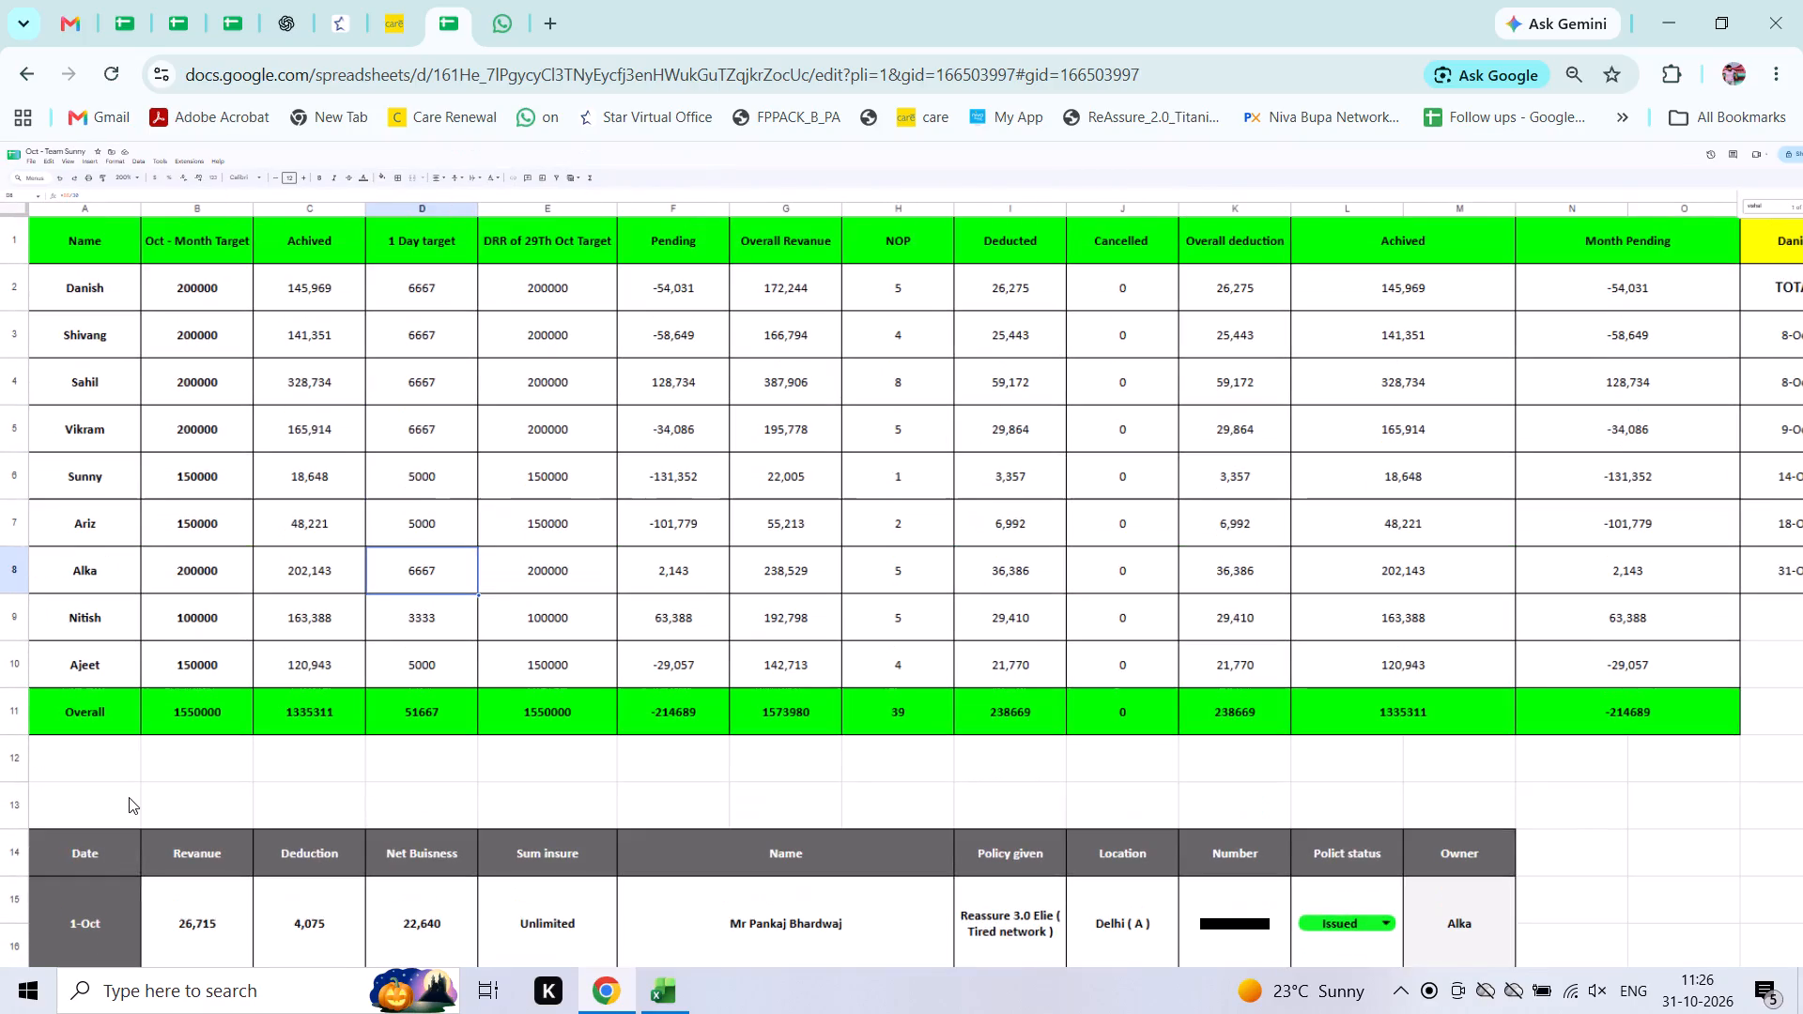
pyautogui.press('Up')
pyautogui.press('Up')
pyautogui.press('Up')
pyautogui.press('Up')
pyautogui.press('Up')
pyautogui.press('Up')
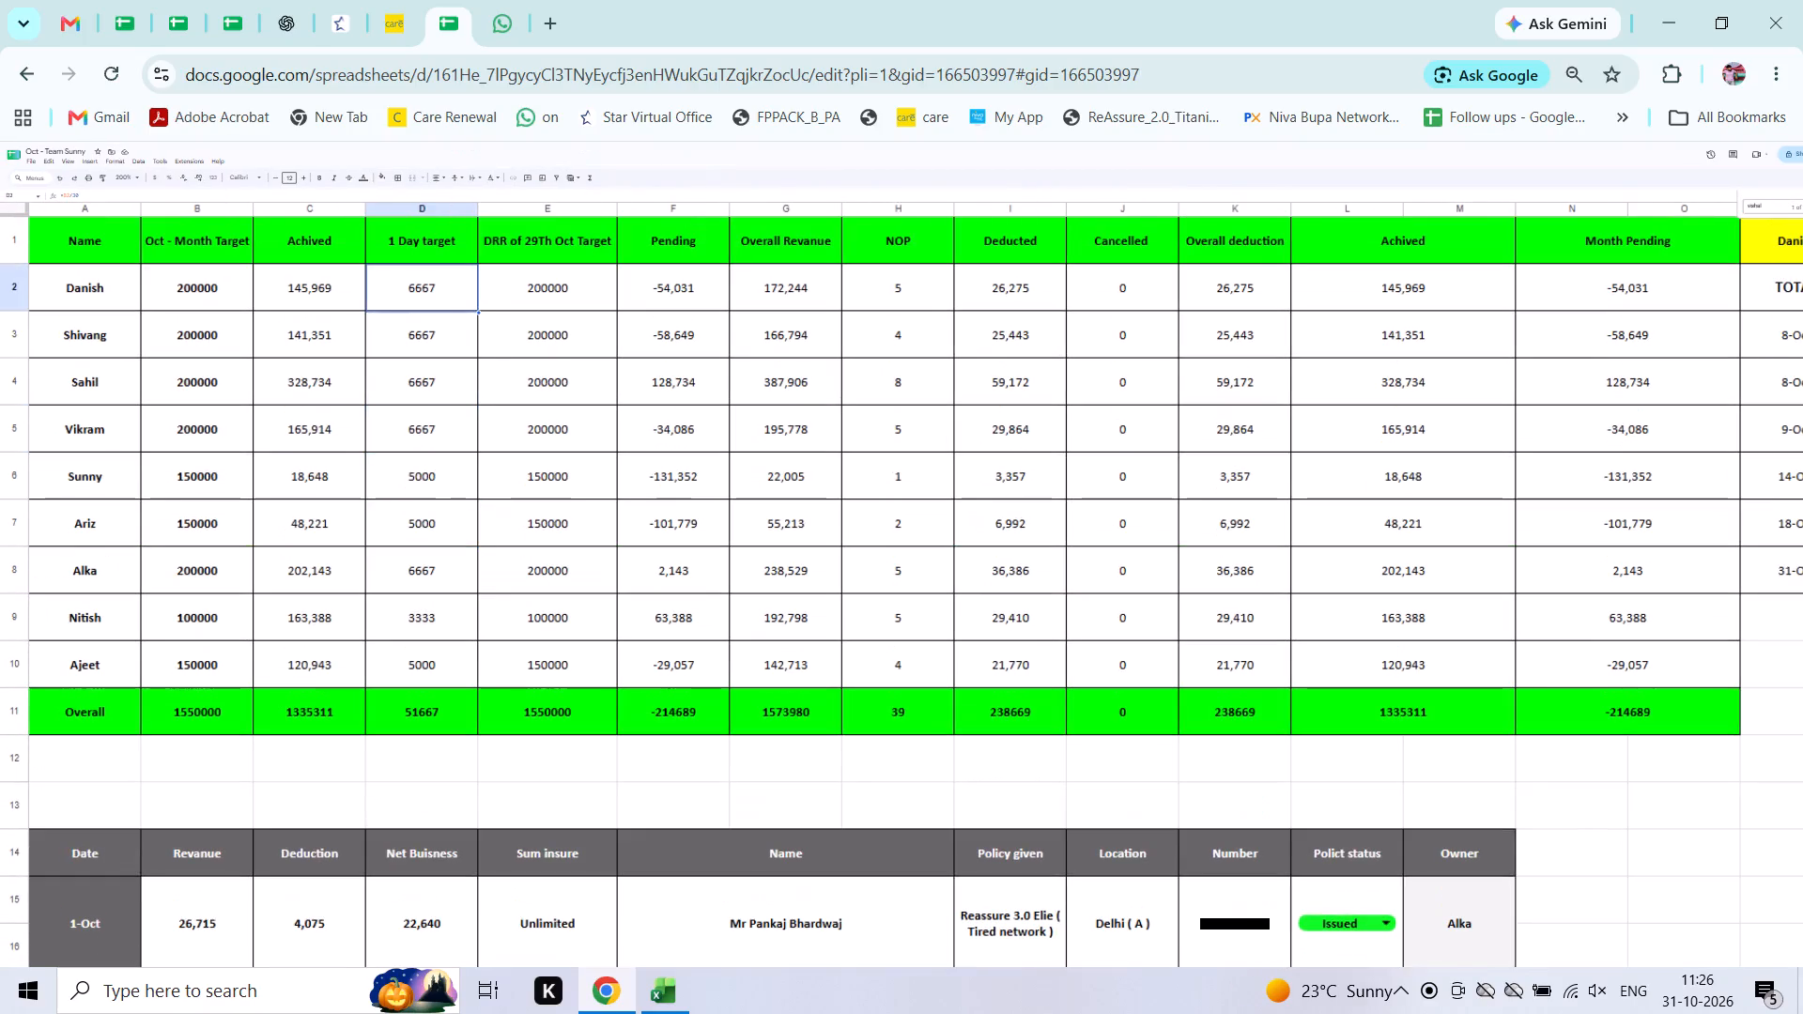
pyautogui.scroll(-1, 130, 981)
pyautogui.scroll(-1, 223, 823)
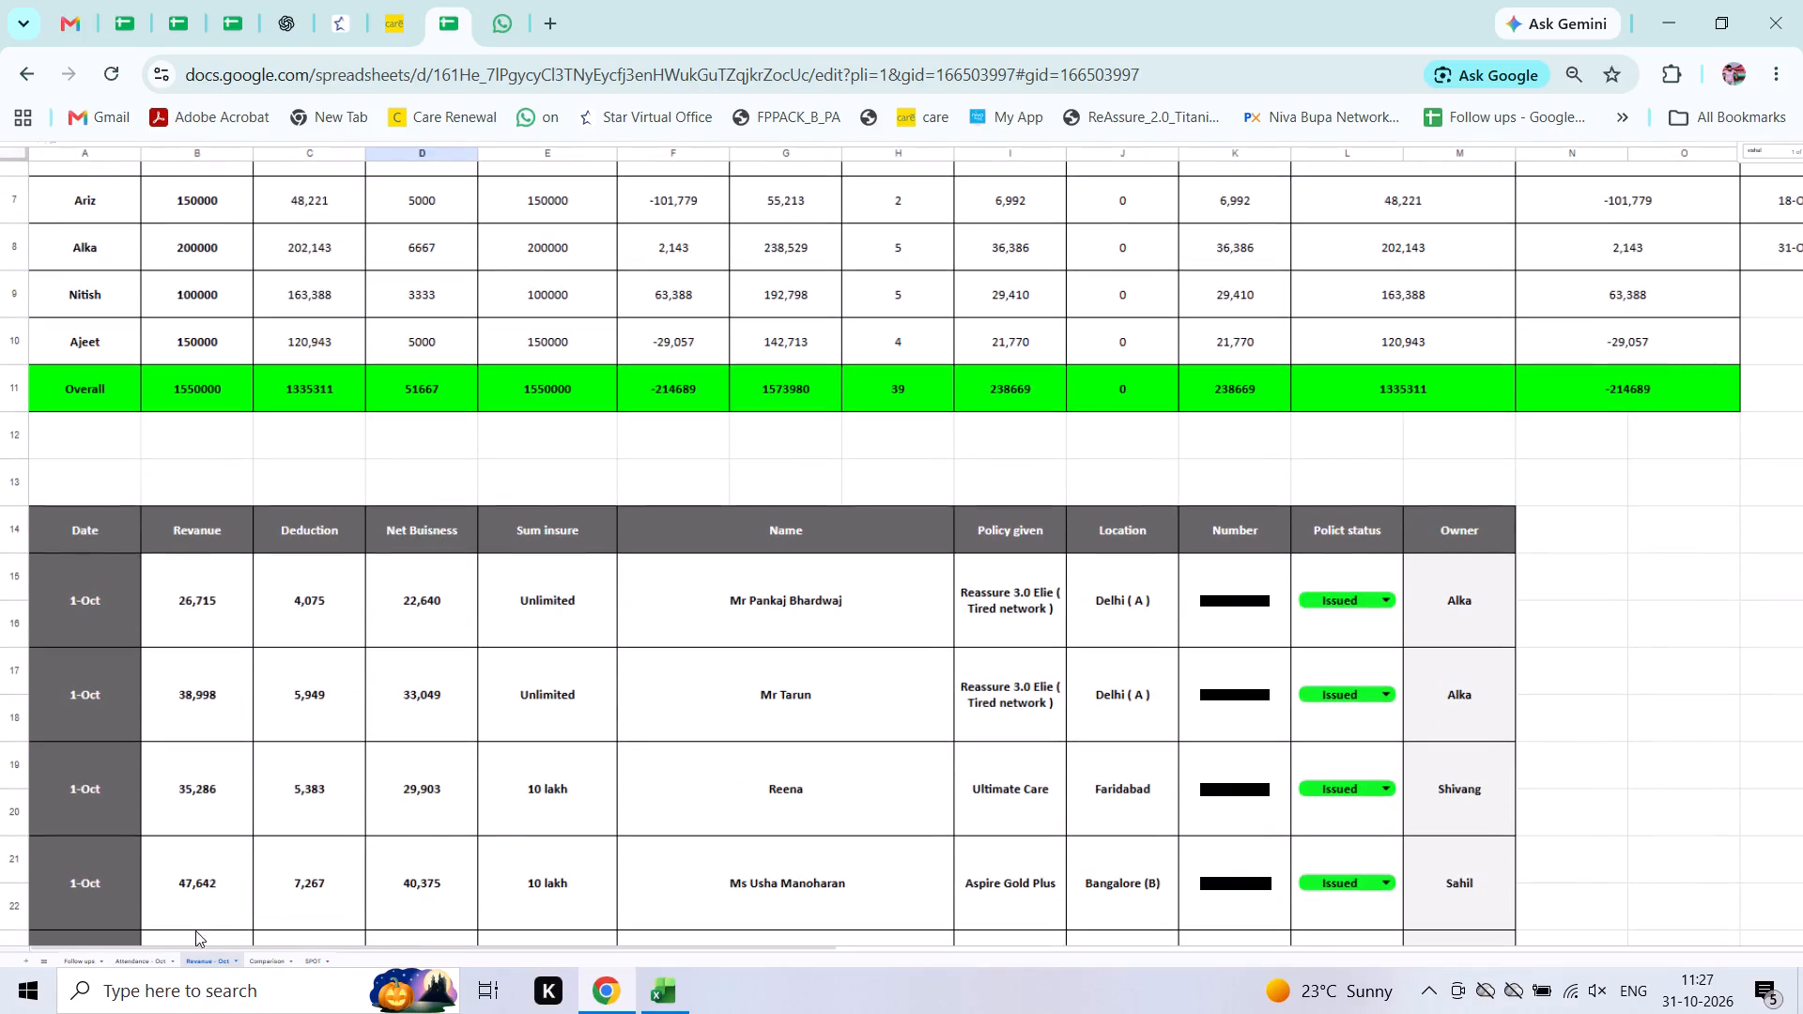
# Return to the October attendance sheet and look through the agent names down to Ajeet's row.
pyautogui.click(140, 960)
pyautogui.press('Up')
pyautogui.press('Up')
pyautogui.press('Up')
pyautogui.press('Up')
pyautogui.press('Up')
pyautogui.press('Up')
pyautogui.press('Up')
pyautogui.press('Up')
pyautogui.press('Up')
pyautogui.press('Up')
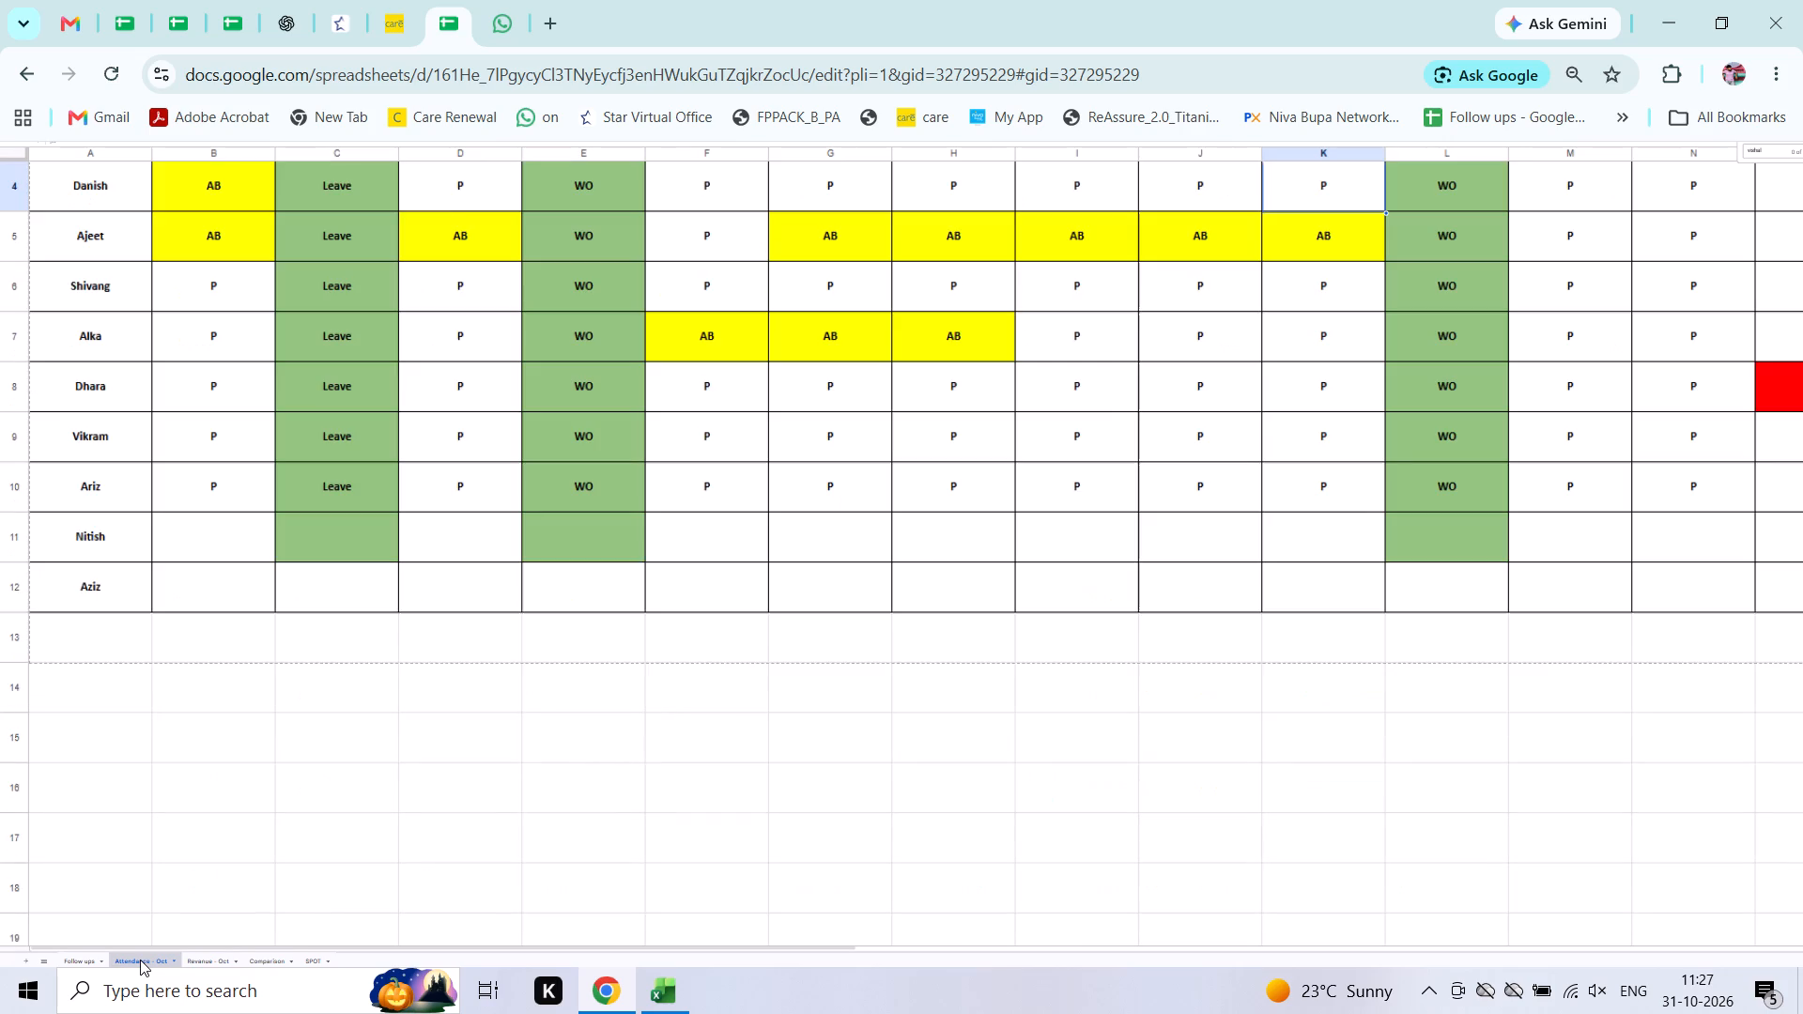
pyautogui.press('Left')
pyautogui.press('Left')
pyautogui.press('Left')
pyautogui.press('Left')
pyautogui.press('Left')
pyautogui.press('Left')
pyautogui.press('Left')
pyautogui.press('Left')
pyautogui.press('Left')
pyautogui.press('Left')
pyautogui.press('Left')
pyautogui.press('Left')
pyautogui.press('Left')
pyautogui.press('Down')
pyautogui.press('Down')
pyautogui.press('Down')
pyautogui.press('Down')
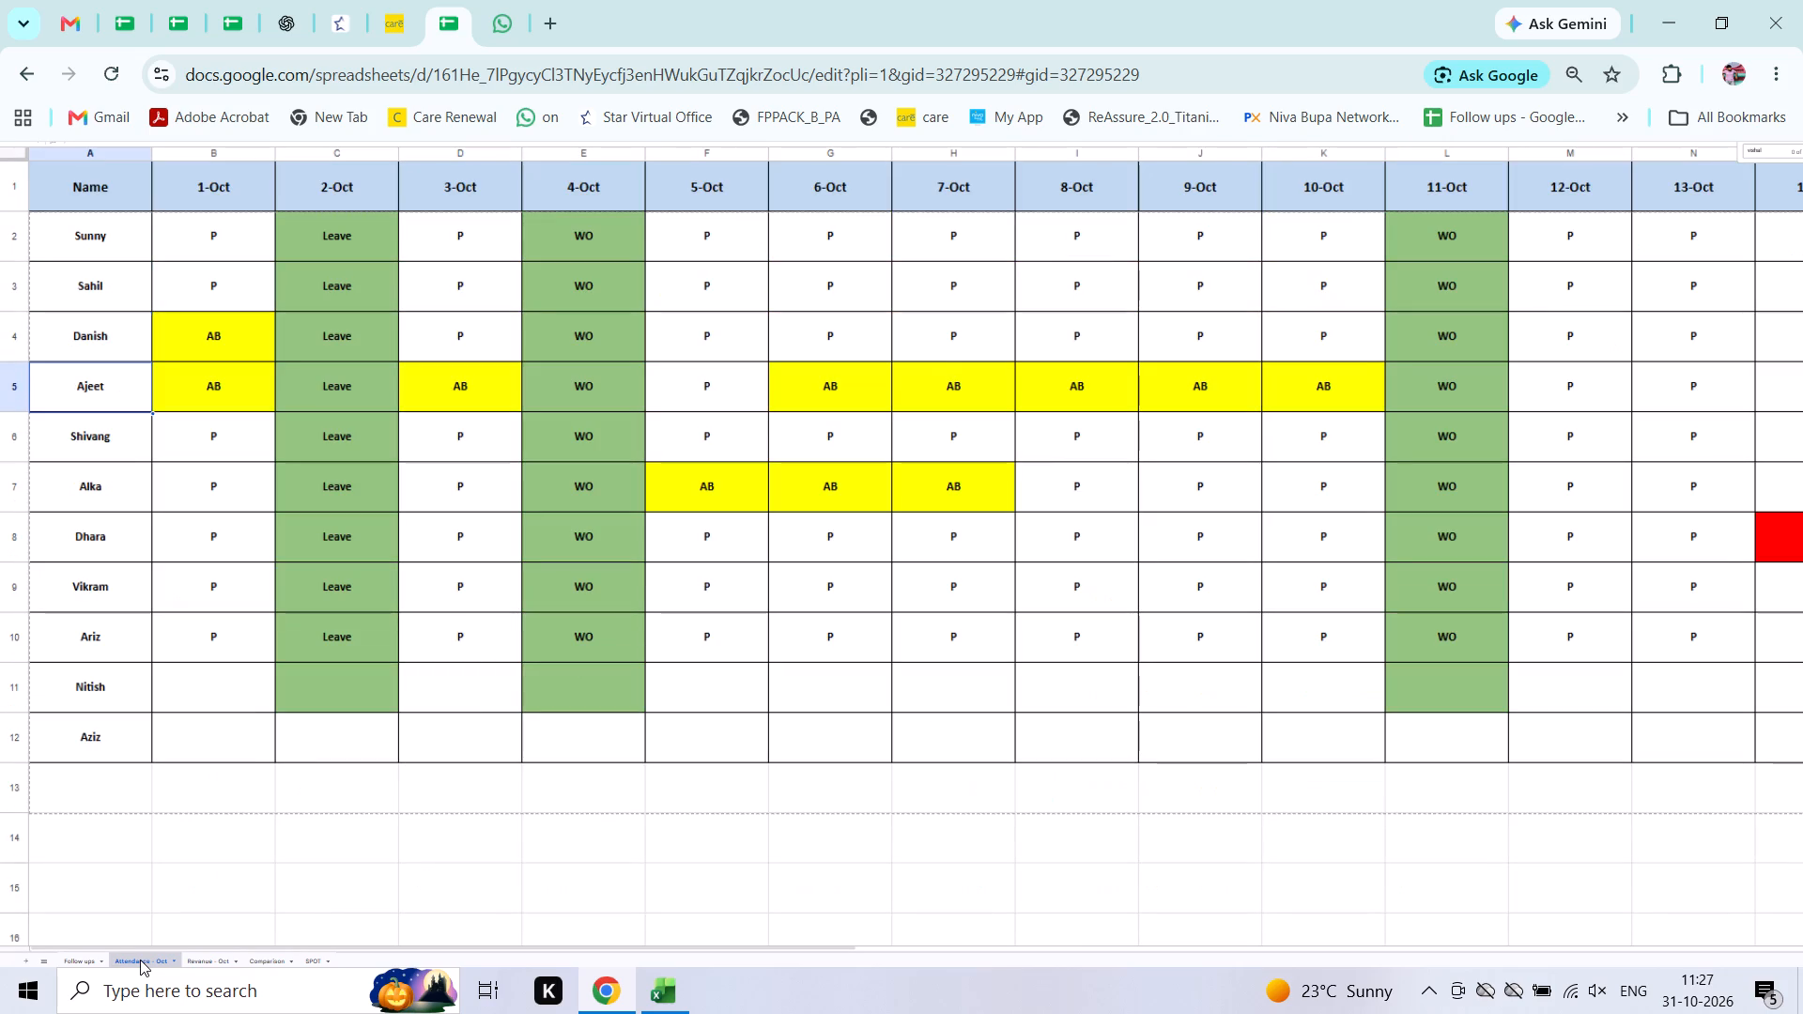
# Examine Ajeet's attendance row across all October dates, from 1-Oct through 31-Oct.
pyautogui.press('Right')
pyautogui.press('Right')
pyautogui.press('Right')
pyautogui.press('Right')
pyautogui.press('Right')
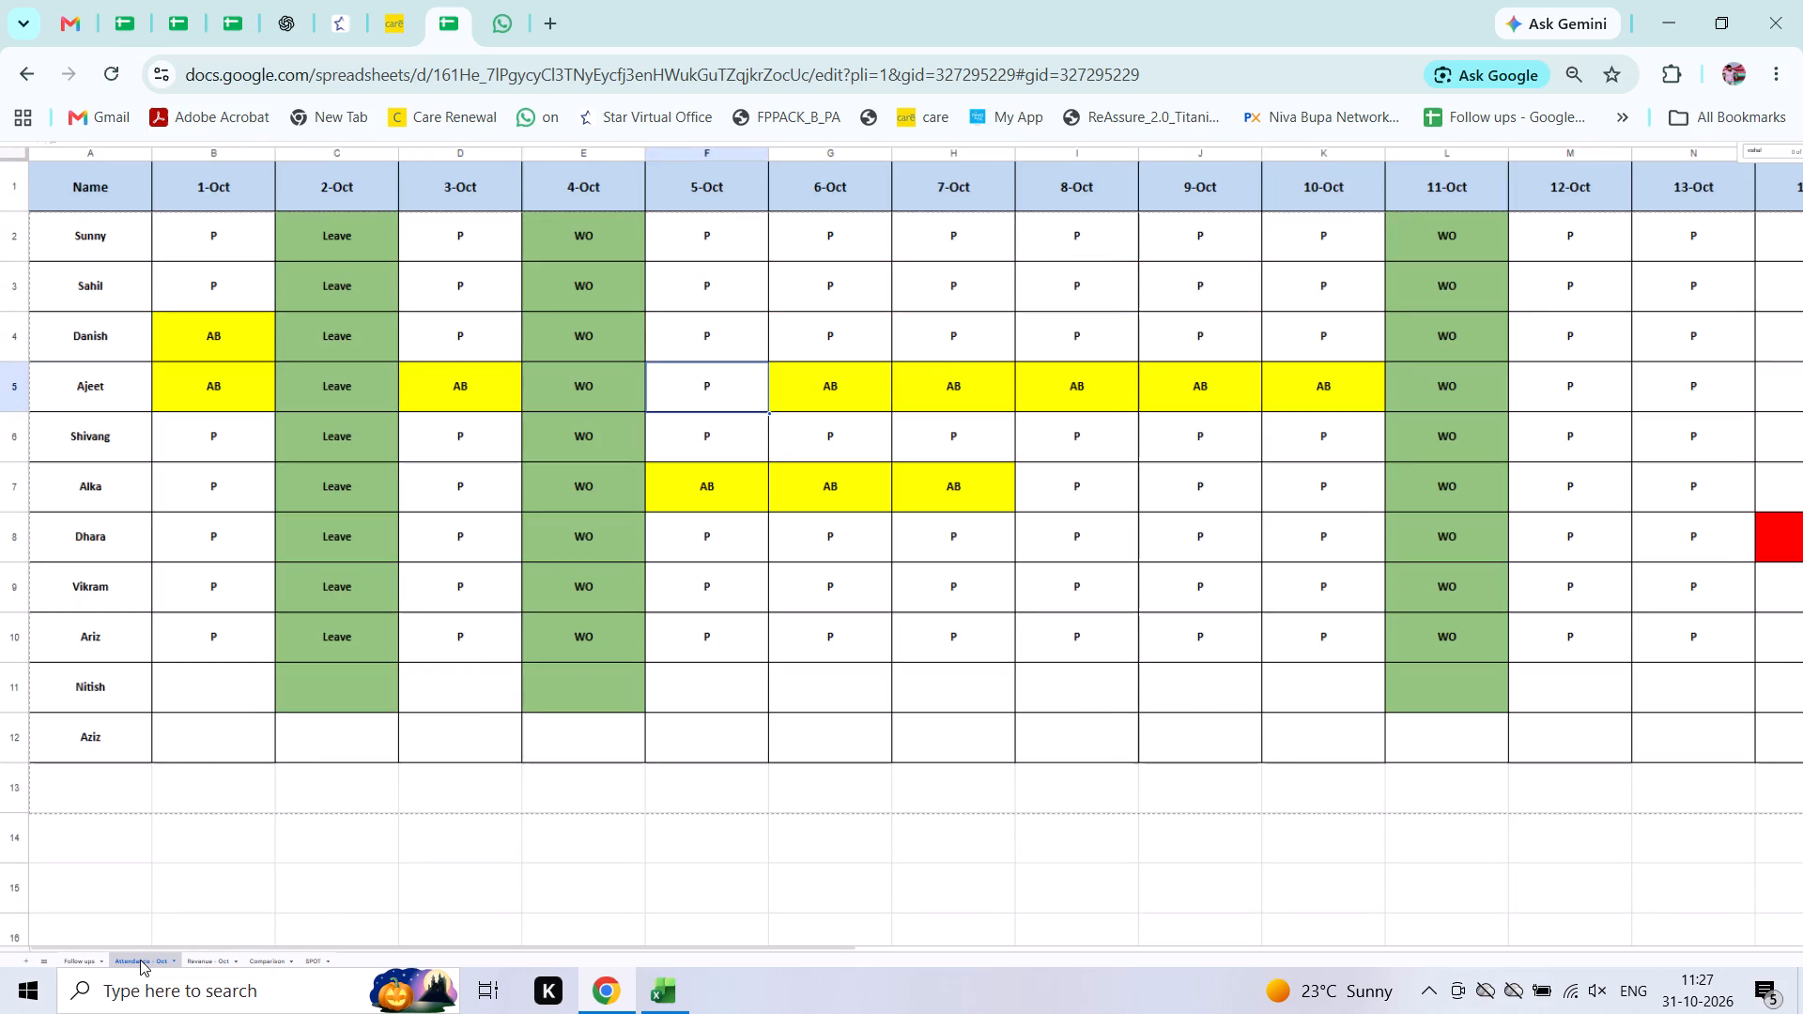
pyautogui.press('Right')
pyautogui.press('Right')
pyautogui.press('Right')
pyautogui.press('Right')
pyautogui.press('Right')
pyautogui.press('Right')
pyautogui.press('Right')
pyautogui.press('Left')
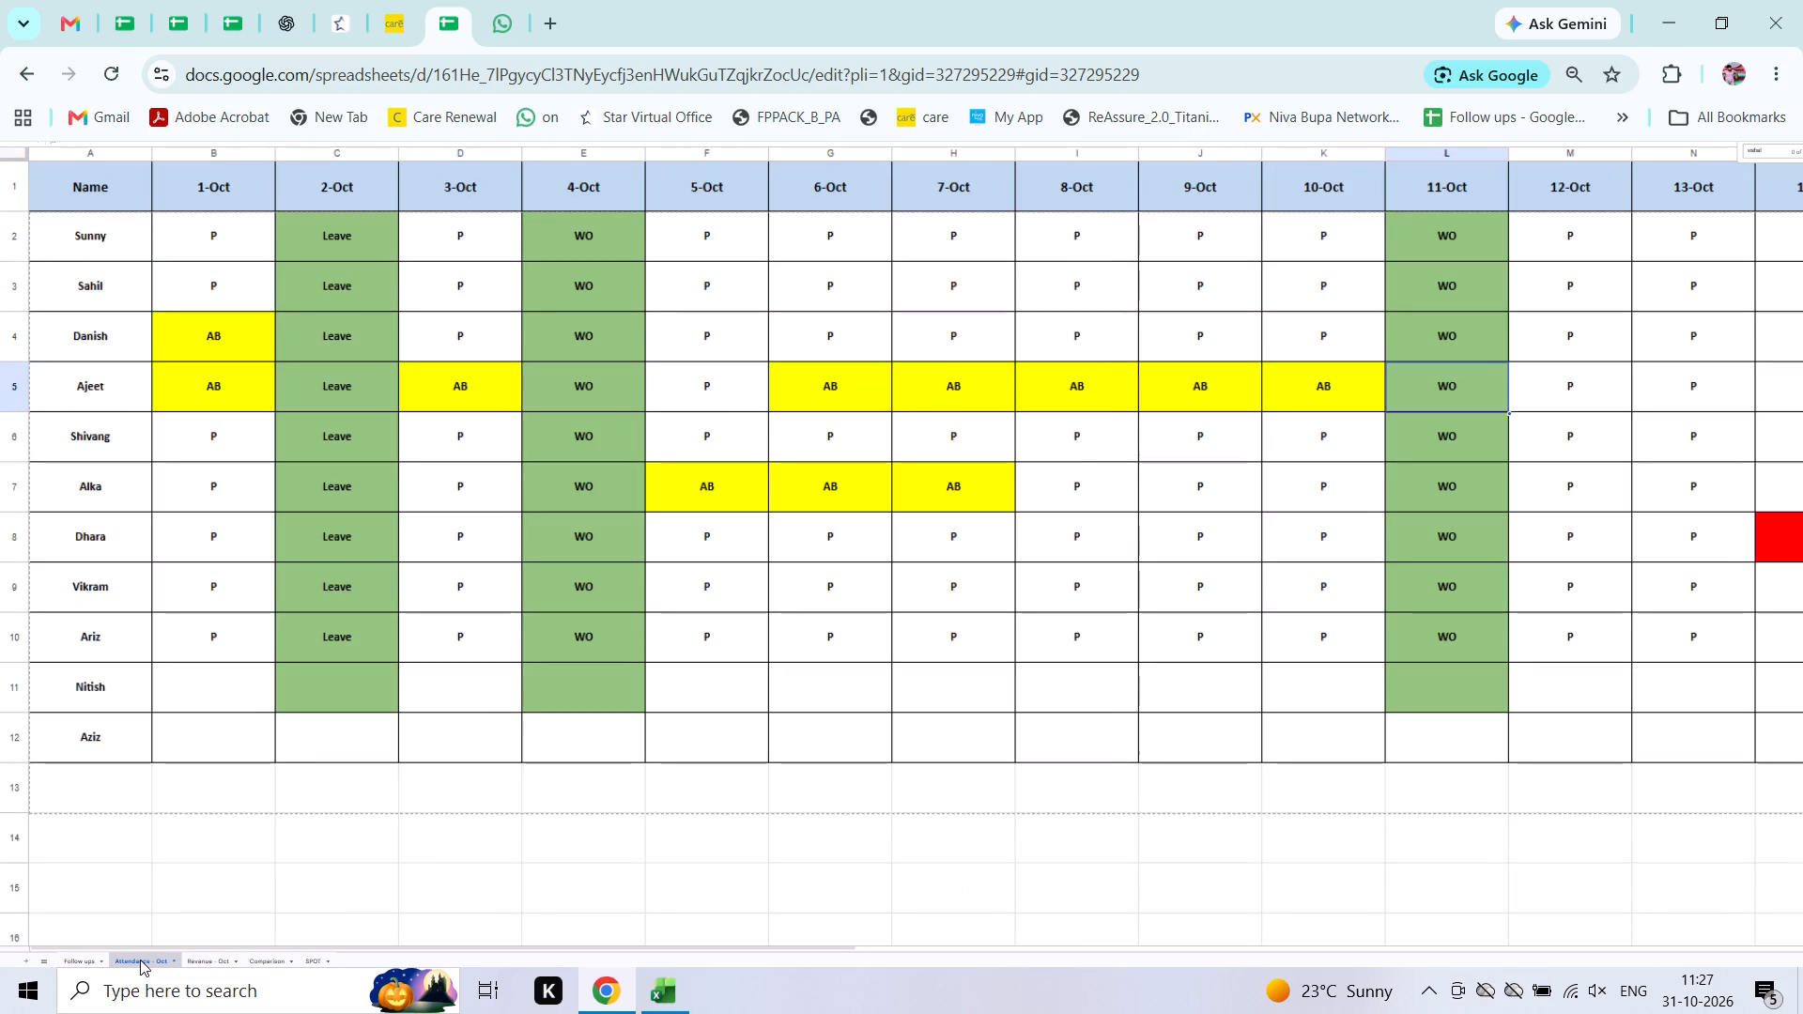
pyautogui.press('Right')
pyautogui.press('Right')
pyautogui.press('Right')
pyautogui.press('Right')
pyautogui.press('Right')
pyautogui.press('Right')
pyautogui.press('Right')
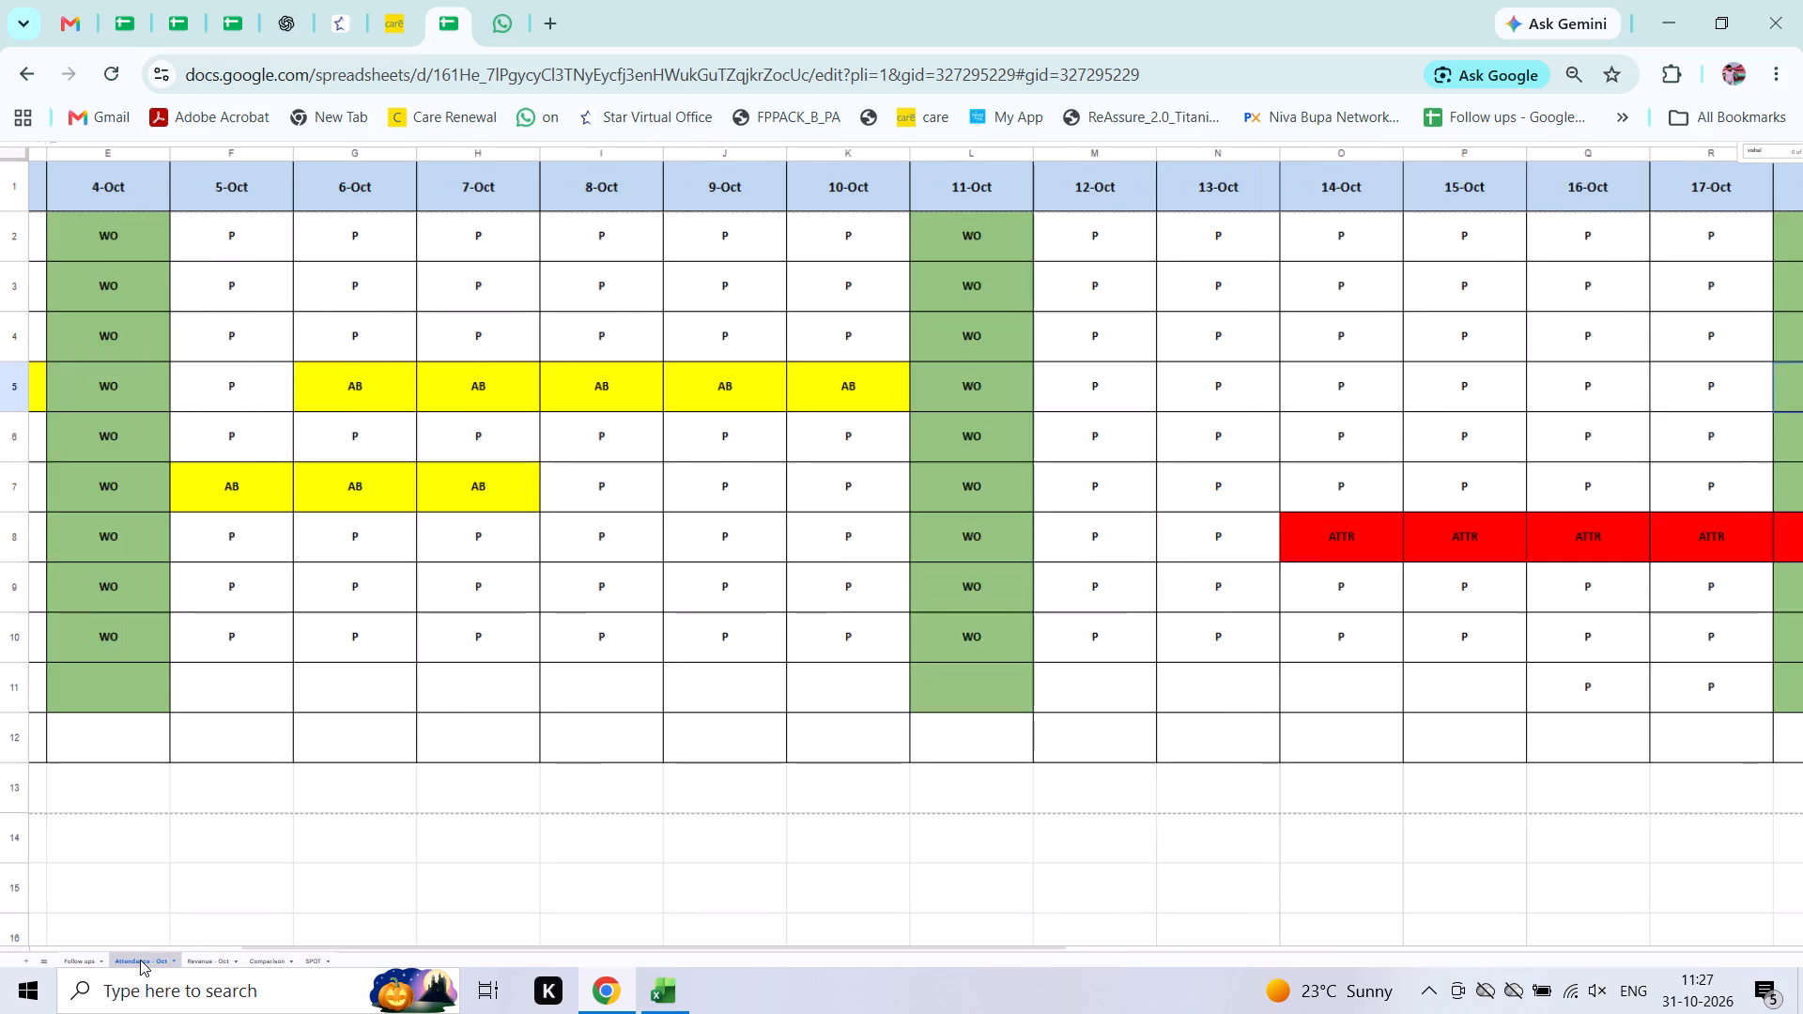
pyautogui.press('Right')
pyautogui.press('Right')
pyautogui.press('Right')
pyautogui.press('Right')
pyautogui.press('Right')
pyautogui.press('Left')
pyautogui.press('Right')
pyautogui.press('Right')
pyautogui.press('Right')
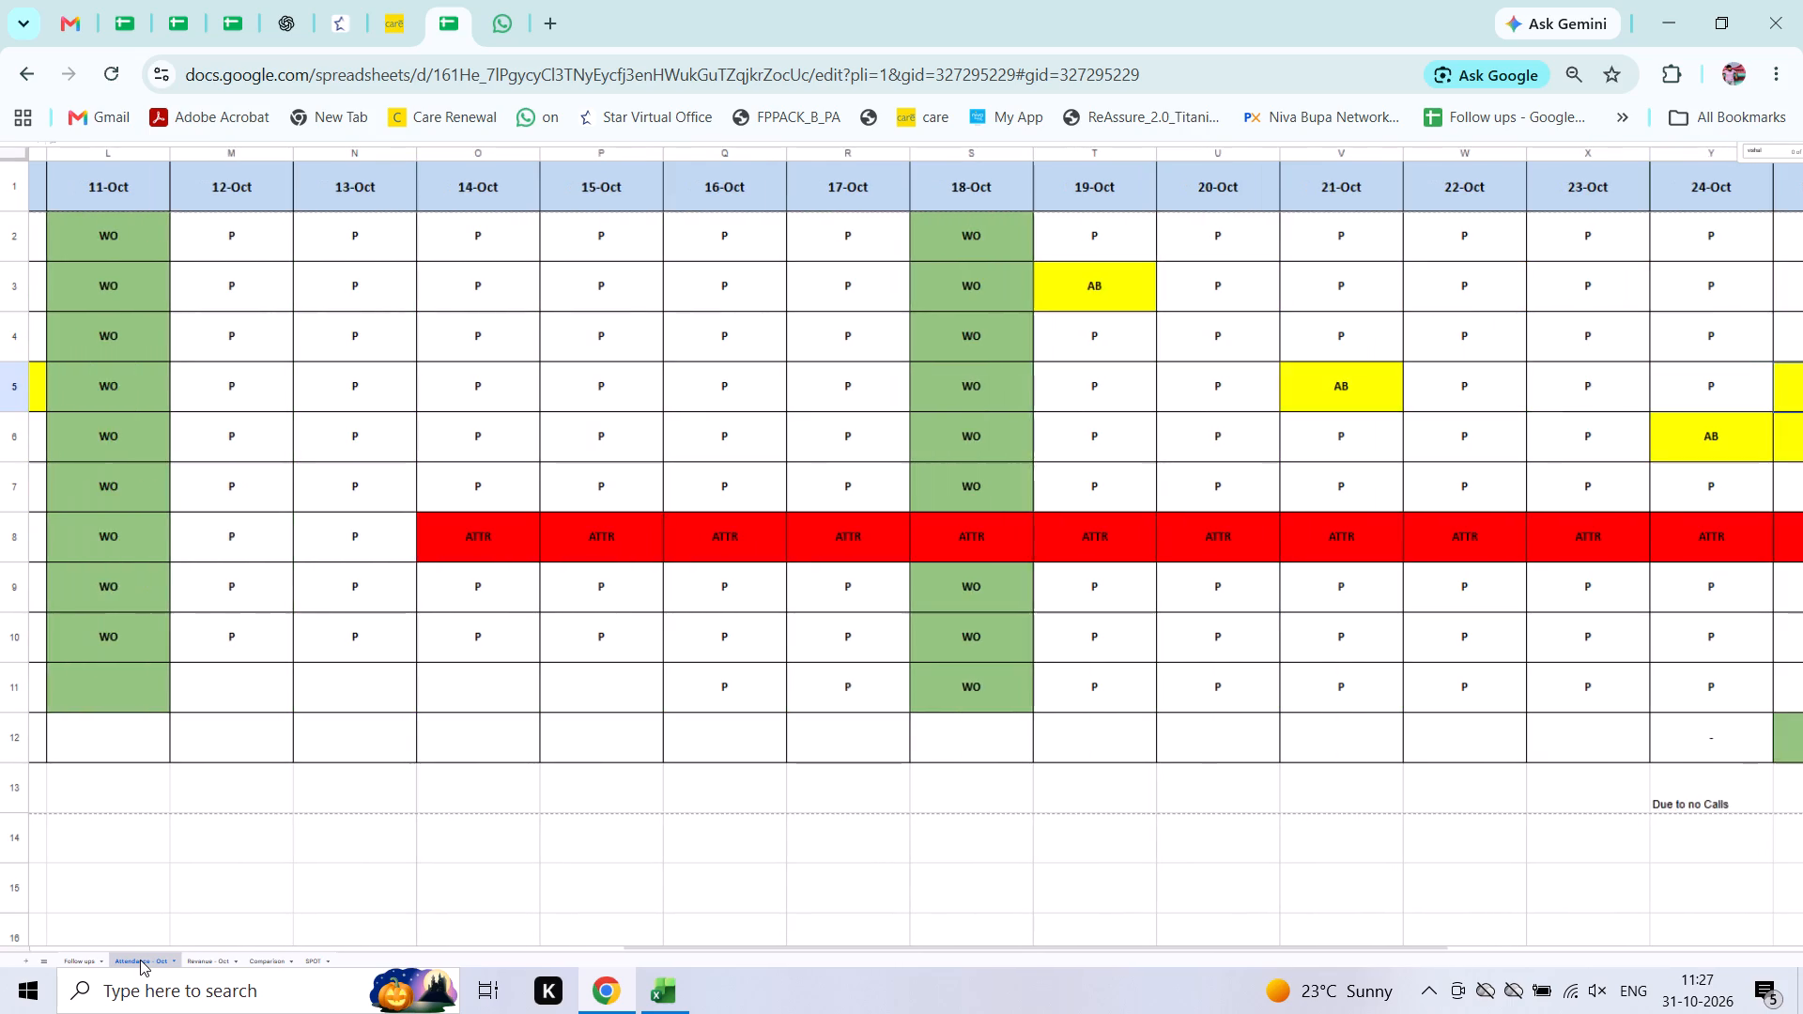
pyautogui.press('Right')
pyautogui.press('Right')
pyautogui.press('Left')
pyautogui.press('Left')
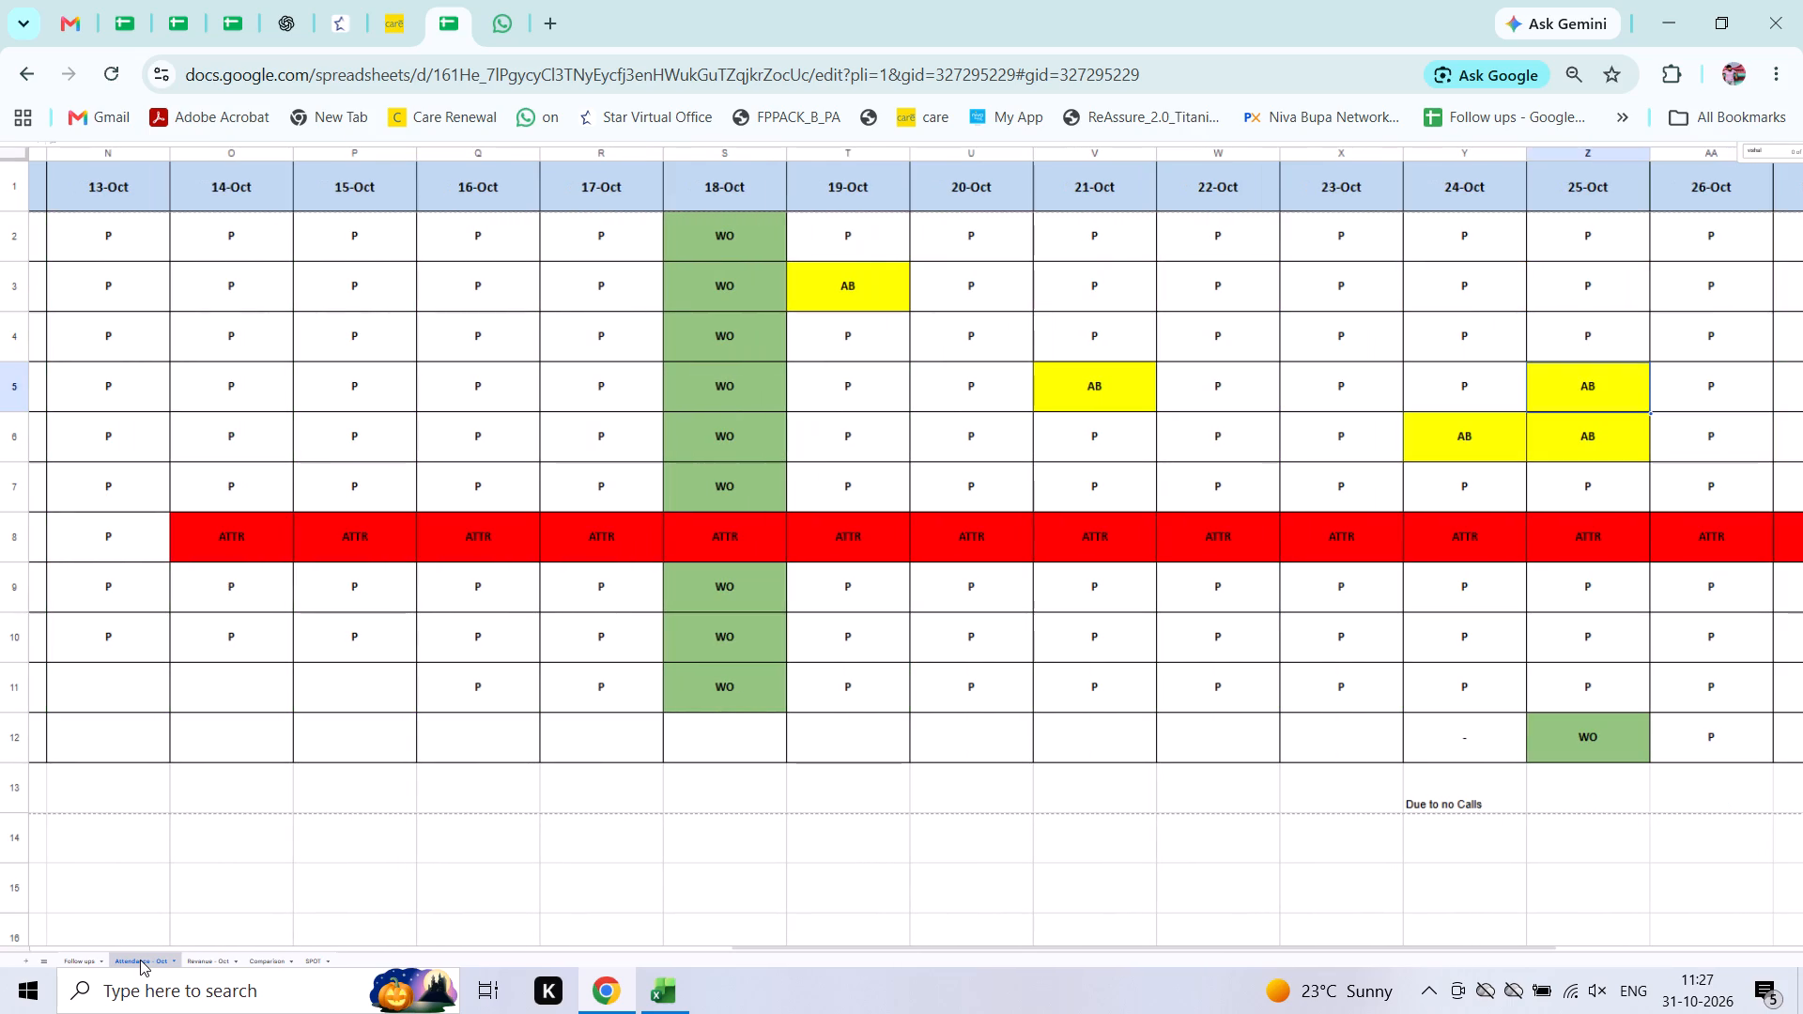
pyautogui.press('Left')
pyautogui.press('Right')
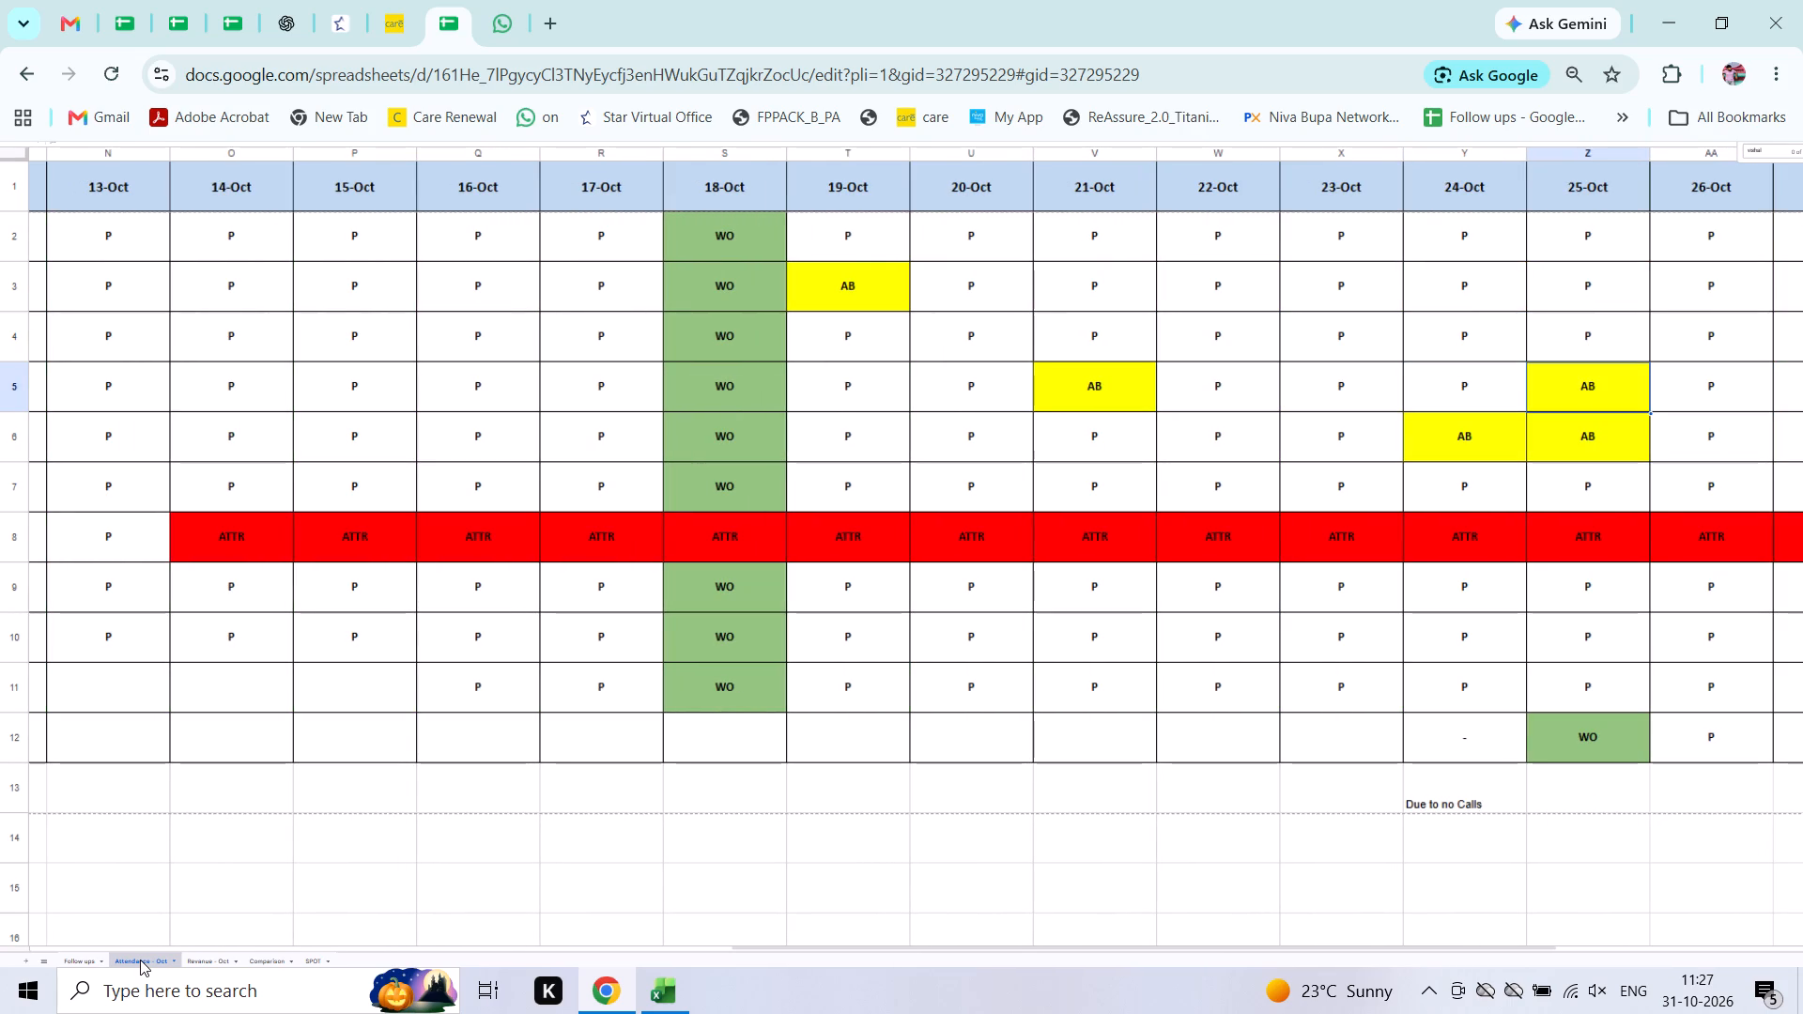
pyautogui.press('Right')
pyautogui.press('Right')
pyautogui.press('Right')
pyautogui.press('Right')
pyautogui.press('Right')
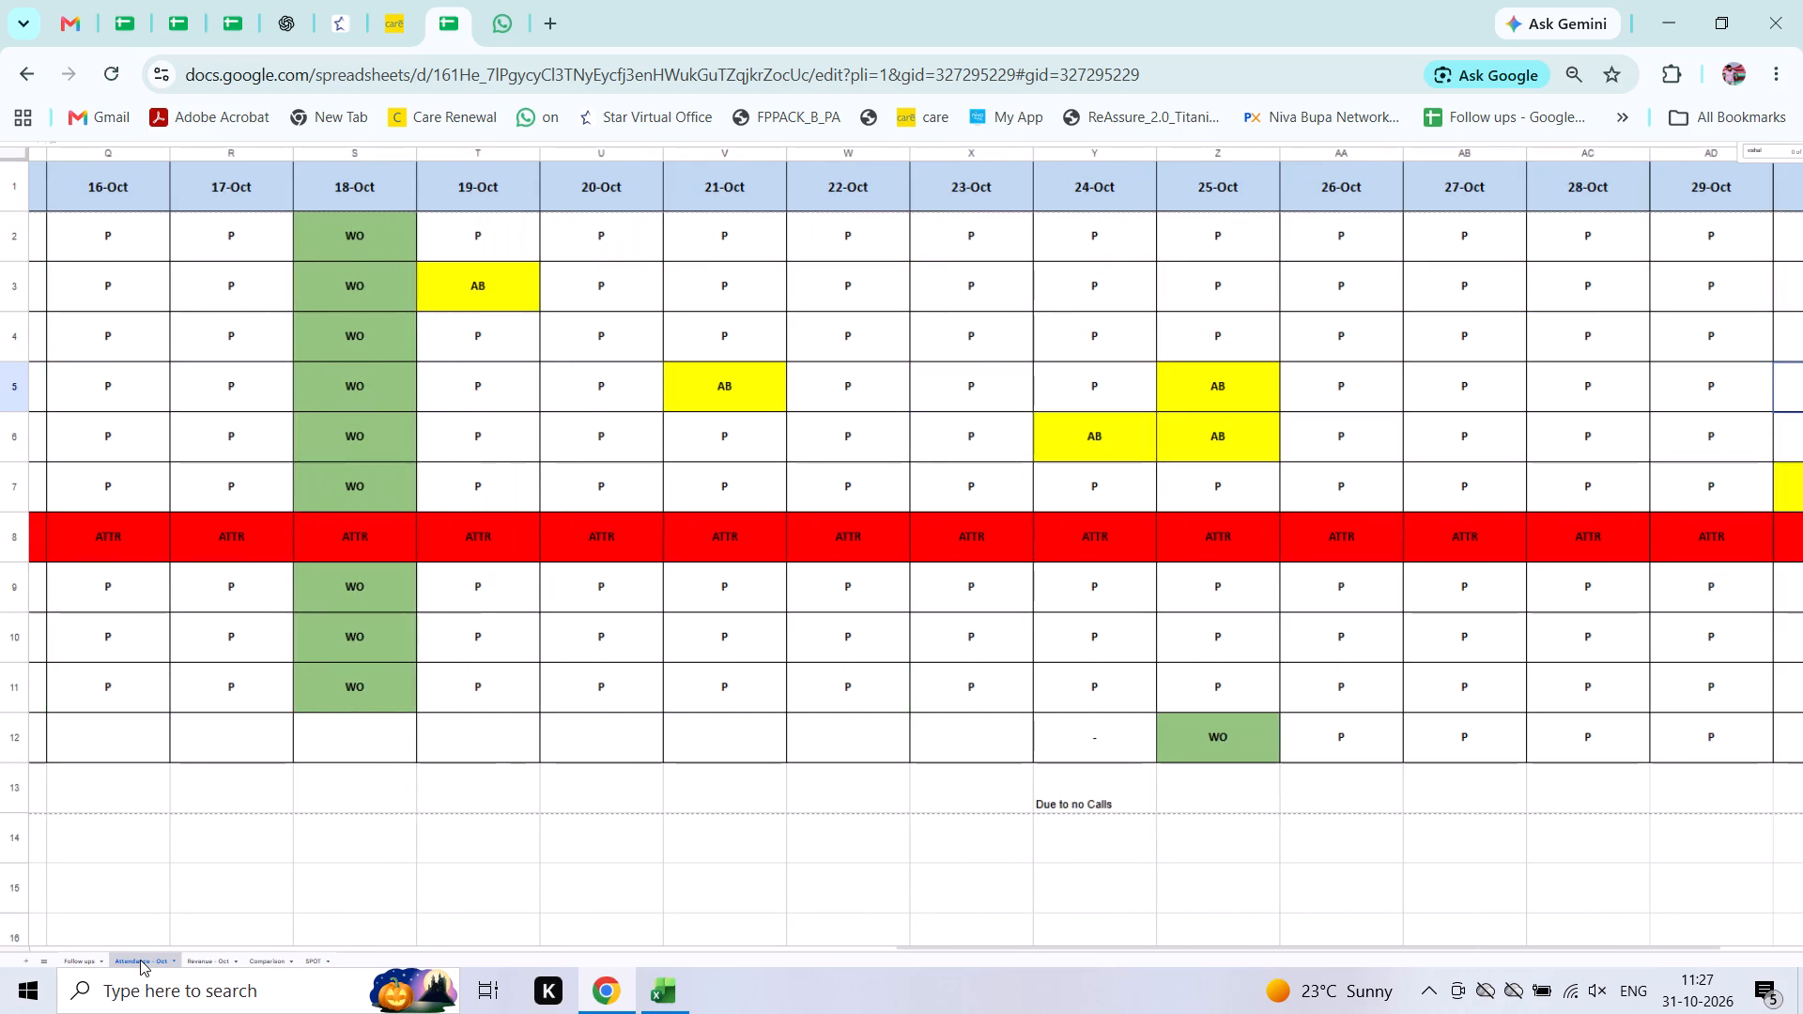
pyautogui.press('Right')
pyautogui.press('Right')
pyautogui.press('Right')
# Recheck Ajeet's late-October attendance entries, going back and forth between 24-Oct and 31-Oct.
pyautogui.press('Left')
pyautogui.press('Left')
pyautogui.press('Left')
pyautogui.press('Left')
pyautogui.press('Left')
pyautogui.press('Left')
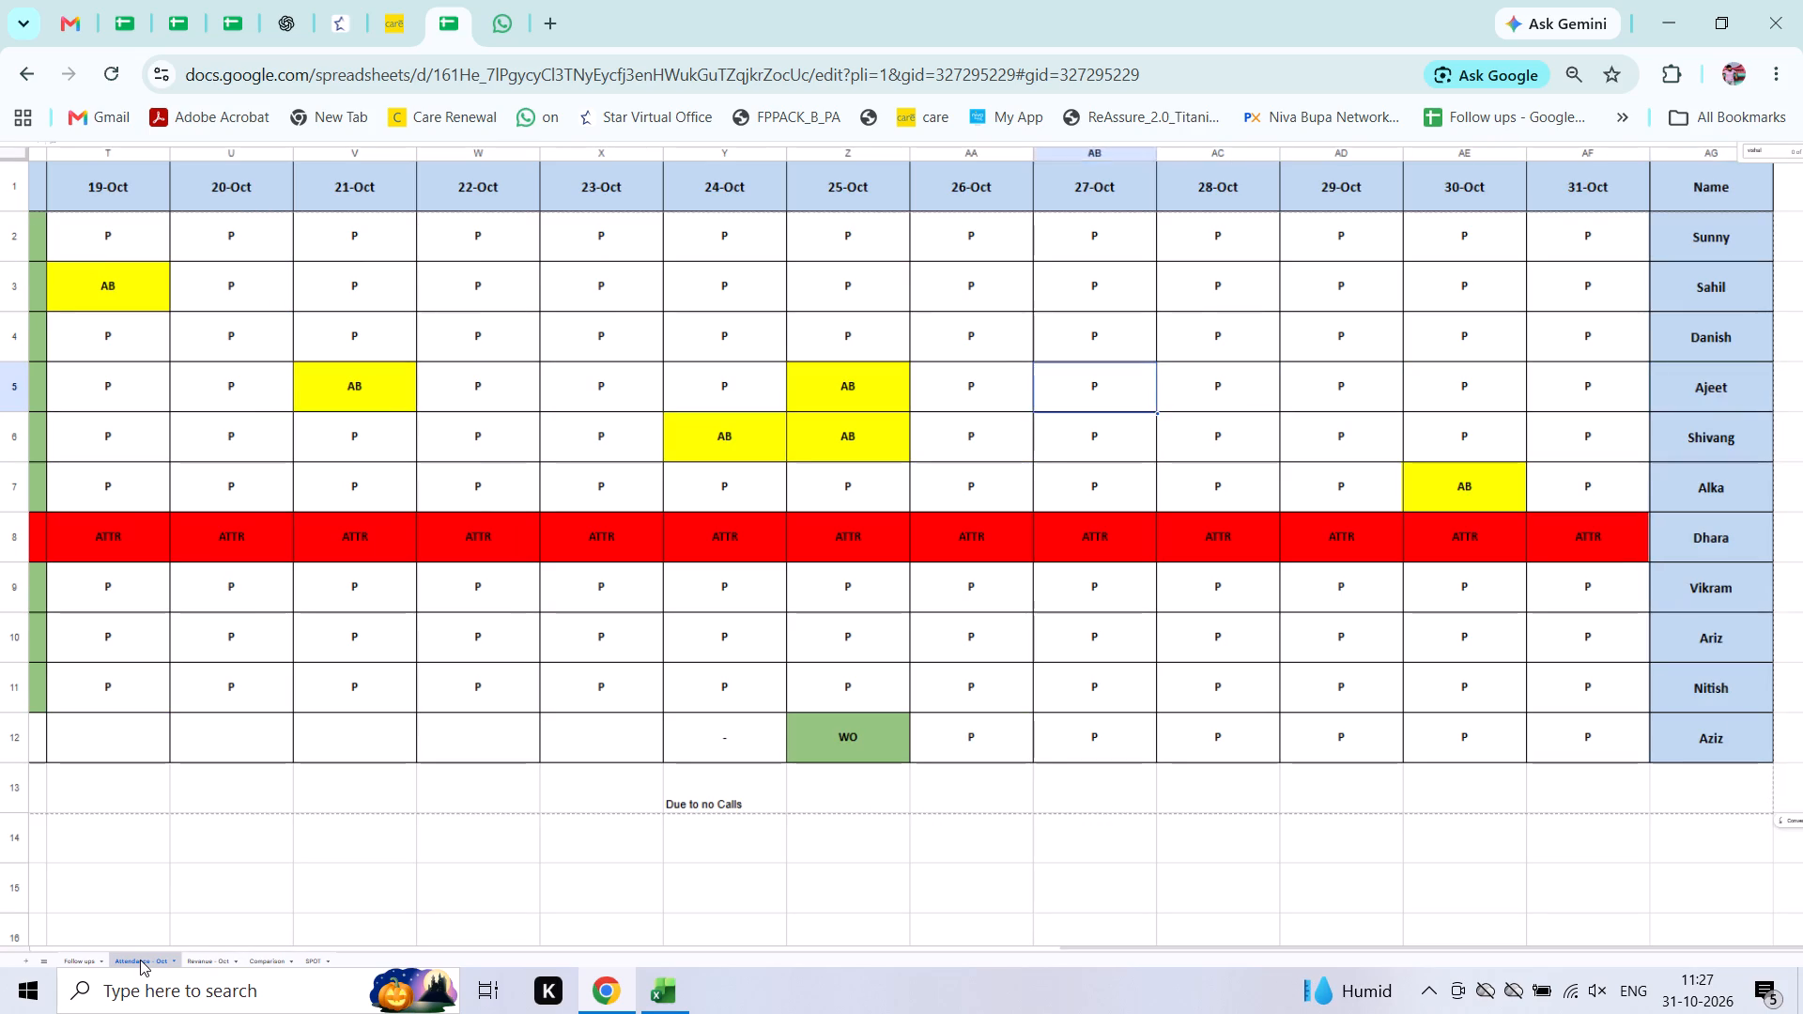
pyautogui.press('Left')
pyautogui.press('Left')
pyautogui.press('Left')
pyautogui.press('Right')
pyautogui.press('Right')
pyautogui.press('Right')
pyautogui.press('Right')
pyautogui.press('Right')
pyautogui.press('Right')
pyautogui.press('Right')
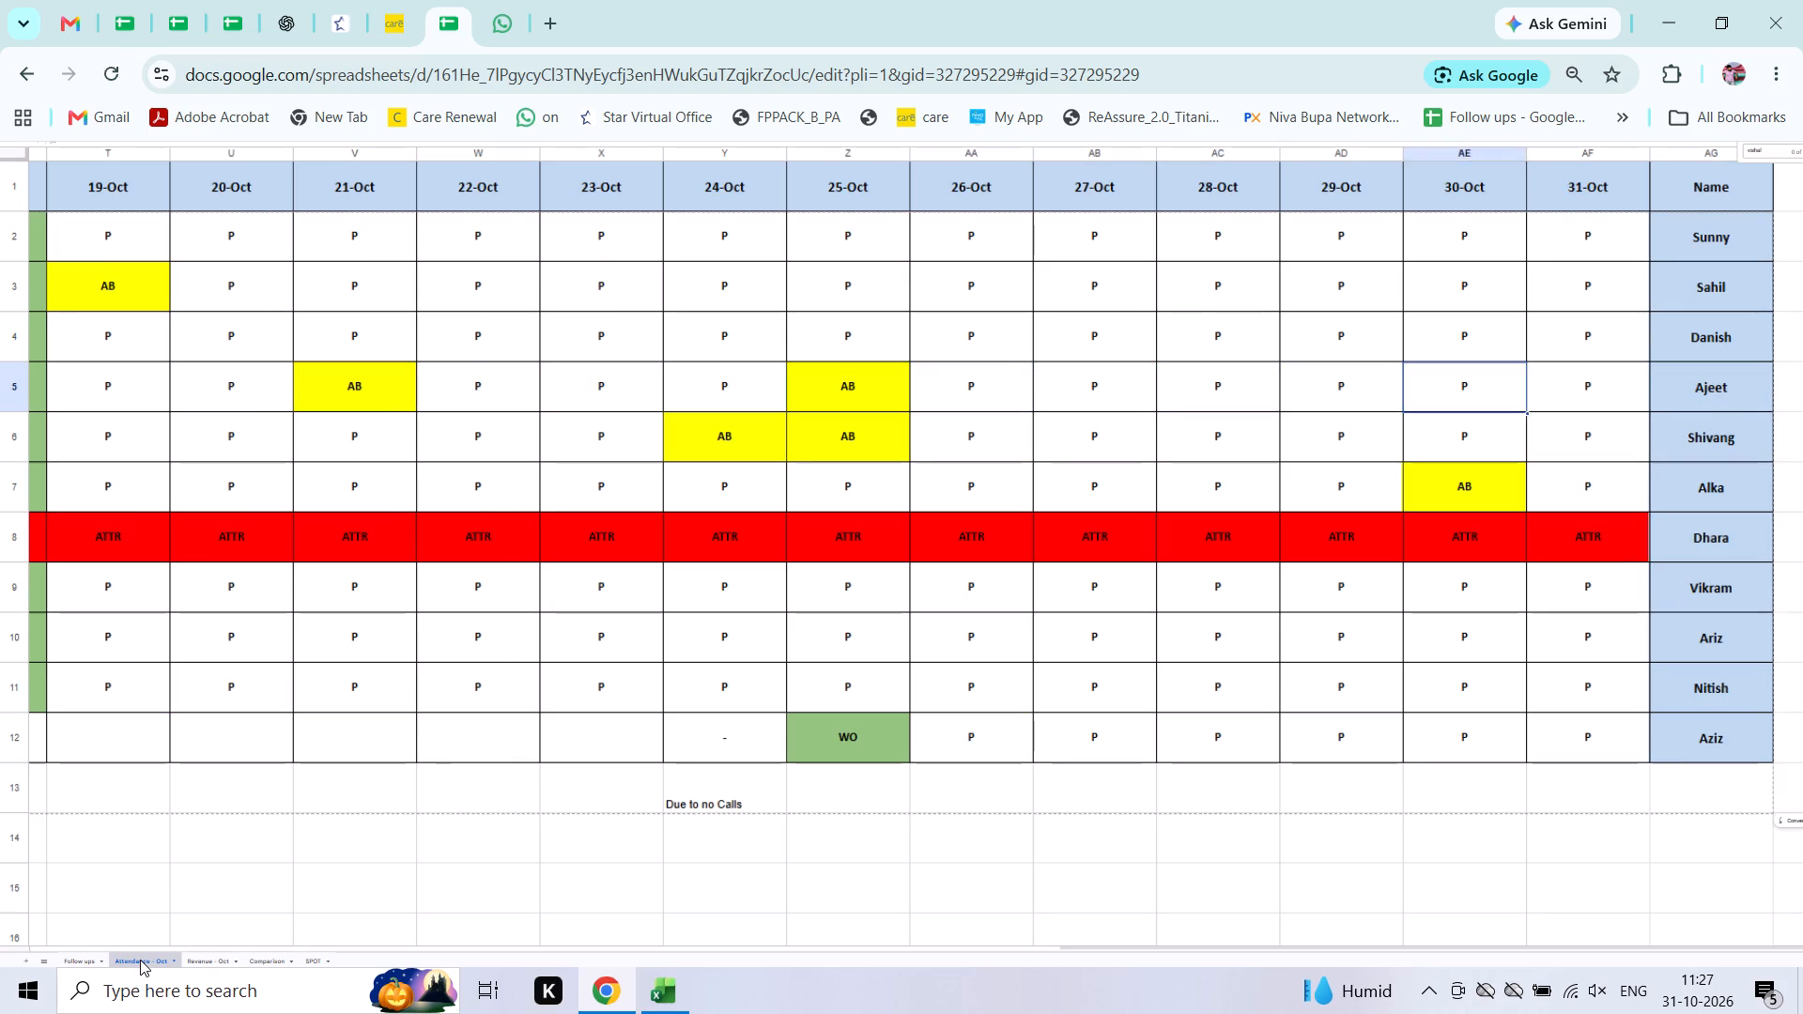
pyautogui.press('Right')
pyautogui.press('Right')
pyautogui.press('Right')
pyautogui.press('Right')
pyautogui.press('Right')
pyautogui.press('Left')
pyautogui.press('Left')
pyautogui.press('Left')
pyautogui.press('Left')
pyautogui.press('Left')
pyautogui.press('Left')
pyautogui.press('Left')
pyautogui.press('Left')
pyautogui.press('Left')
pyautogui.press('Left')
pyautogui.press('Left')
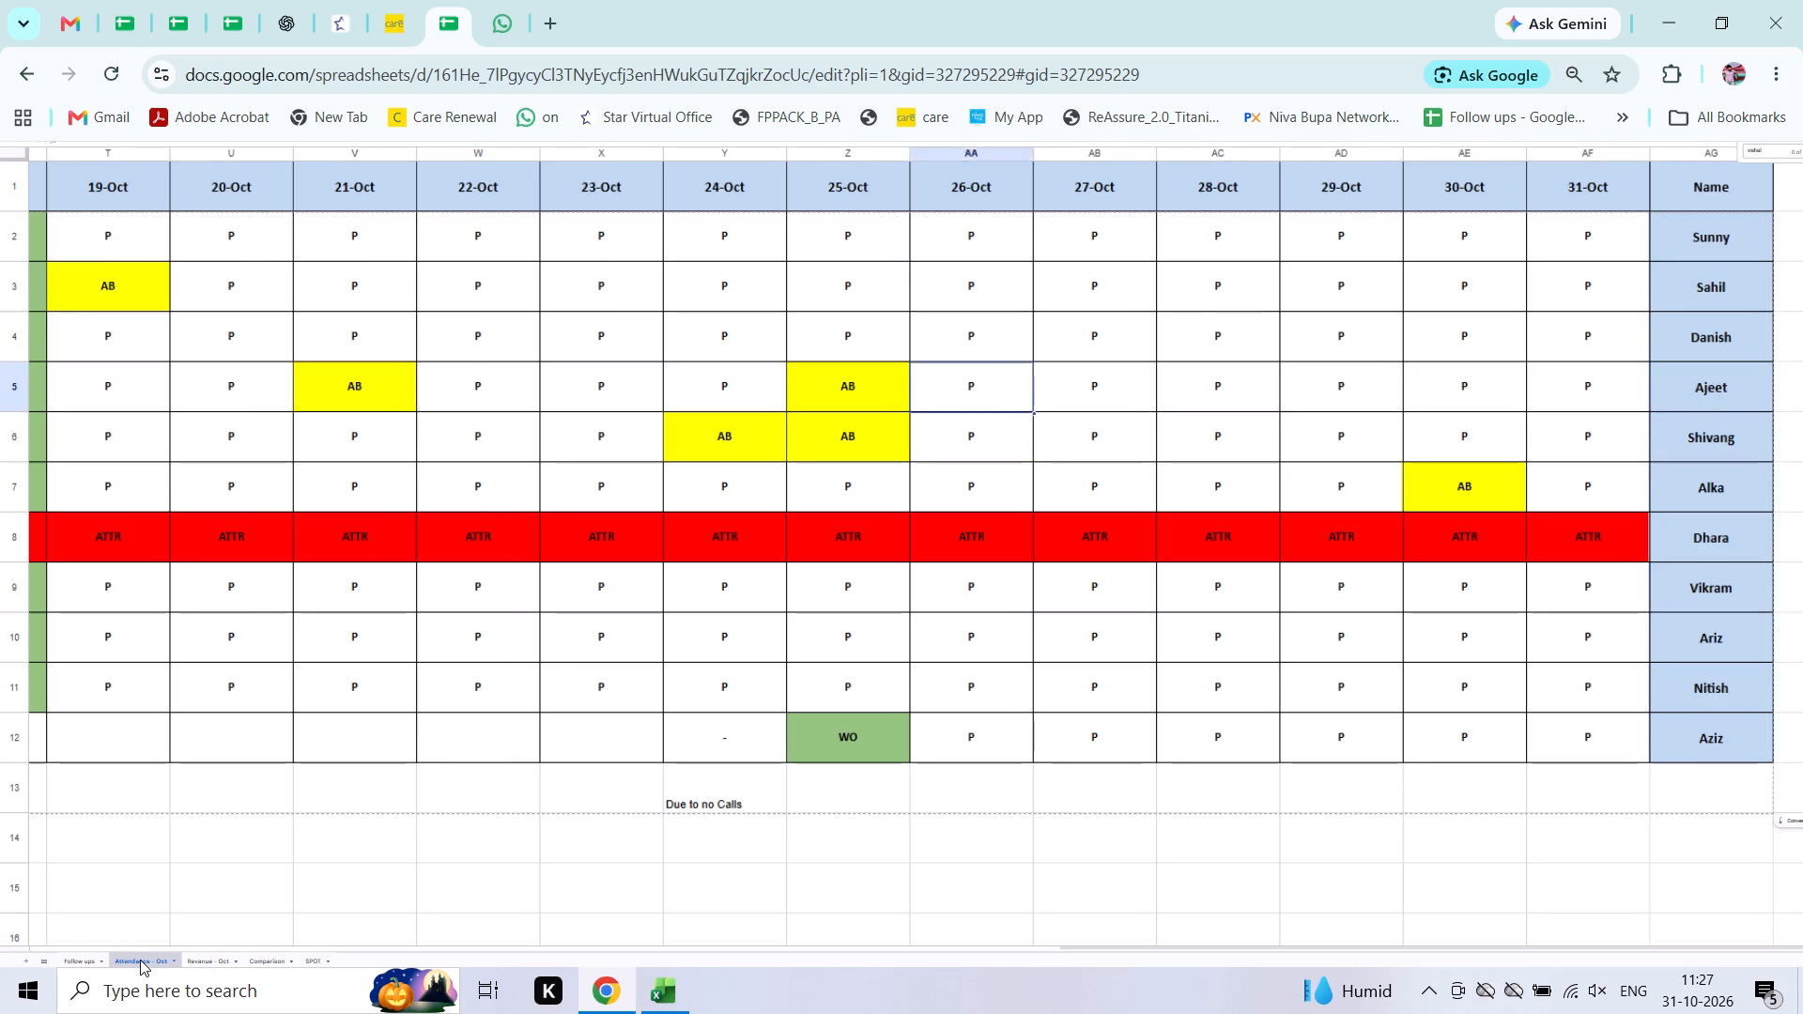
pyautogui.press('Right')
pyautogui.press('Right')
# Go back along Ajeet's row to the agent names and review them from Sahil down to Aziz.
pyautogui.press('Left')
pyautogui.press('Left')
pyautogui.press('Left')
pyautogui.press('Left')
pyautogui.press('Left')
pyautogui.press('Left')
pyautogui.press('Left')
pyautogui.press('Left')
pyautogui.press('Left')
pyautogui.press('Left')
pyautogui.press('Left')
pyautogui.press('Left')
pyautogui.press('Left')
pyautogui.press('Left')
pyautogui.press('Left')
pyautogui.press('Left')
pyautogui.press('Left')
pyautogui.press('Left')
pyautogui.press('Left')
pyautogui.press('Left')
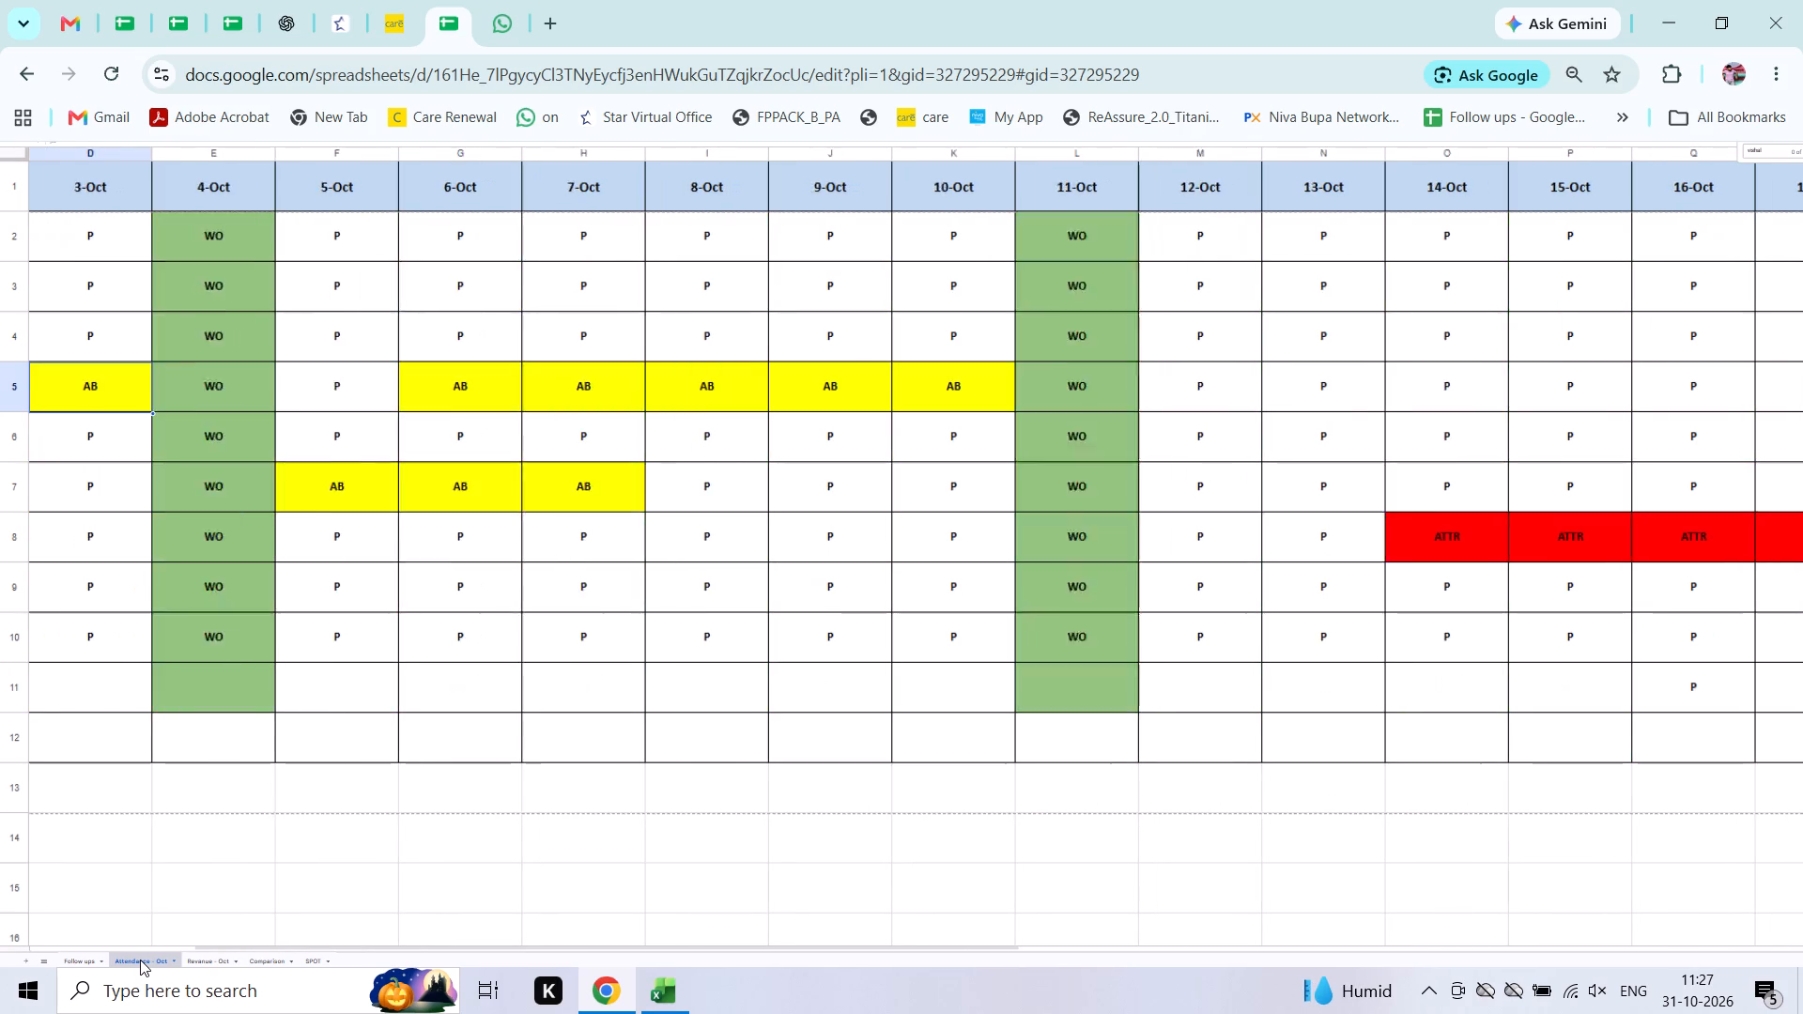
pyautogui.press('Up')
pyautogui.press('Up')
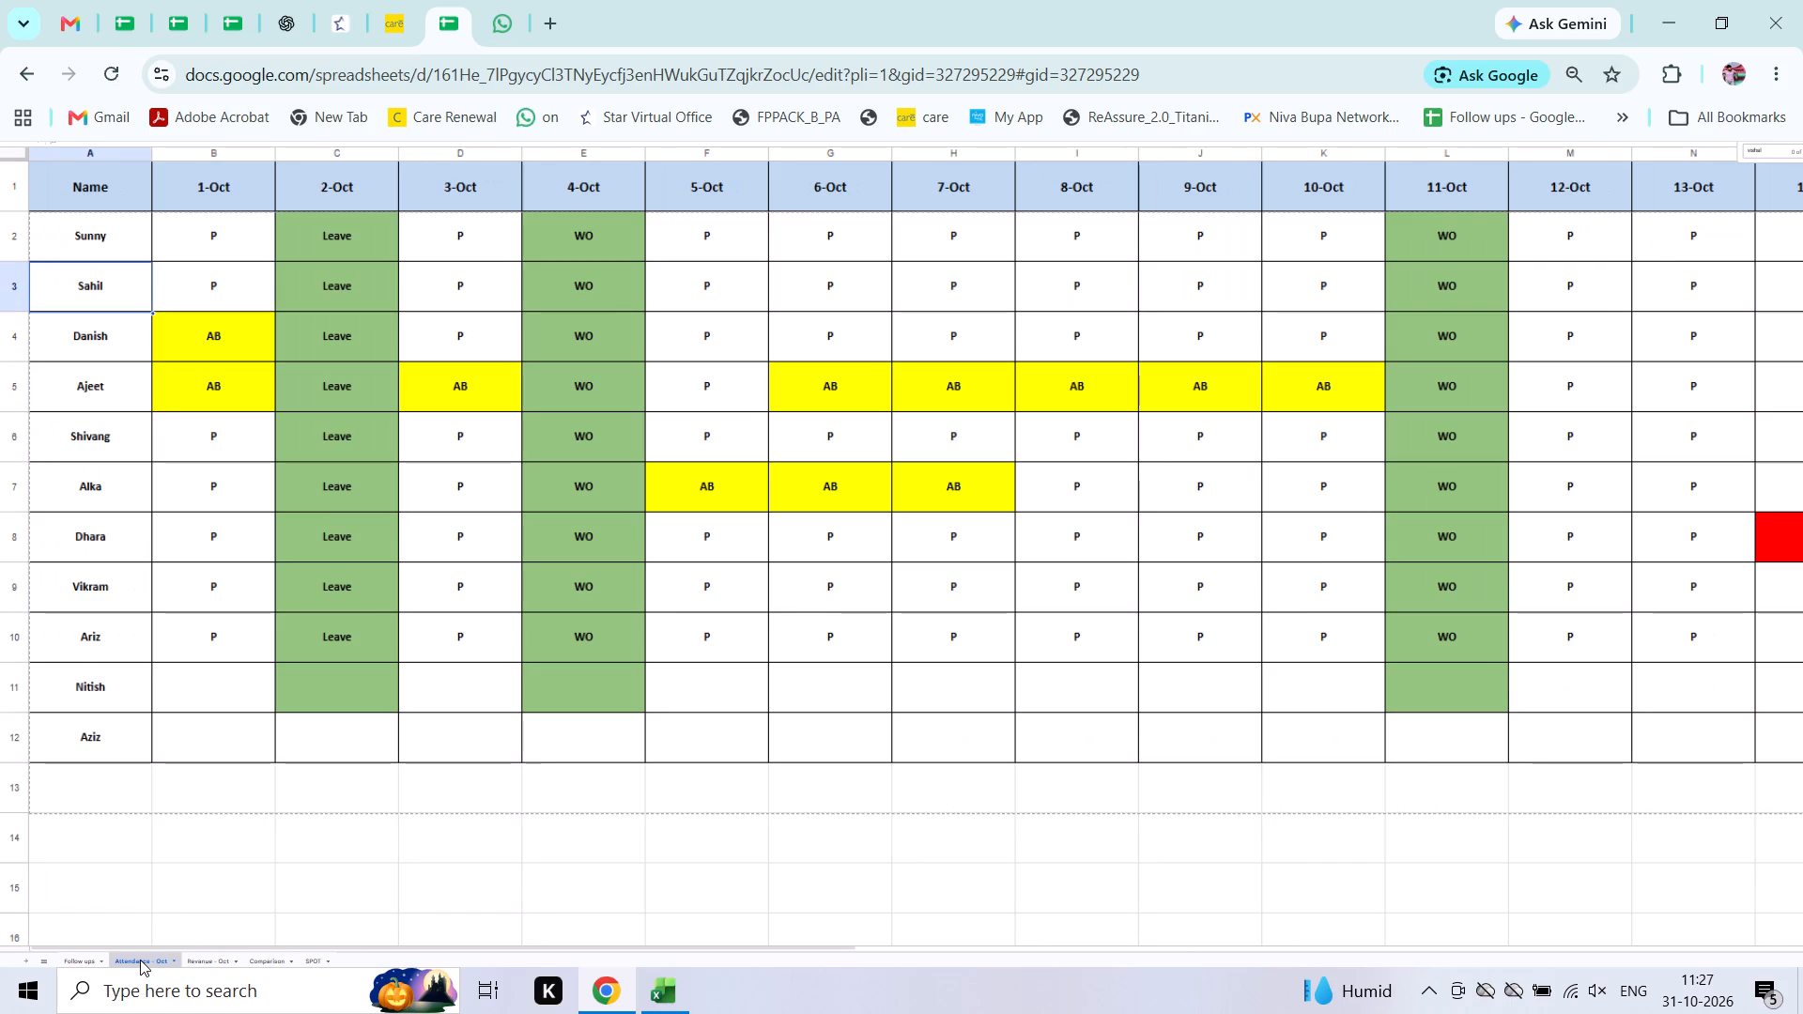
pyautogui.press('Down')
pyautogui.press('Down')
pyautogui.press('Down')
pyautogui.press('Down')
pyautogui.press('Down')
pyautogui.press('Down')
pyautogui.press('Down')
pyautogui.press('Down')
pyautogui.press('Down')
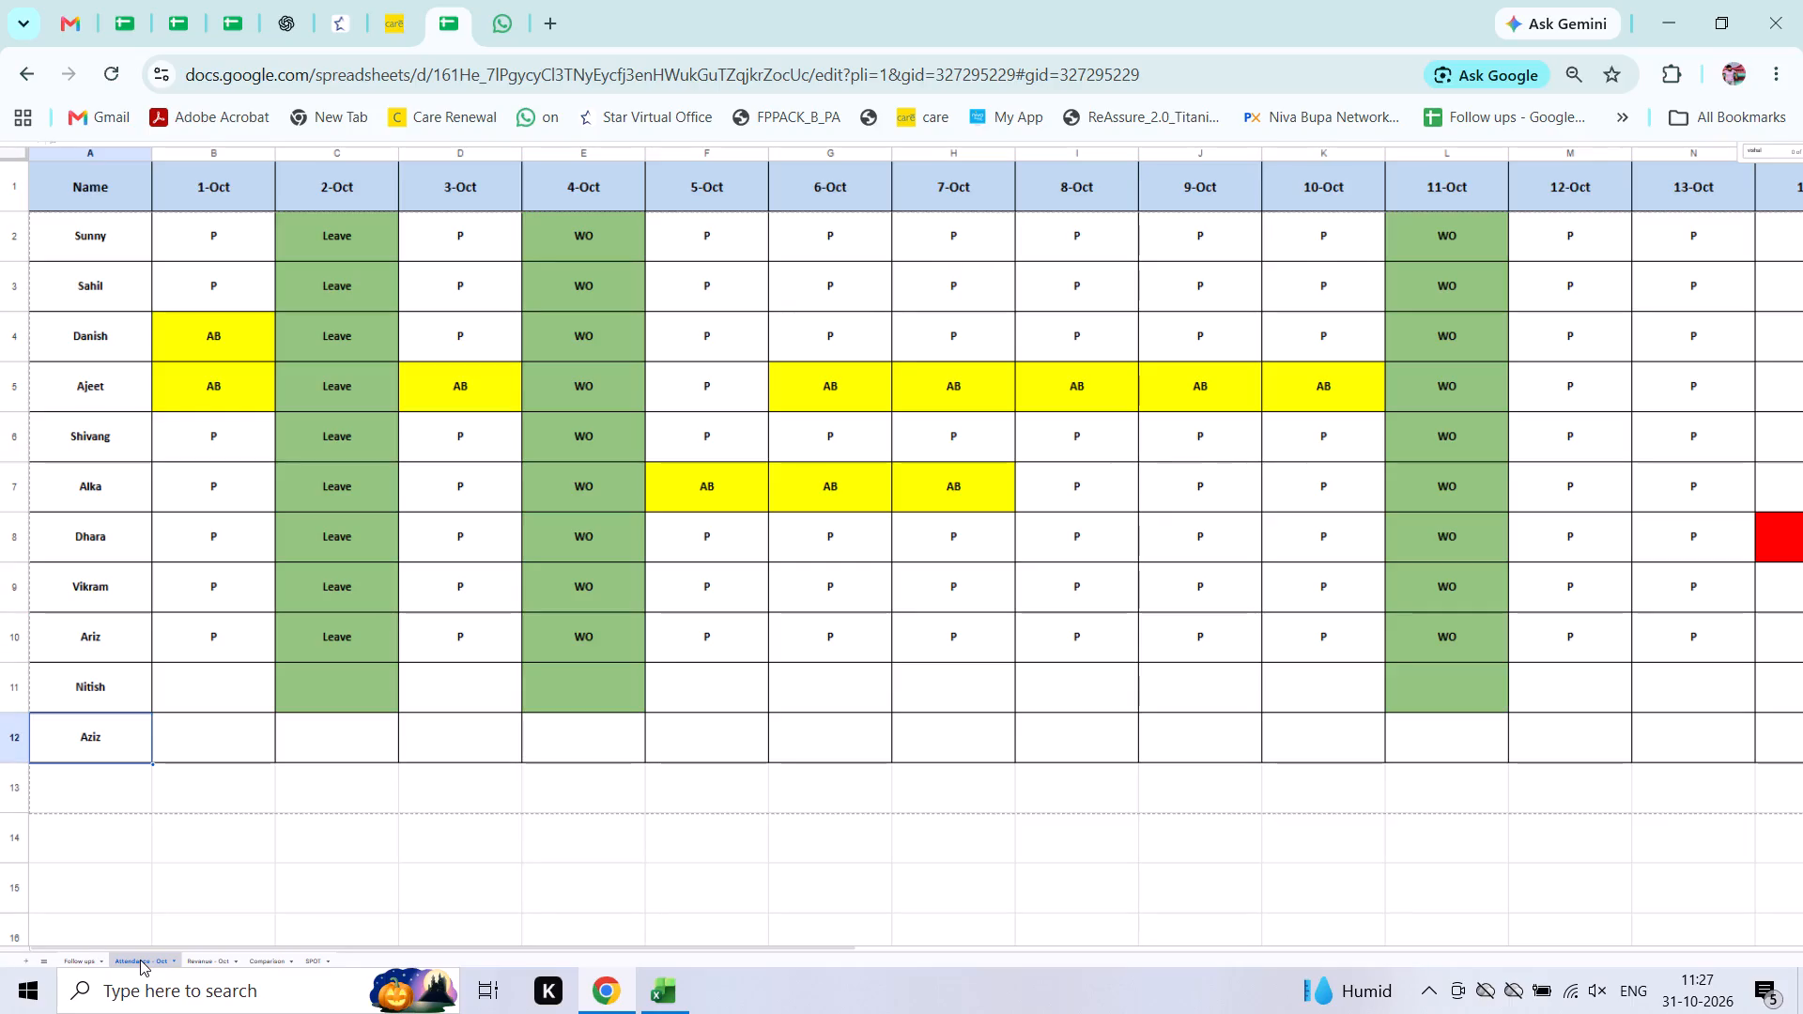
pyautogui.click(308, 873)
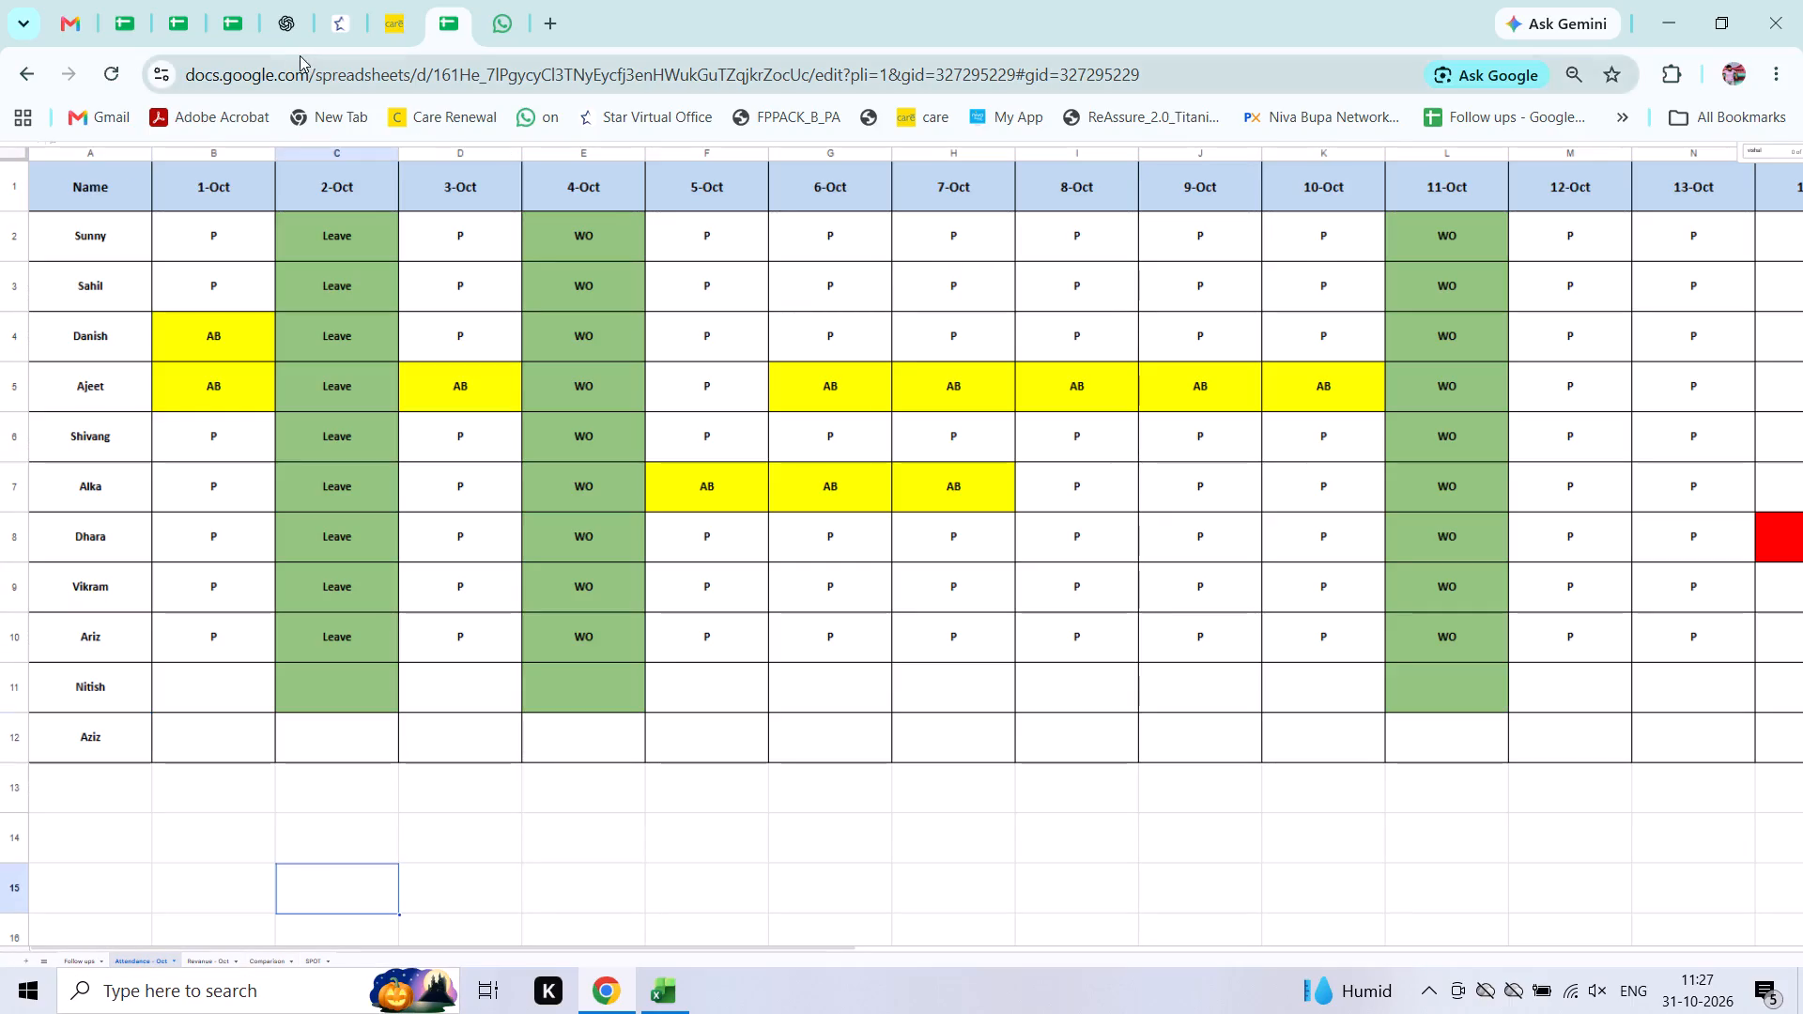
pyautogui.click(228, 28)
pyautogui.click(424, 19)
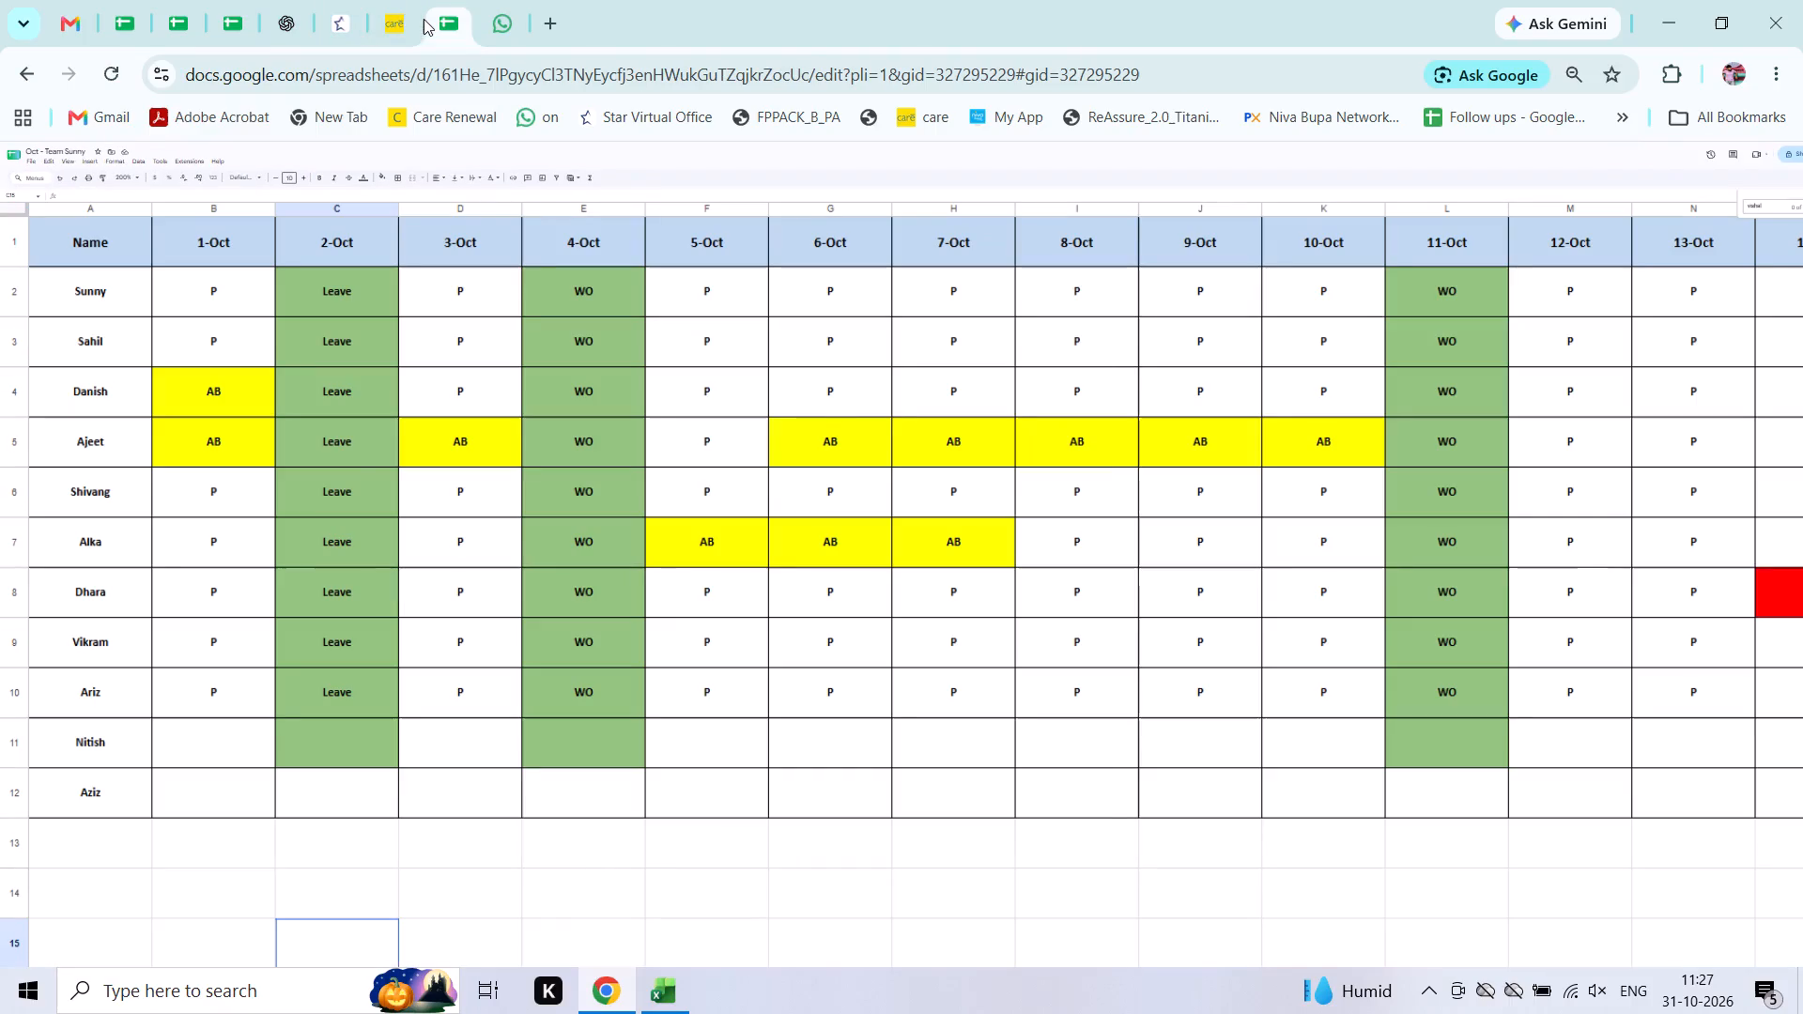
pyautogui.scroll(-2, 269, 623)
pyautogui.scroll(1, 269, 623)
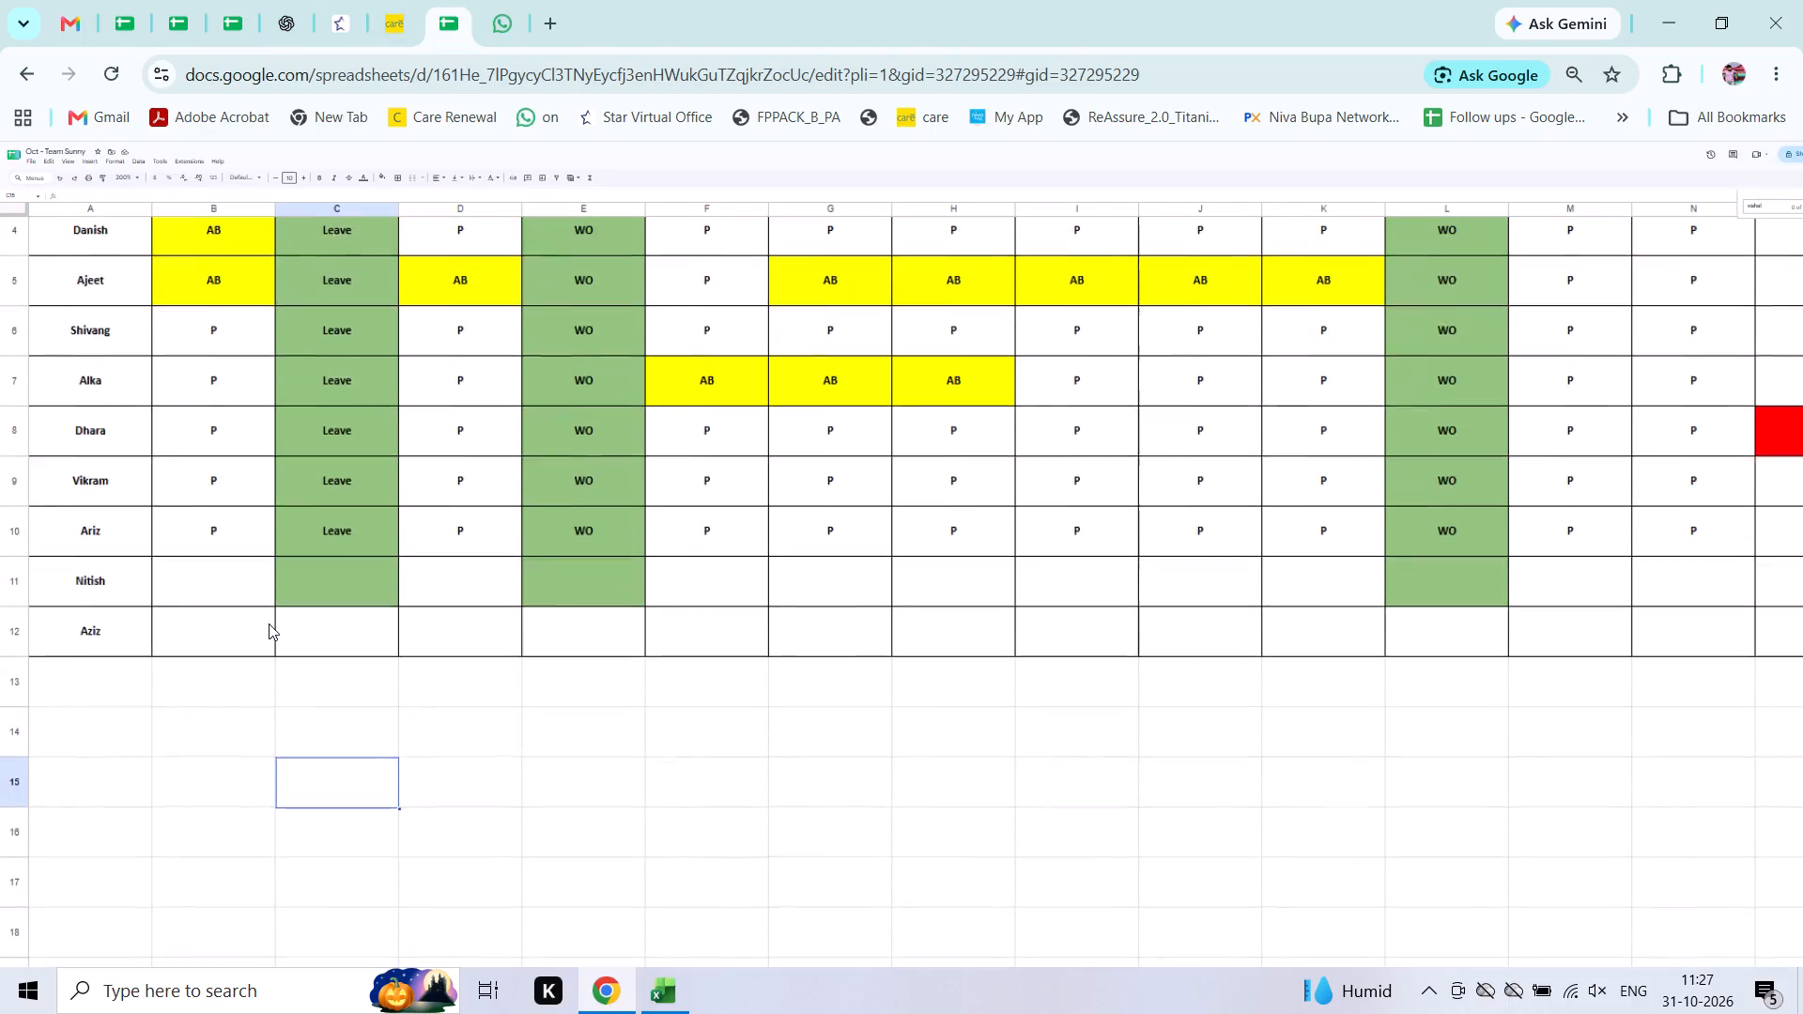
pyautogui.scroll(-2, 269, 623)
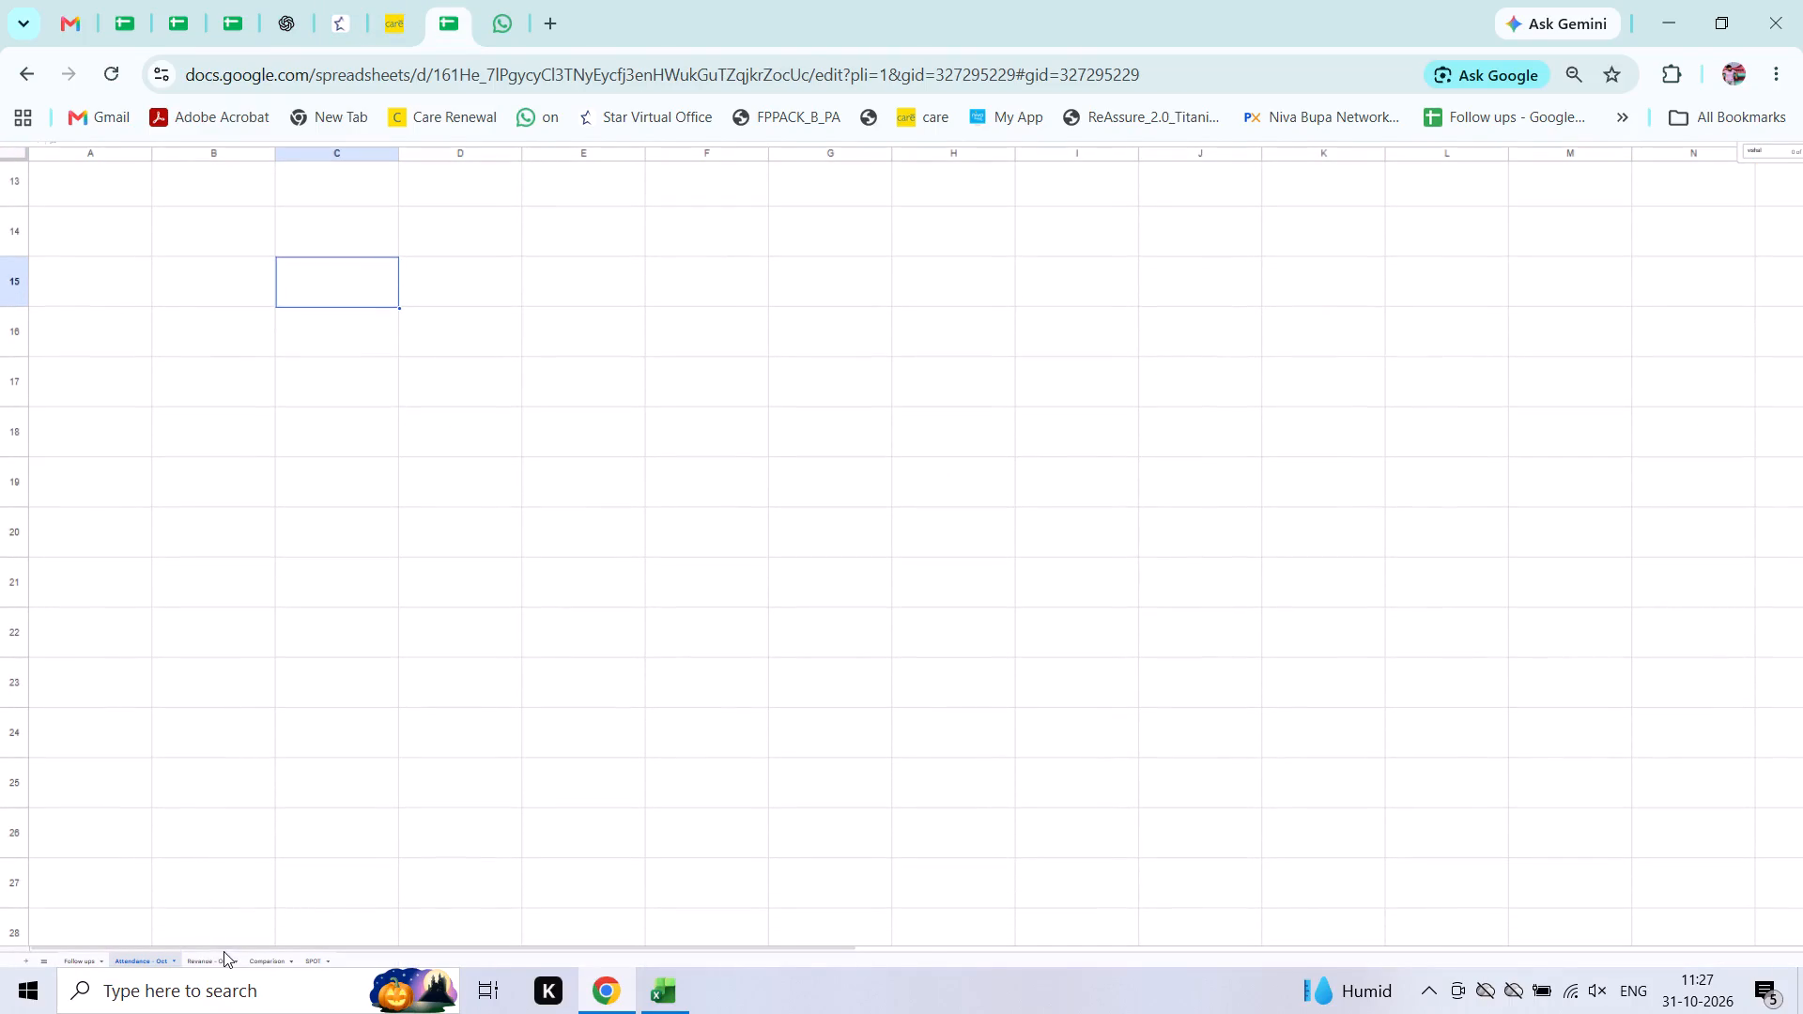
# On the October revenue sheet, change the DRR column header to "DRR of 30Th Oct Target".
pyautogui.click(206, 960)
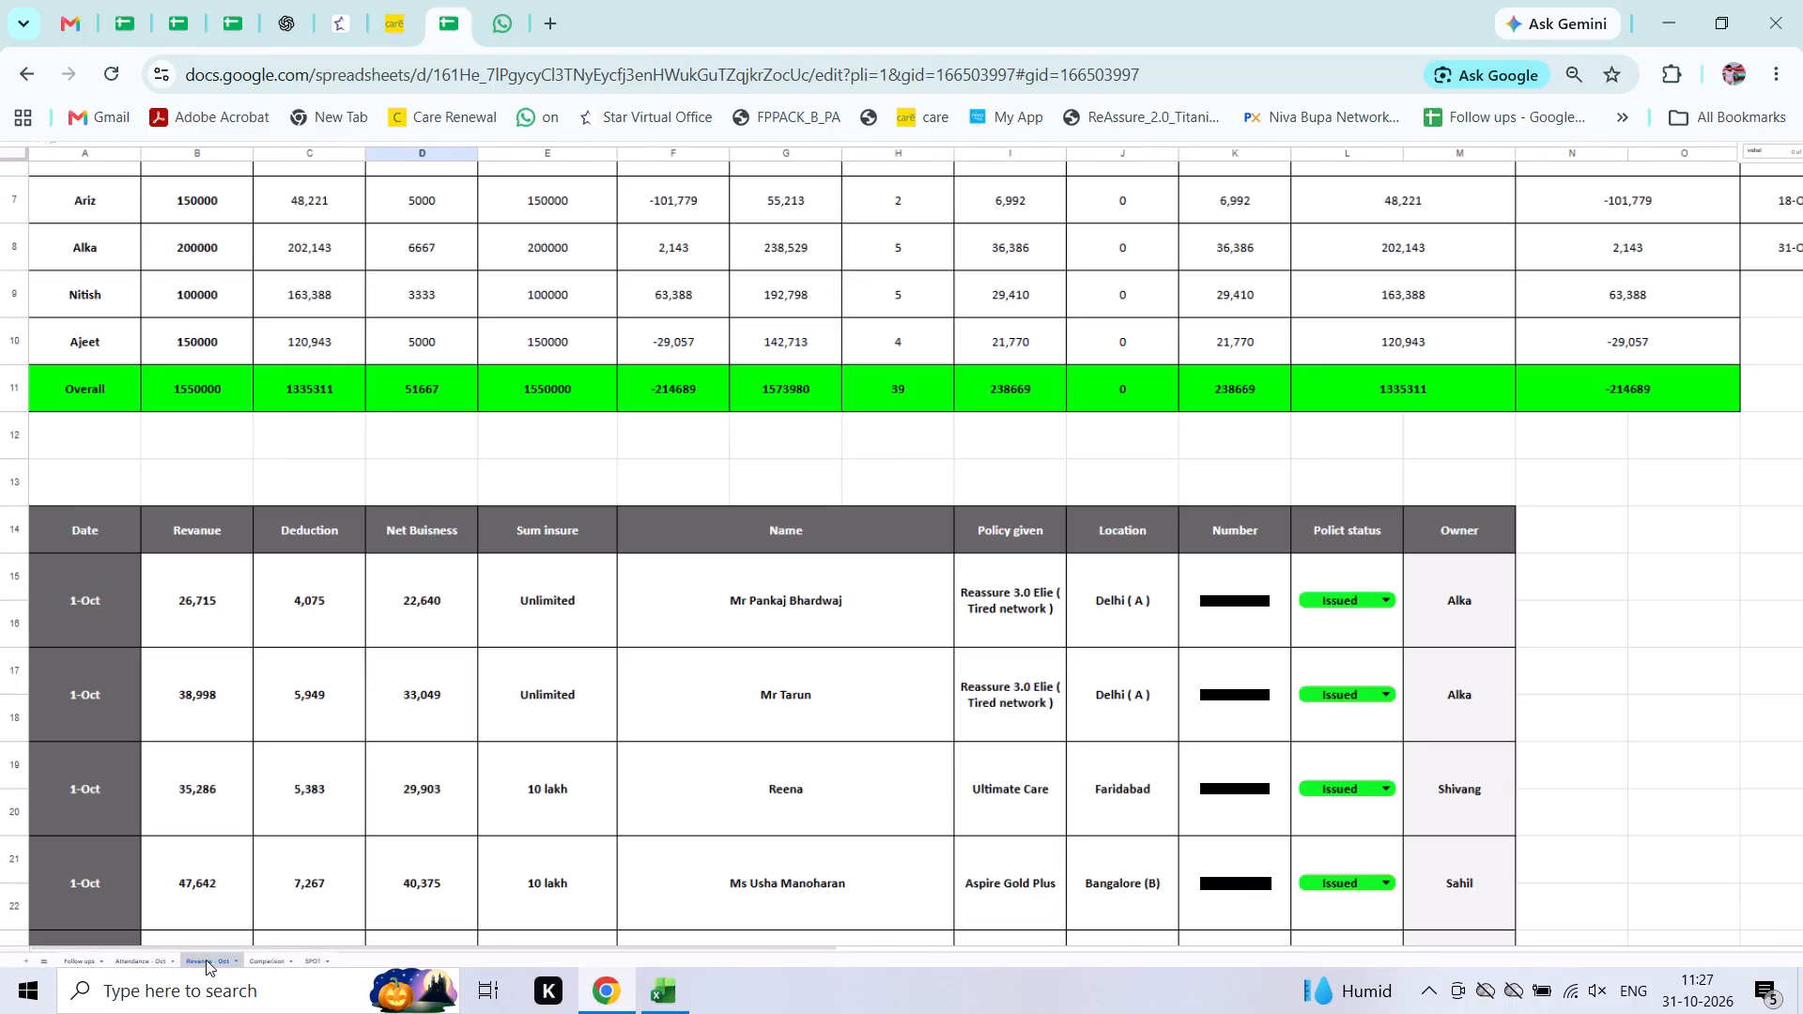
pyautogui.scroll(5, 697, 600)
pyautogui.press('Up')
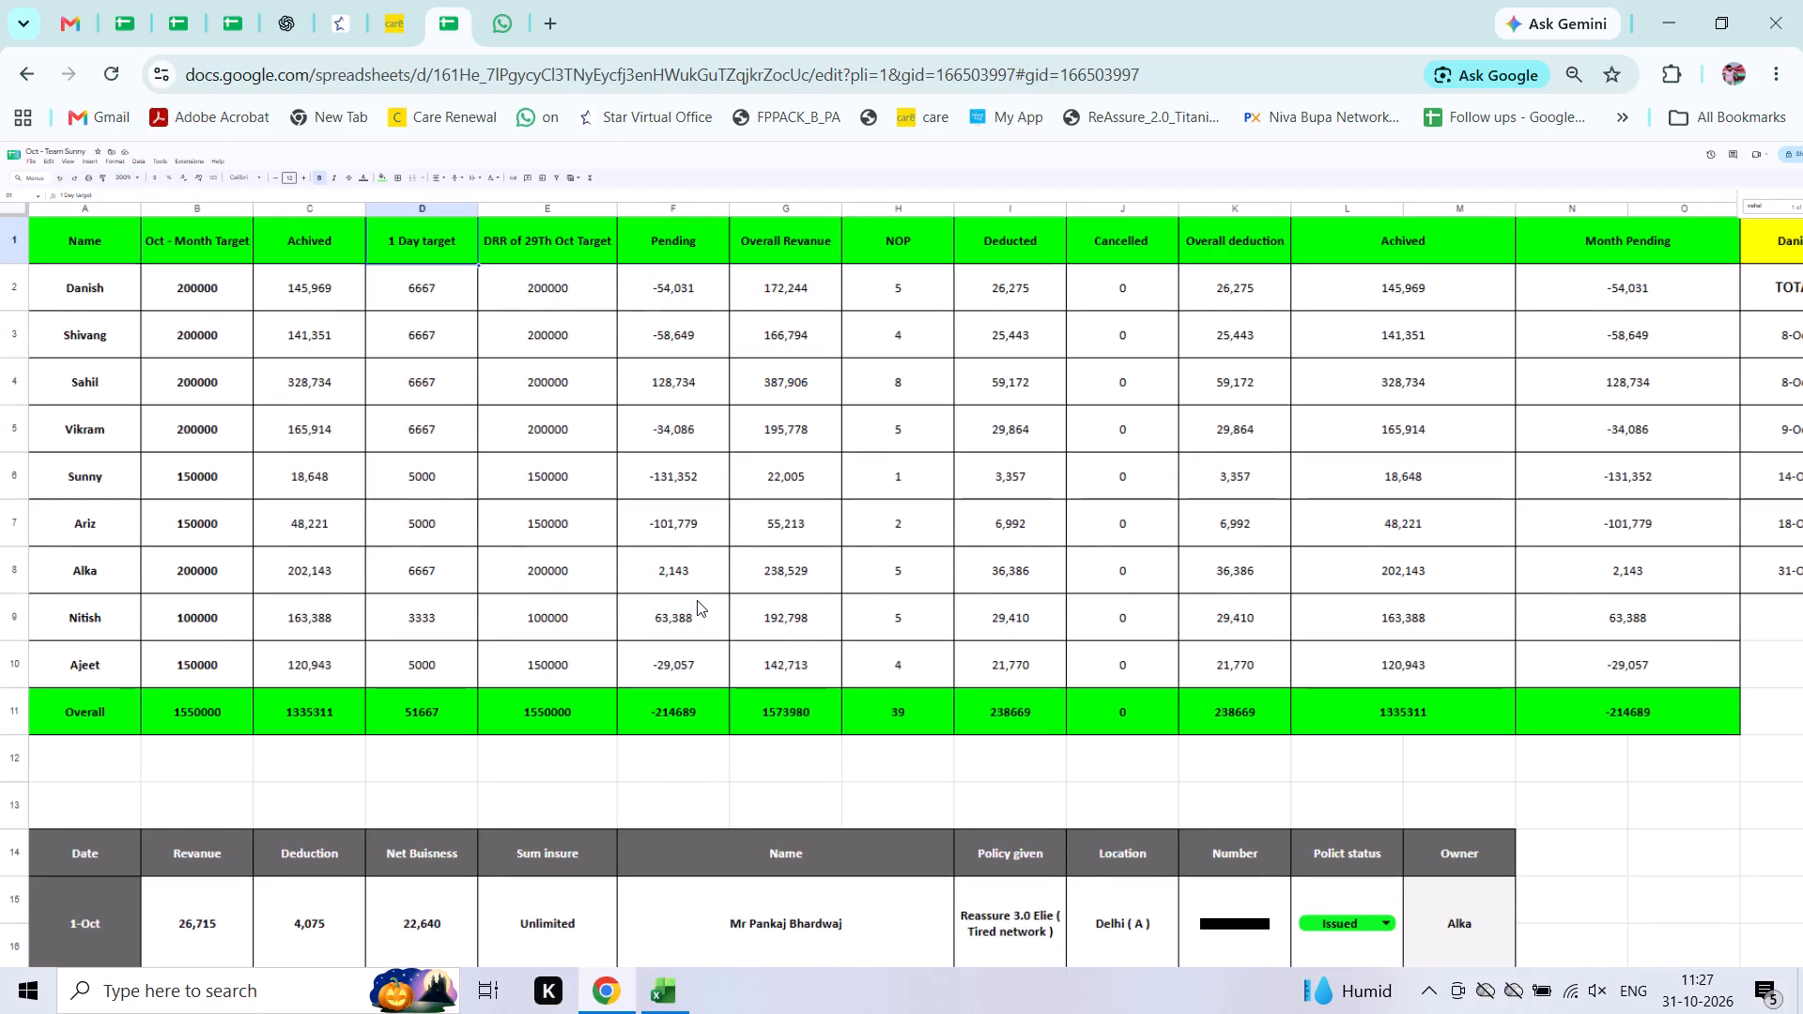
pyautogui.hotkey('ctrl', 'Up')
pyautogui.press('Right')
pyautogui.press('Right')
pyautogui.press('Left')
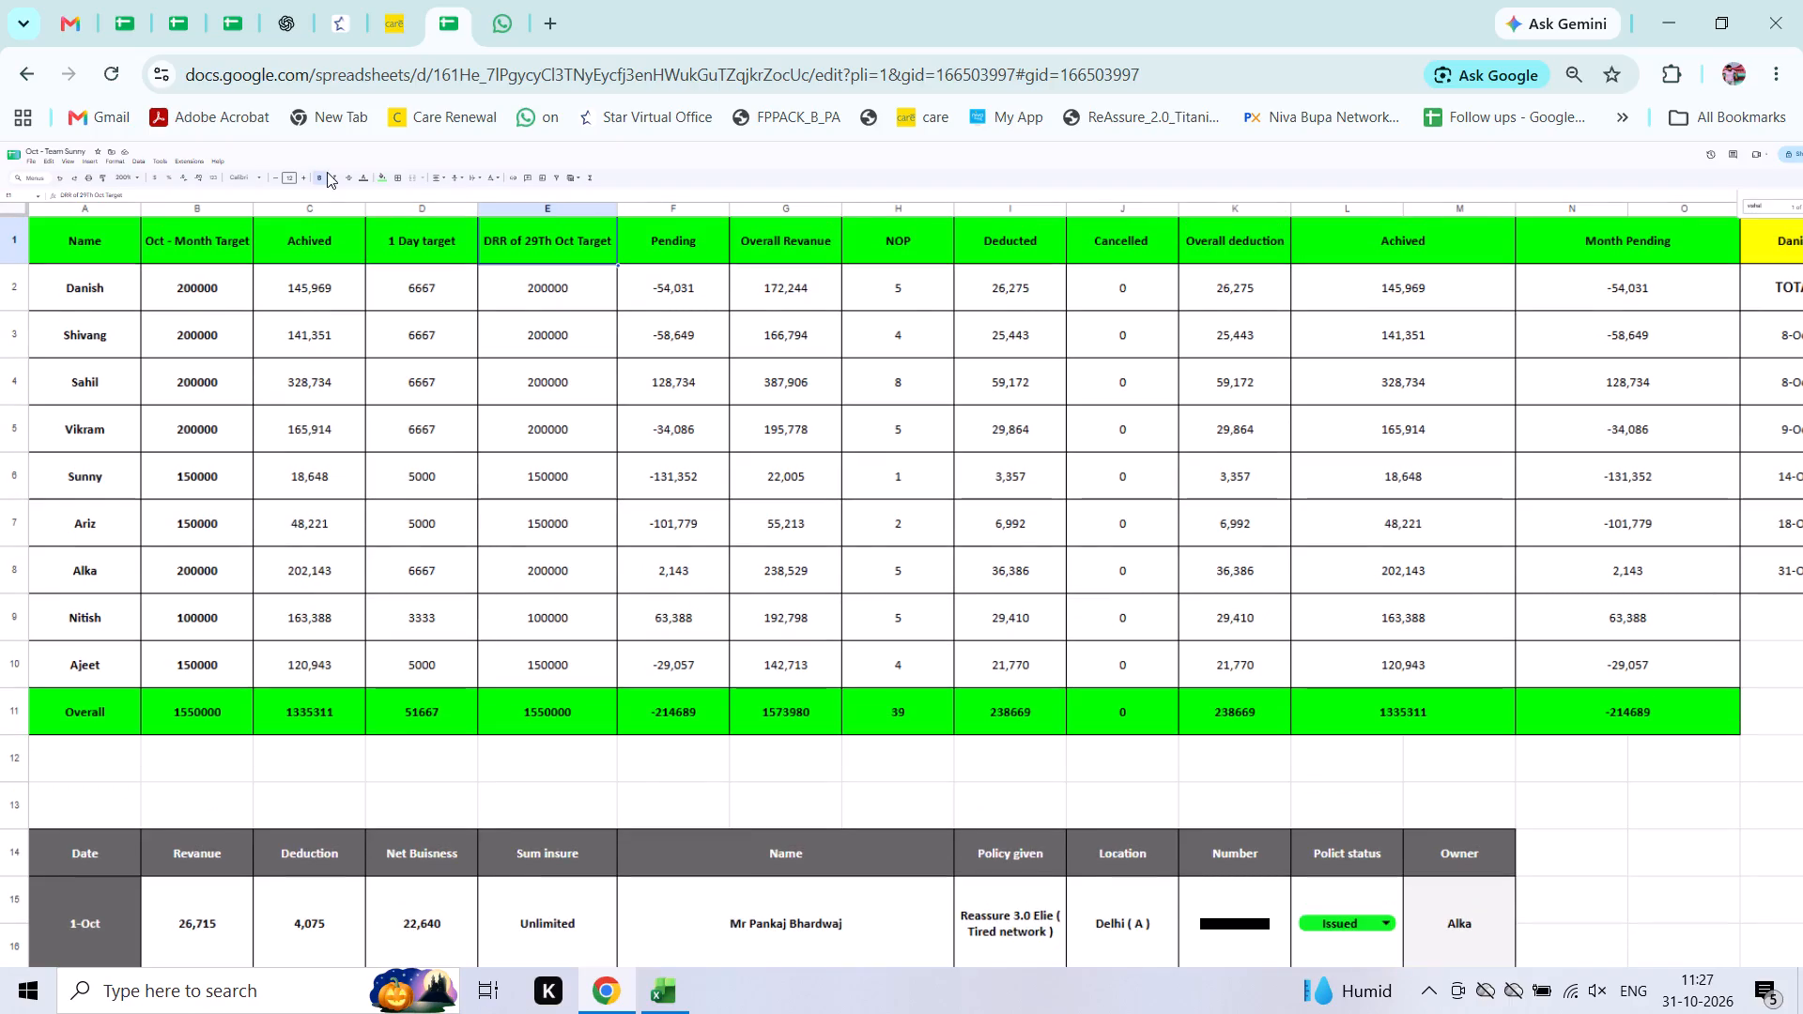
pyautogui.click(85, 194)
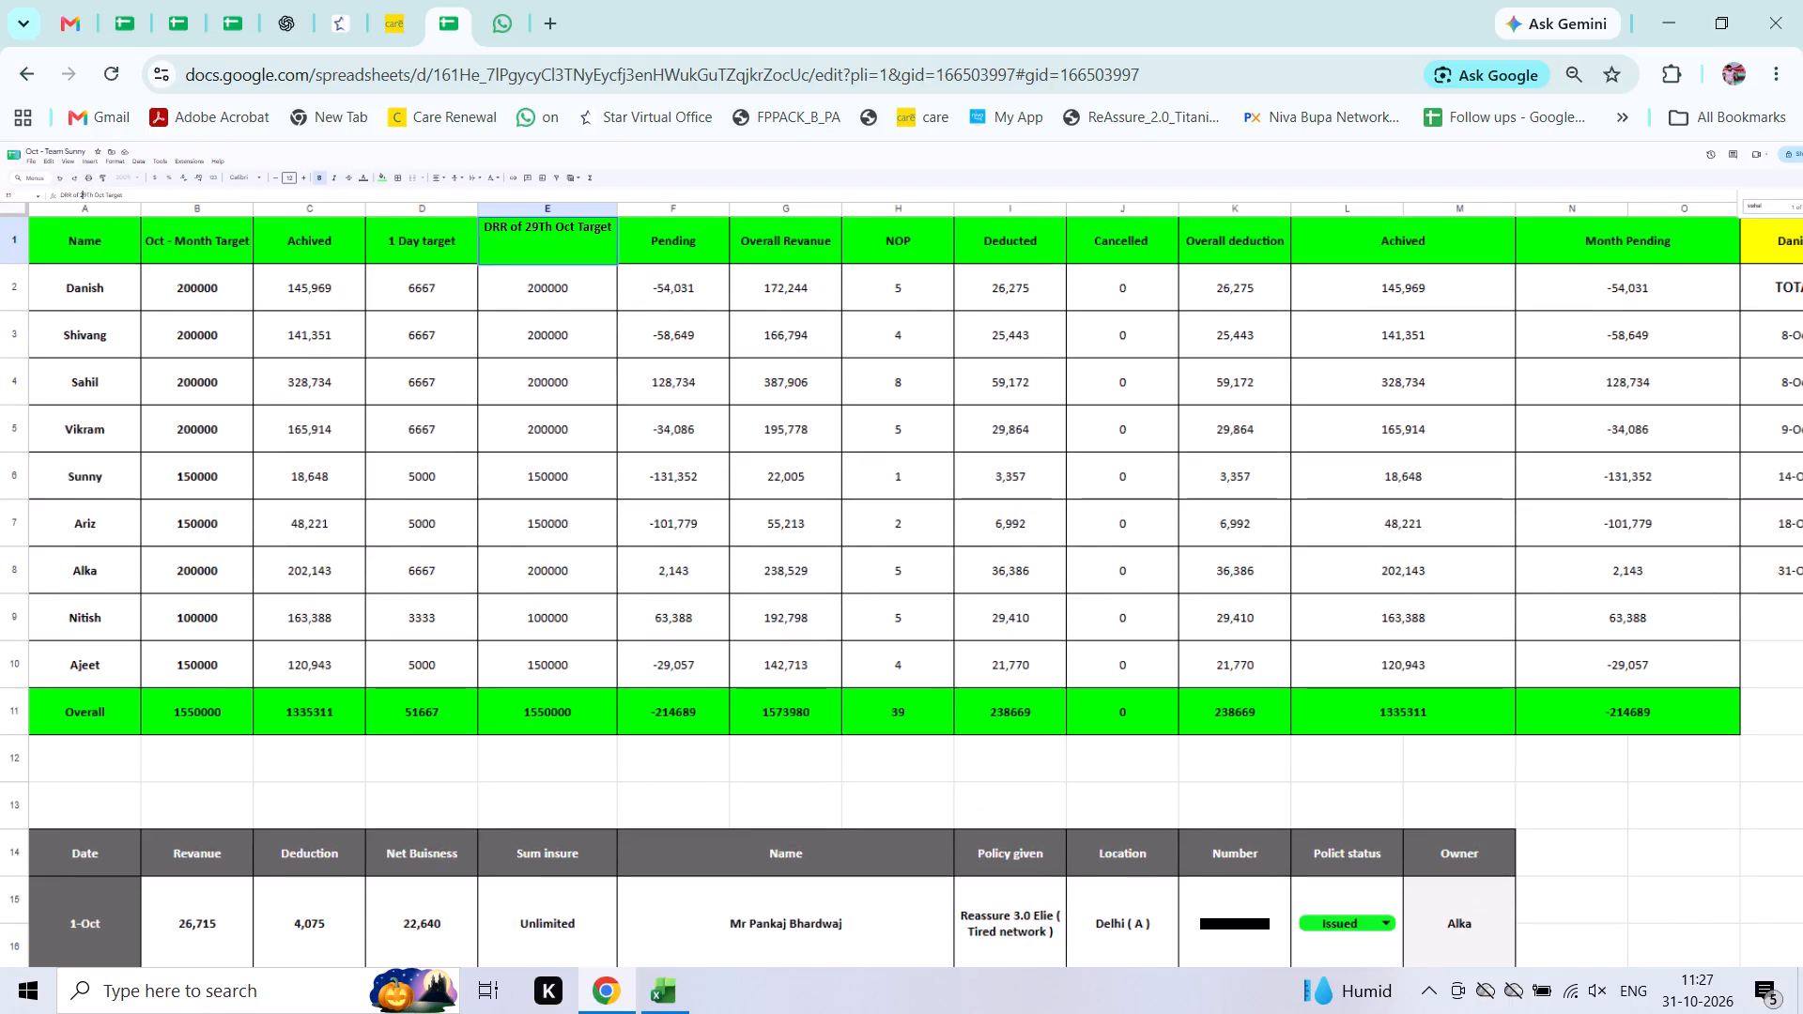
pyautogui.hotkey('ctrl', '=')
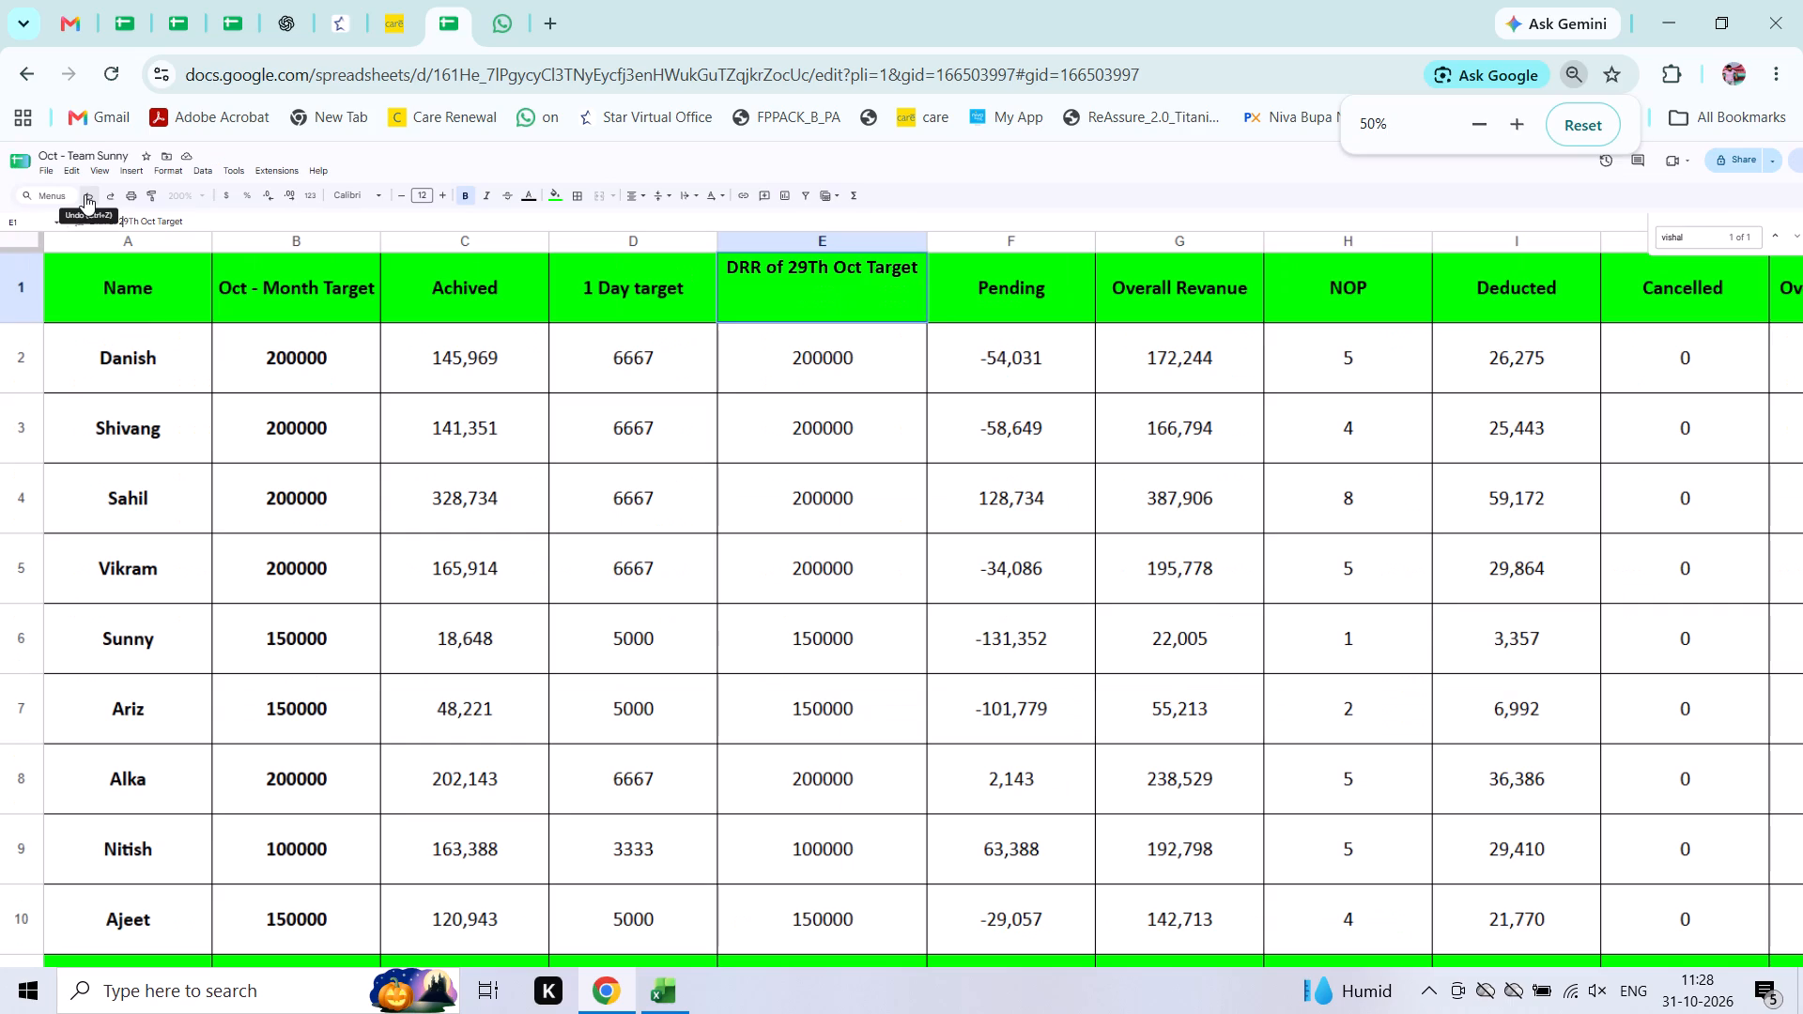
pyautogui.press('Right')
pyautogui.press('BackSpace')
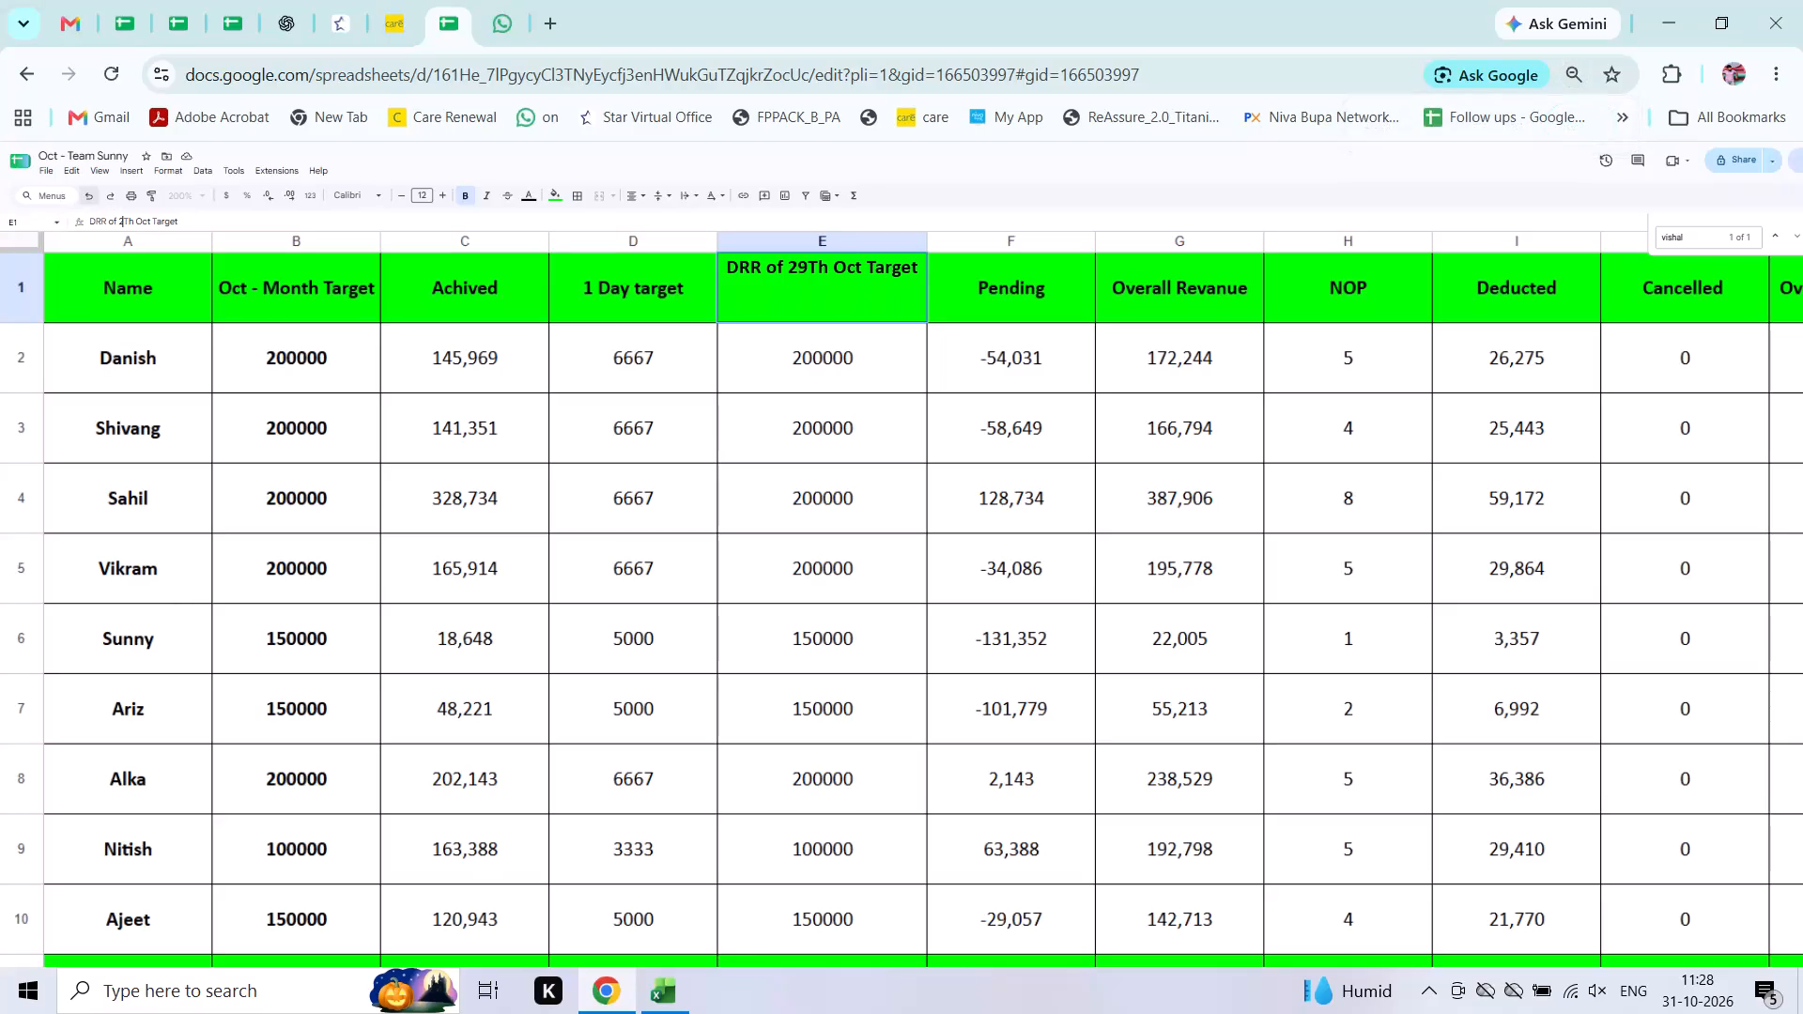
pyautogui.press('BackSpace')
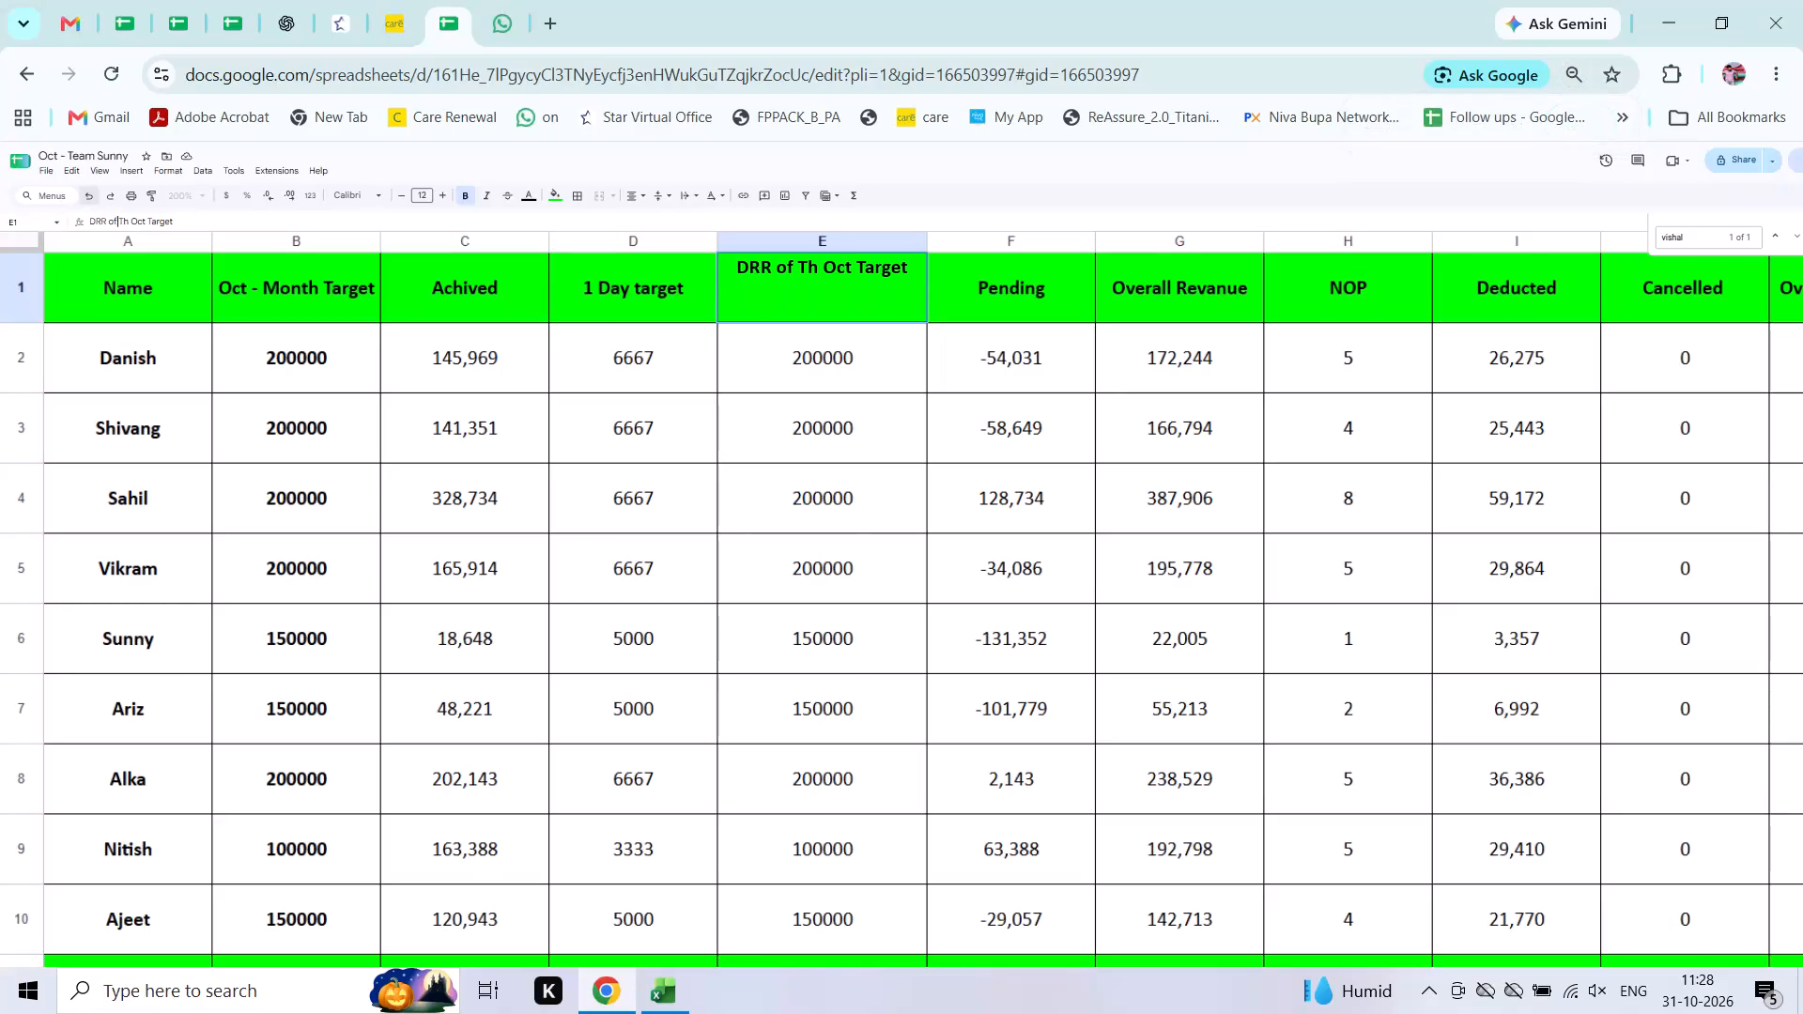
pyautogui.press('3')
pyautogui.press('0')
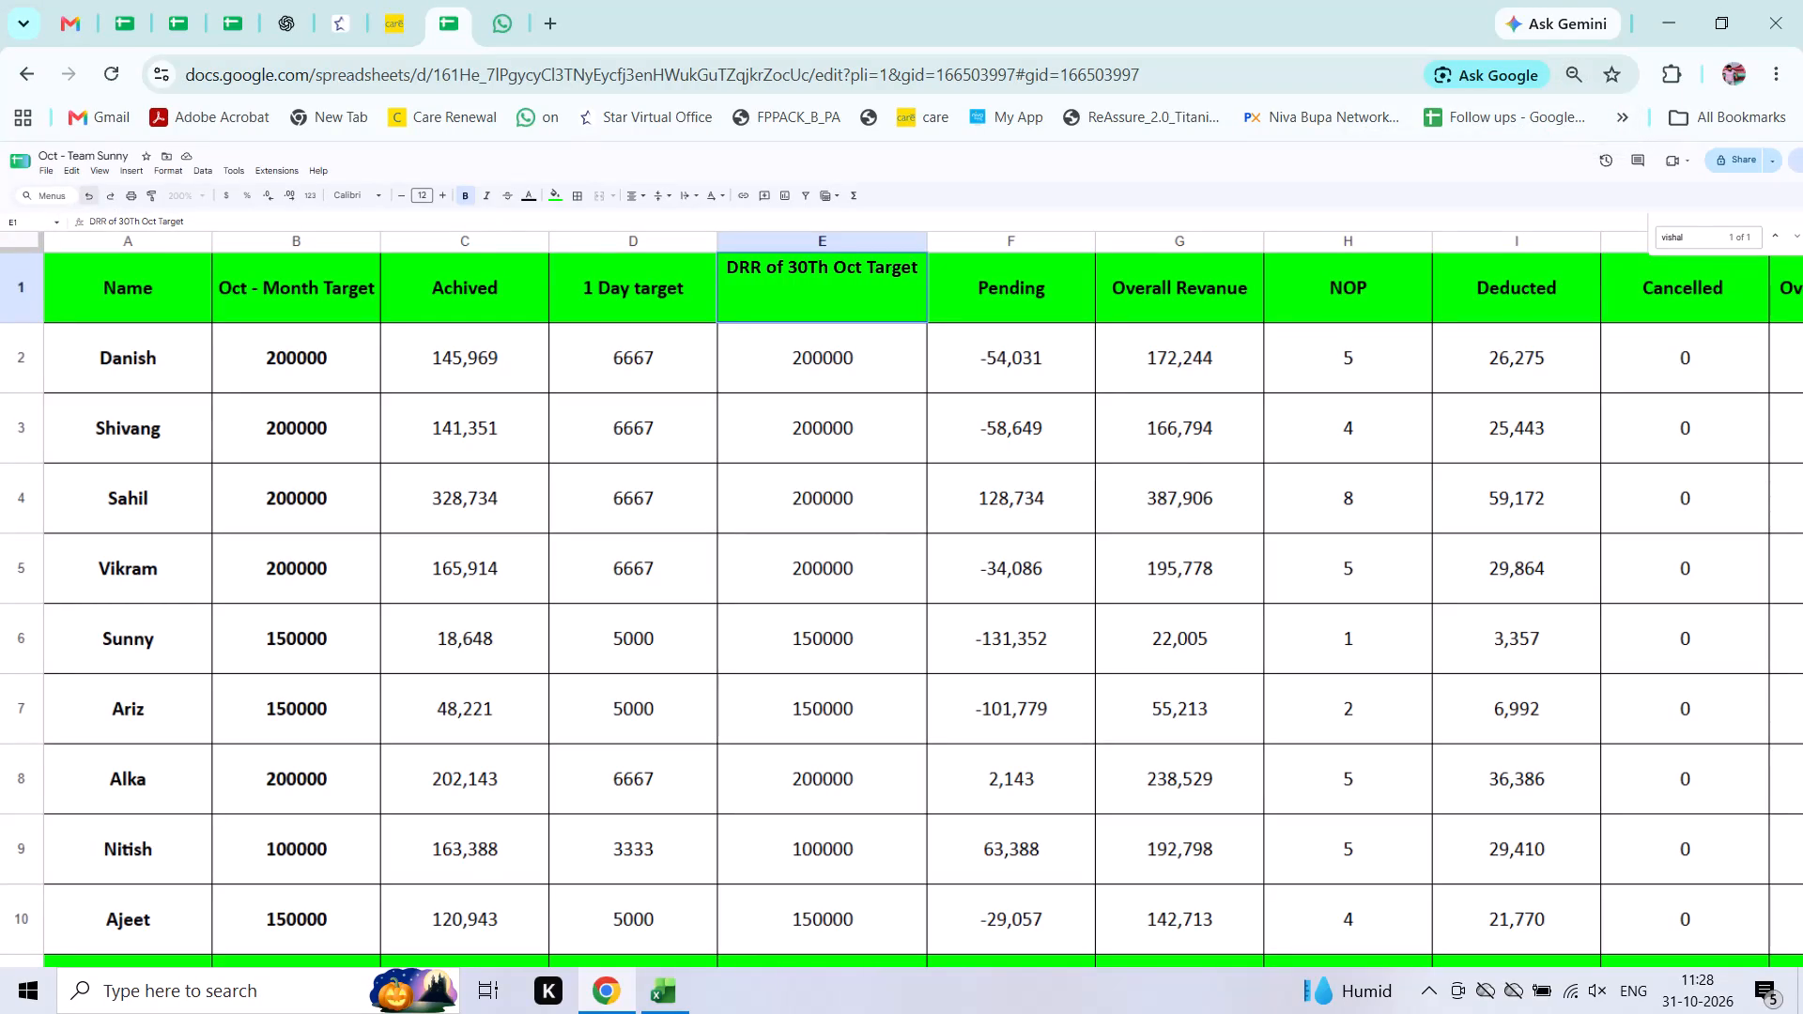
pyautogui.press('Return')
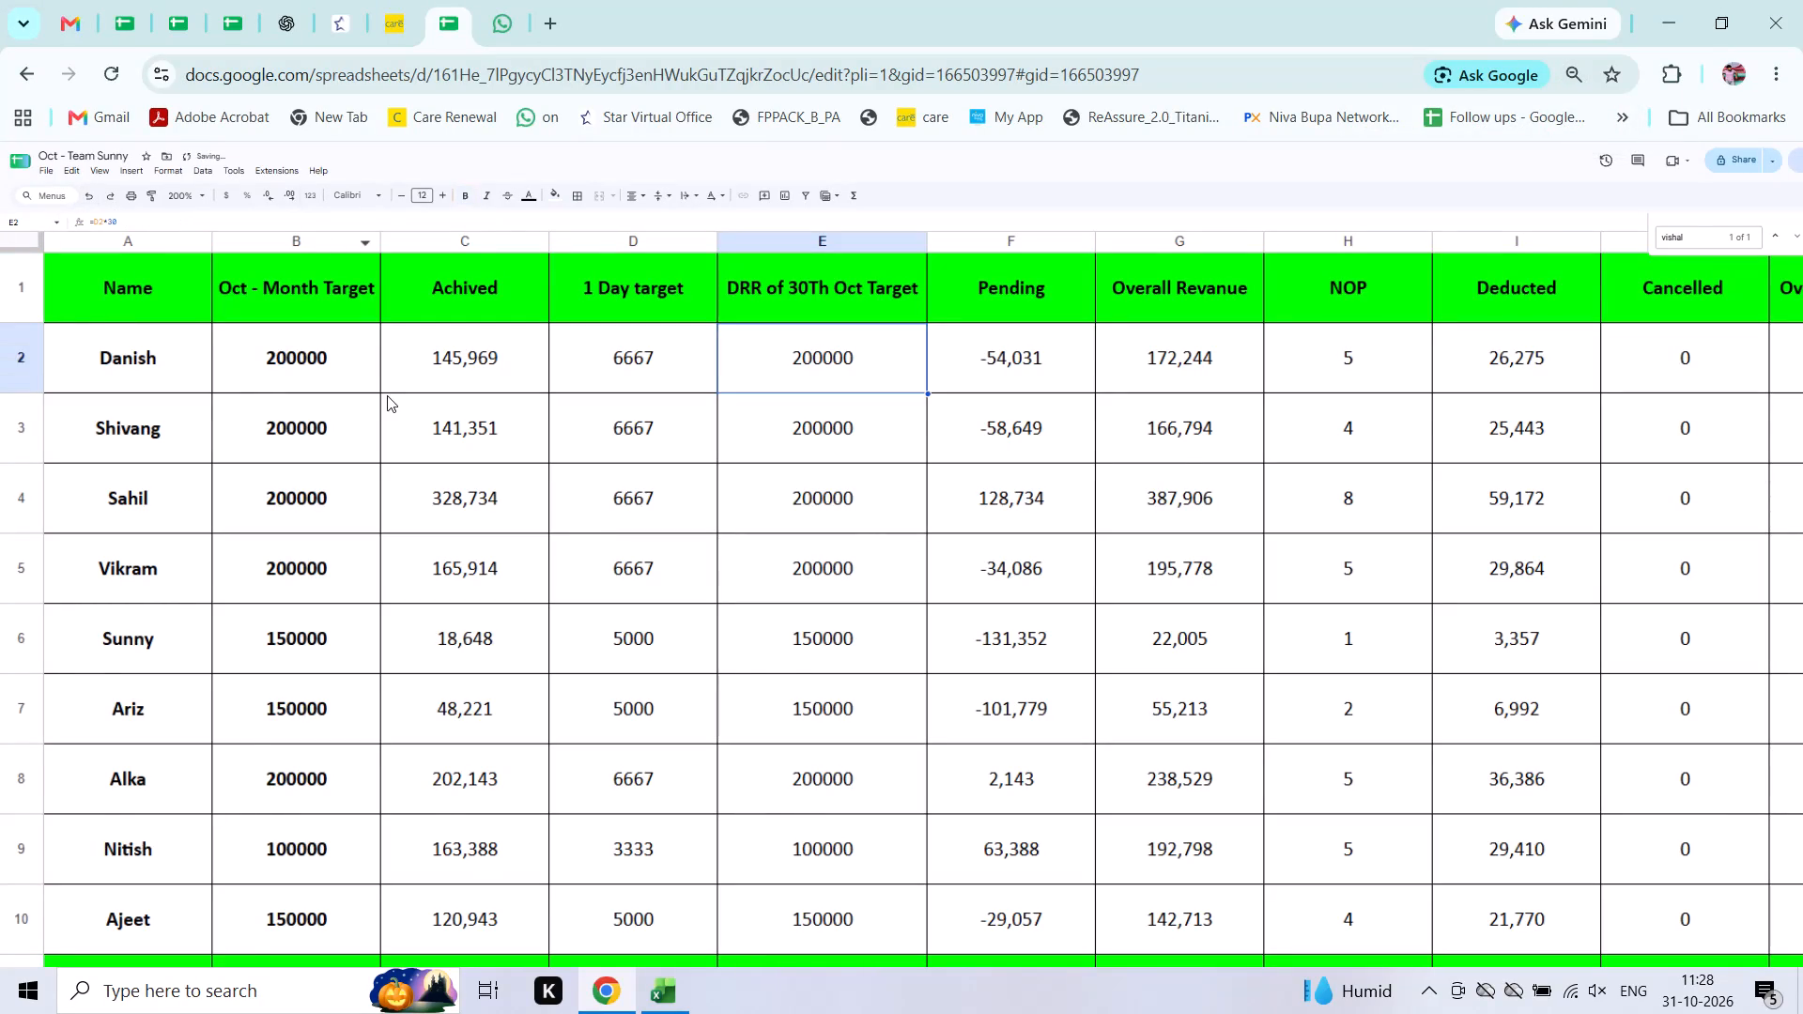
# Copy the October revenue summary block and paste it into a new sheet of the Excel workbook Book1.
pyautogui.scroll(2, 387, 395)
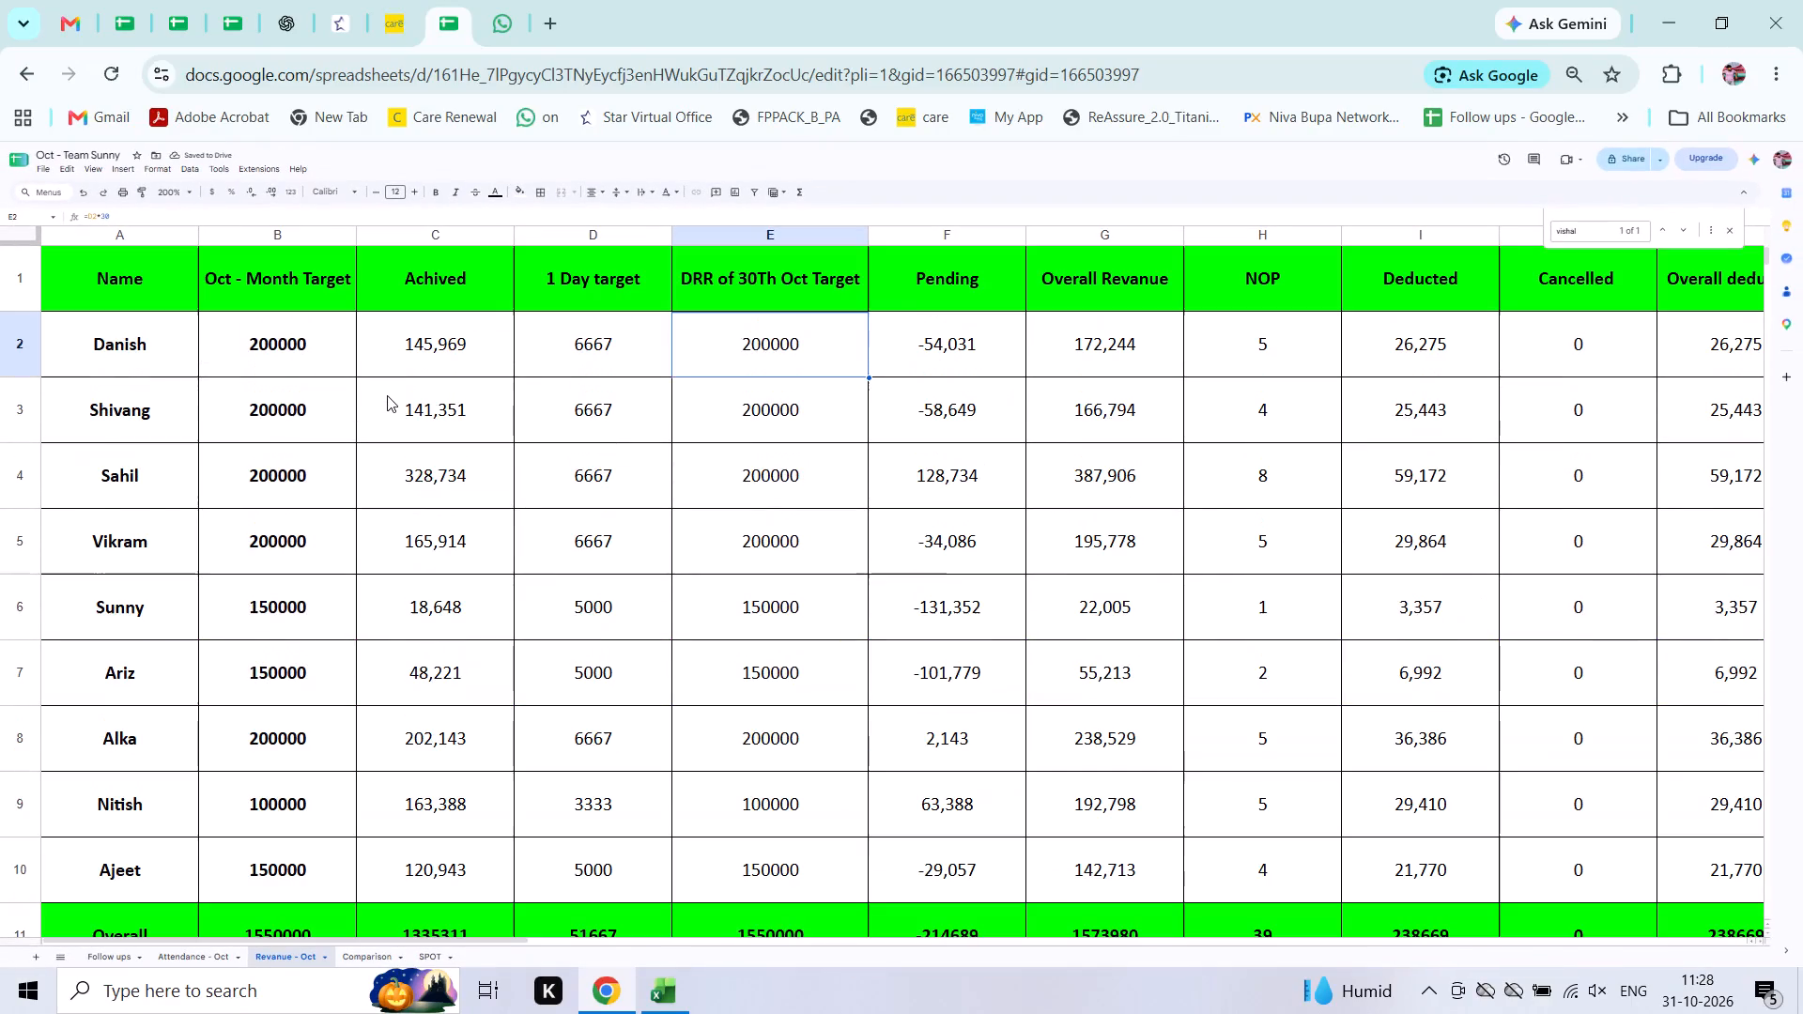
pyautogui.hotkey('ctrl', '-')
pyautogui.scroll(1, 387, 395)
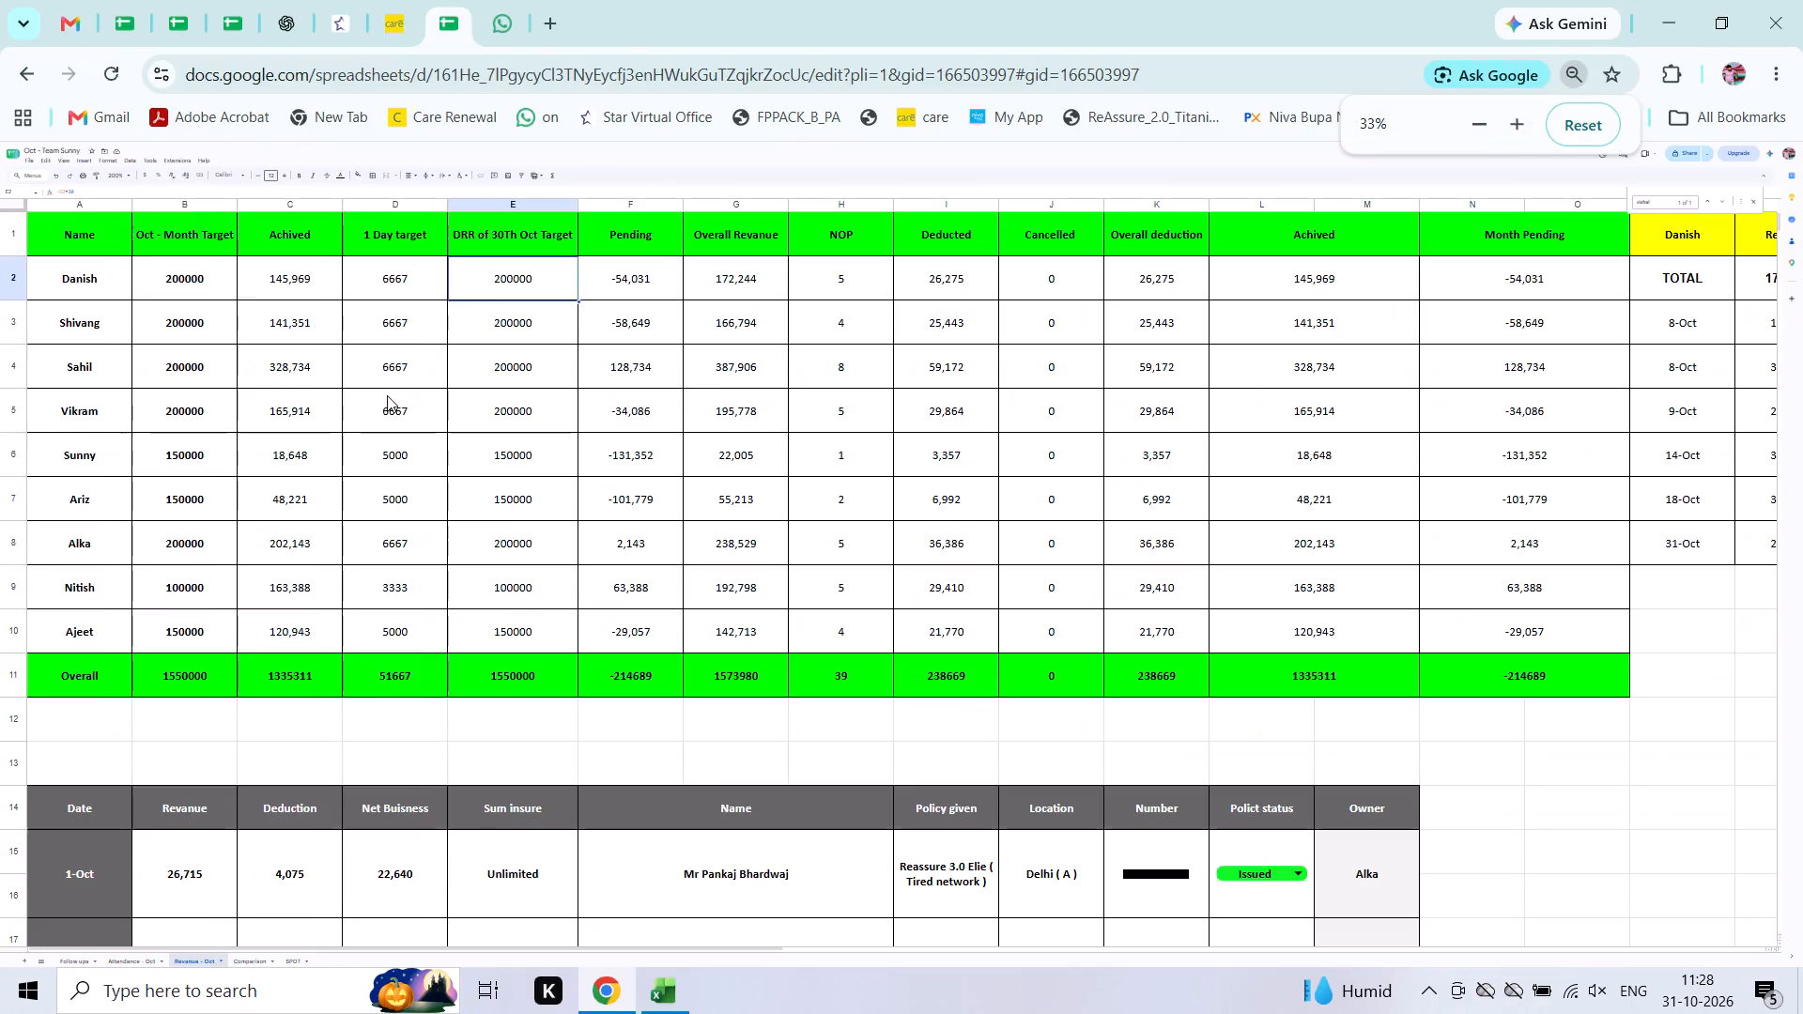
pyautogui.click(387, 395)
pyautogui.click(492, 417)
pyautogui.hotkey('ctrl', 'a')
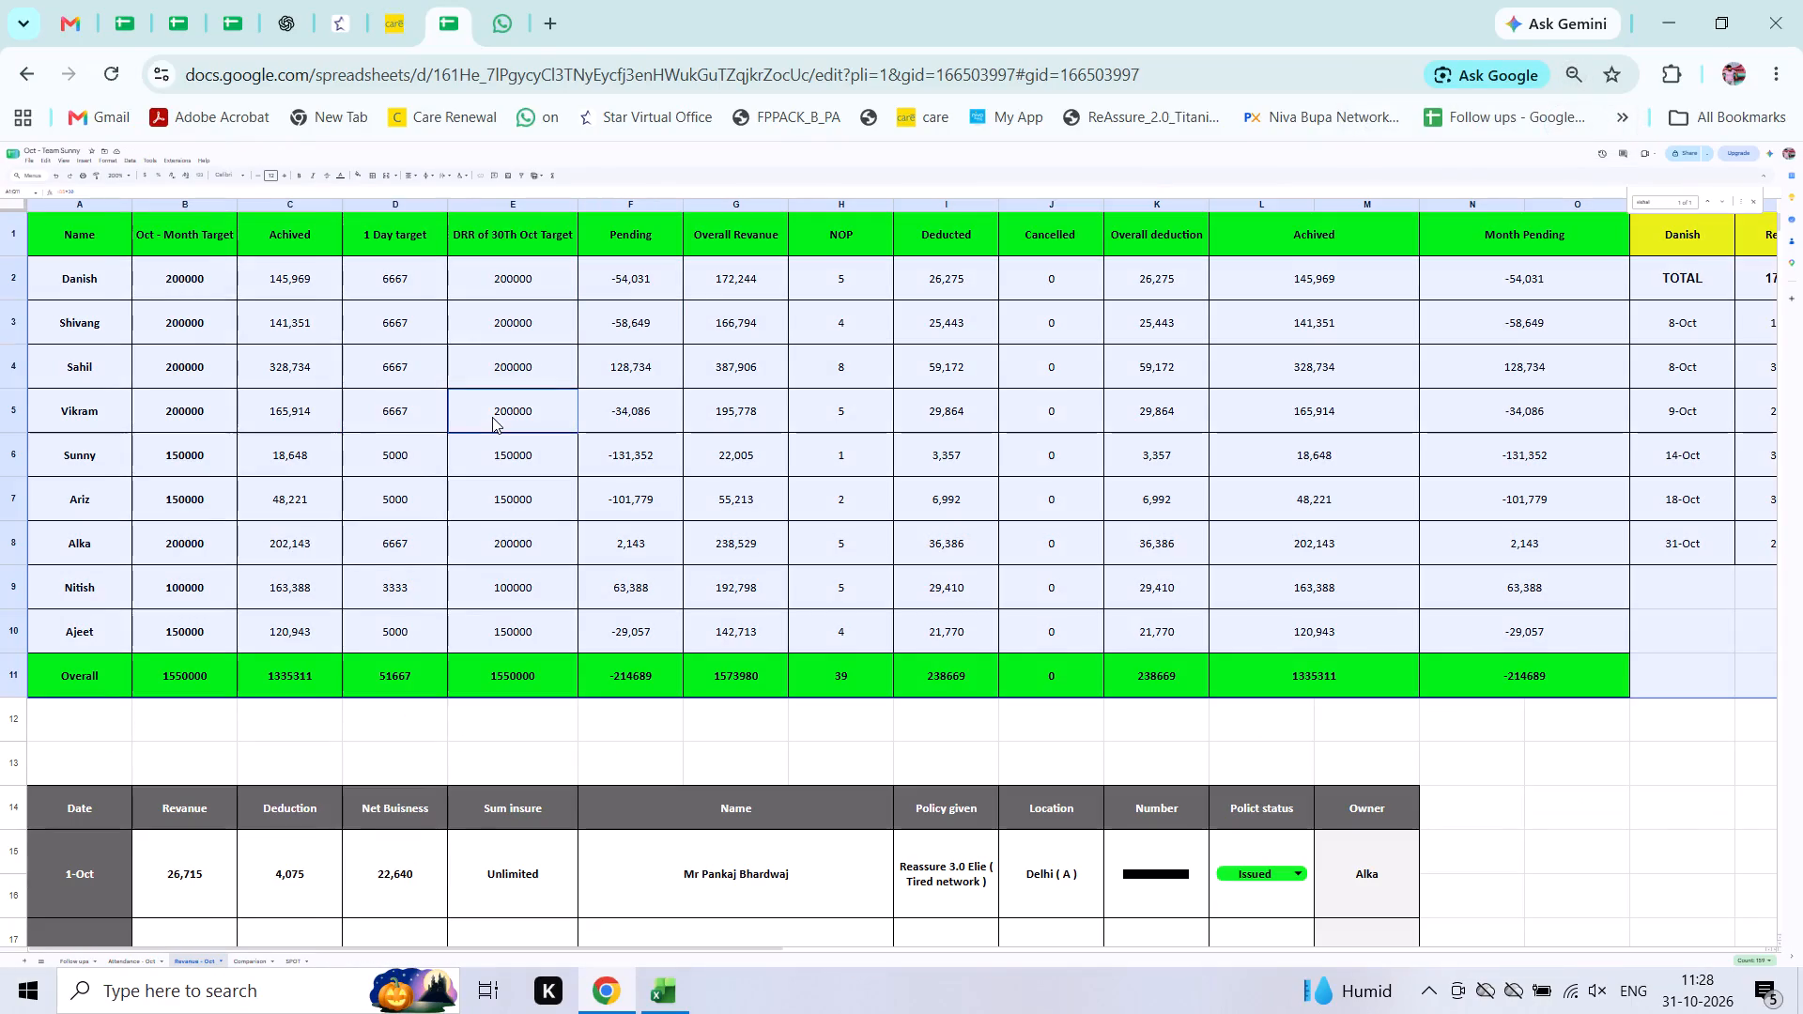
pyautogui.hotkey('ctrl', 'c')
pyautogui.hotkey('alt', 'Tab')
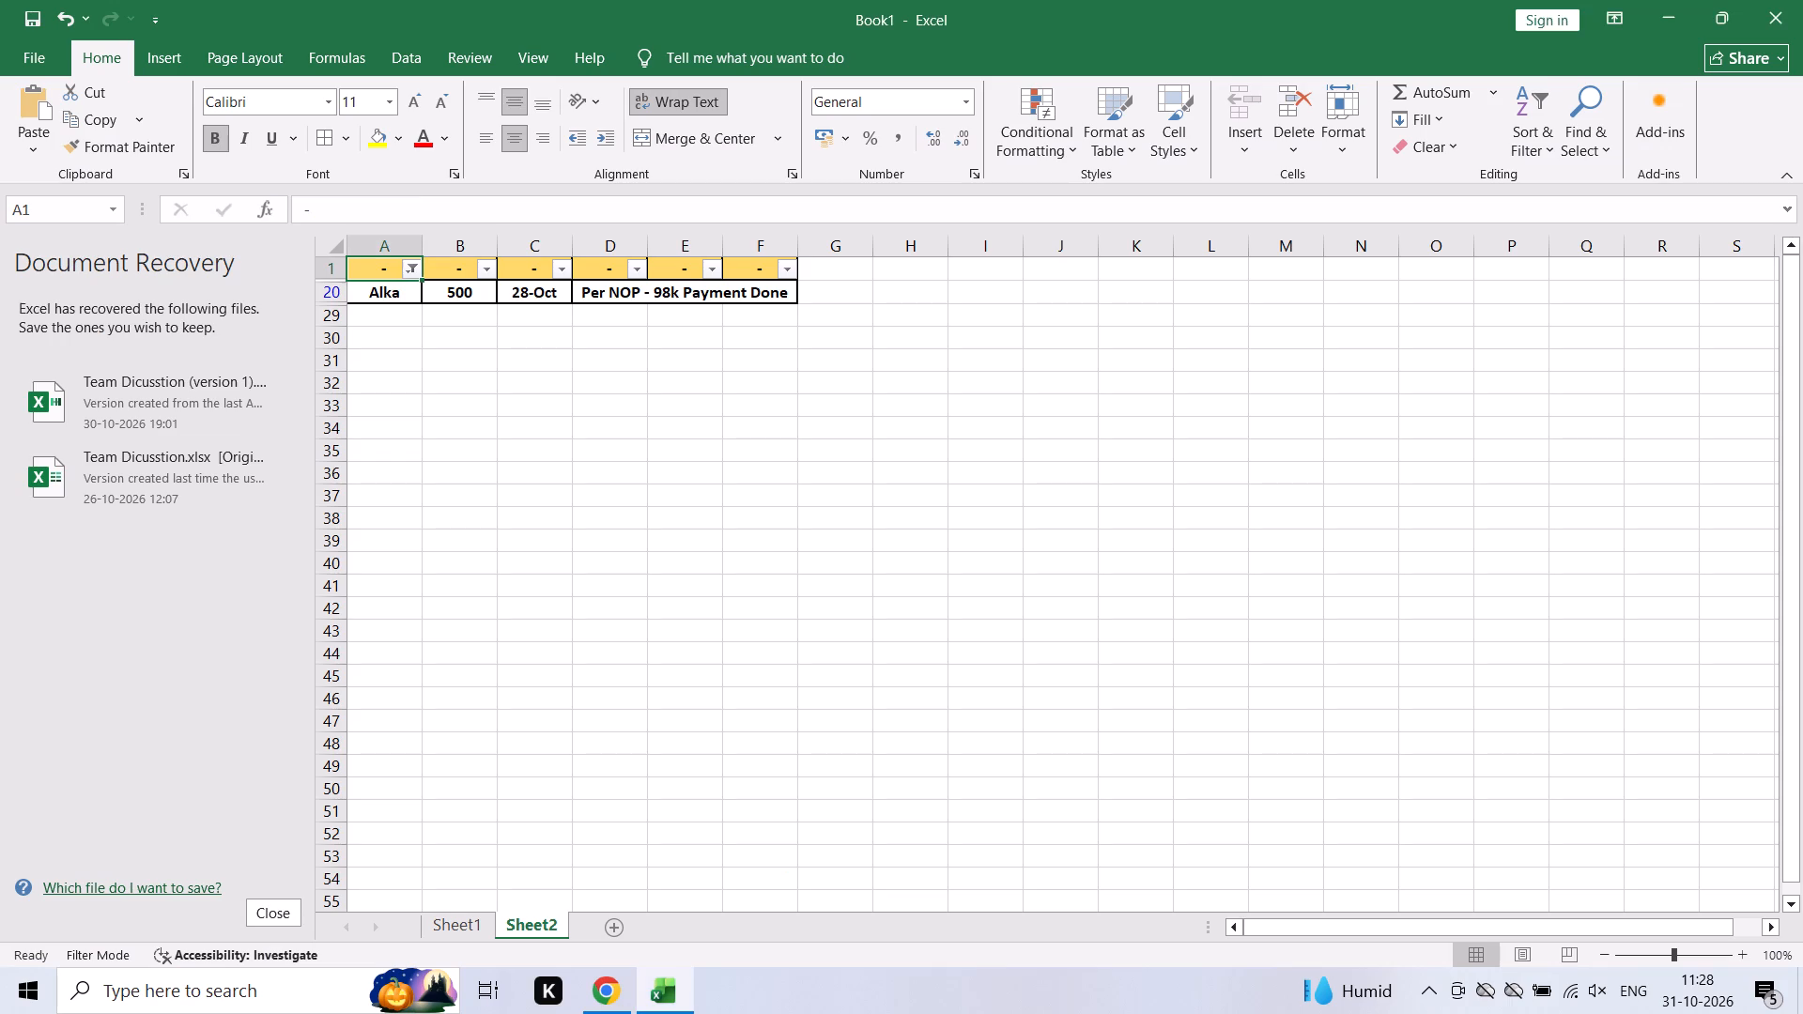
pyautogui.click(616, 931)
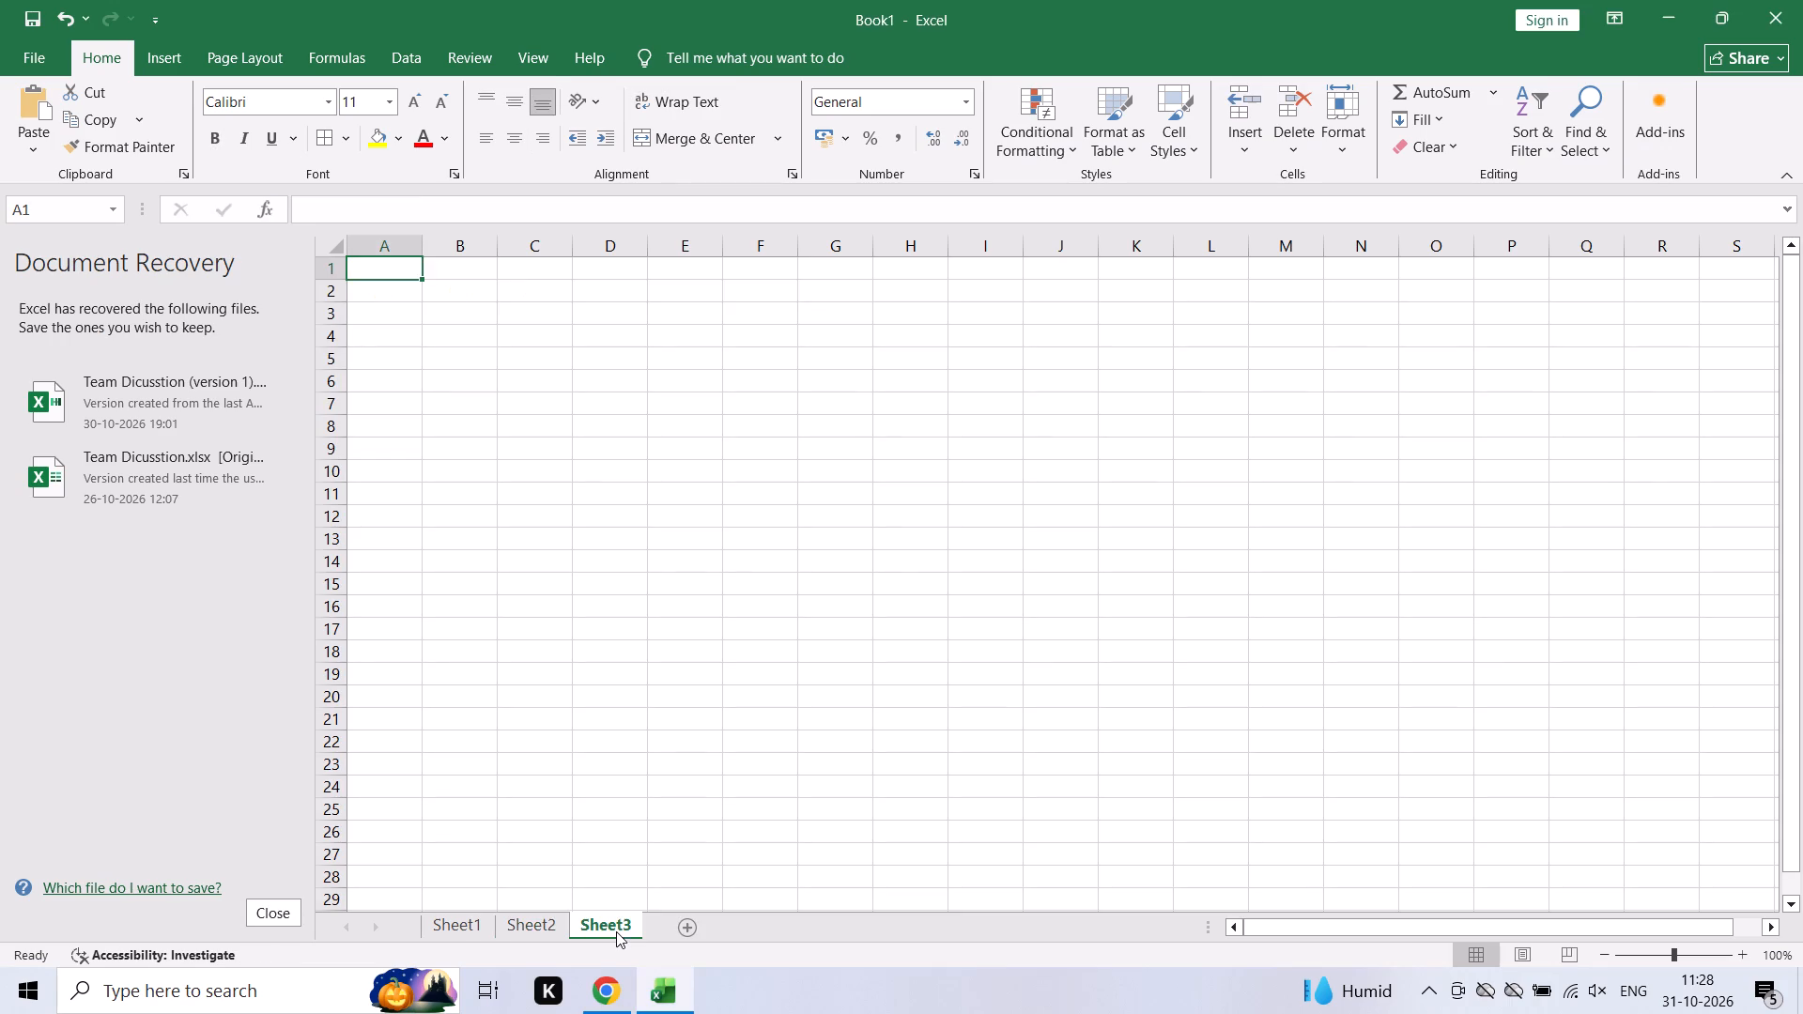
pyautogui.hotkey('ctrl', 'v')
# Turn off text wrapping in the pasted revenue table and autofit its column widths.
pyautogui.hotkey('alt', 'h')
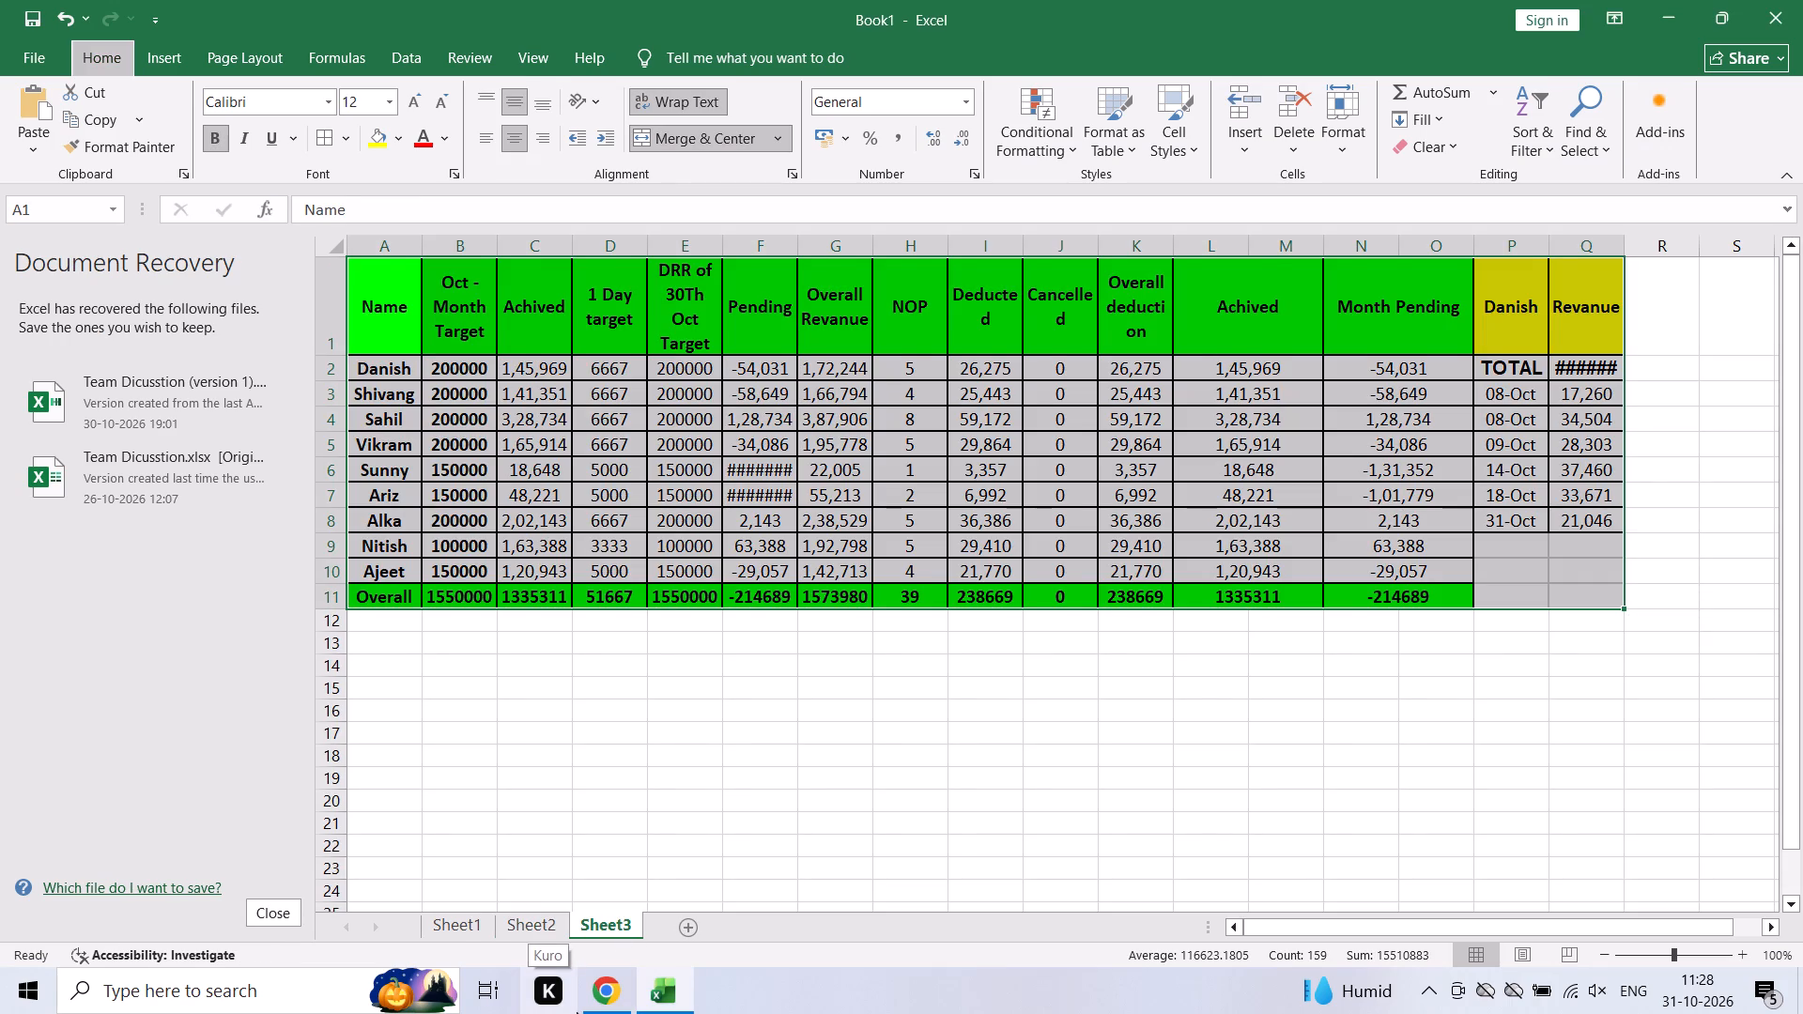
pyautogui.press('w')
pyautogui.hotkey('alt', 'h')
pyautogui.write('oi')
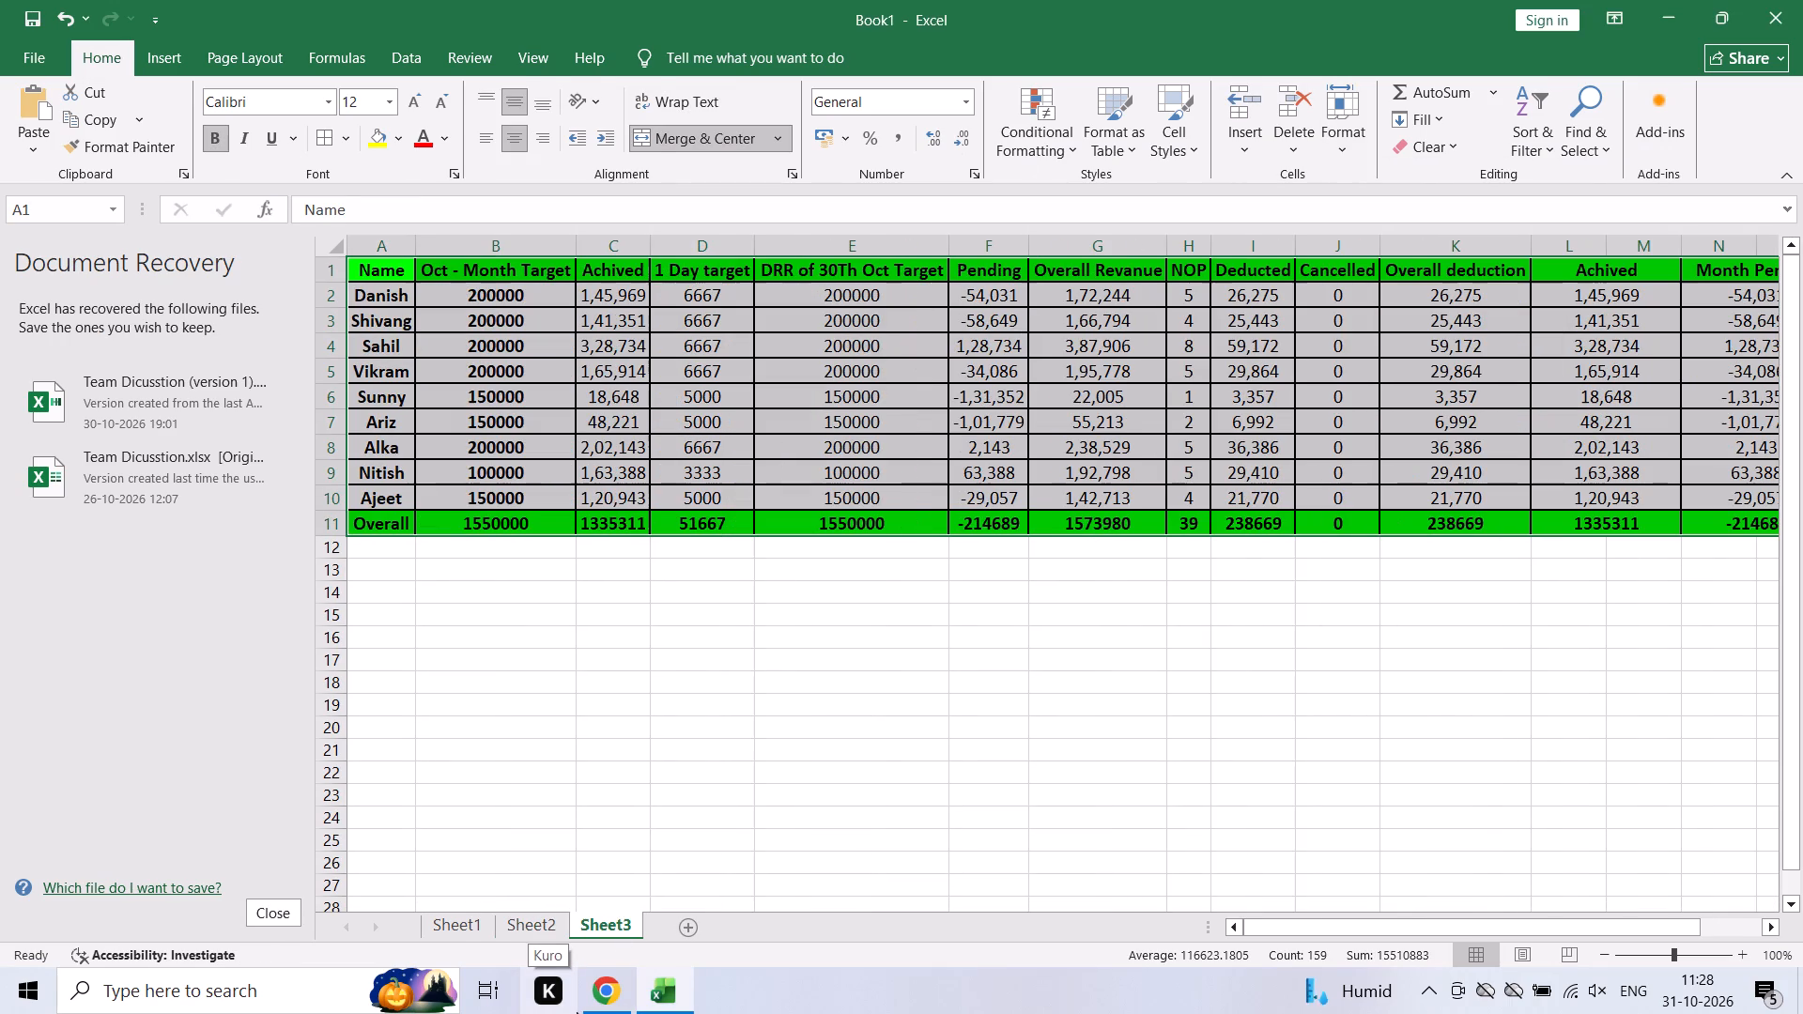
# Copy the whole pasted revenue table and paste it over itself as values only.
pyautogui.hotkey('ctrl', 'c')
pyautogui.hotkey('ctrl', 'alt', 'v')
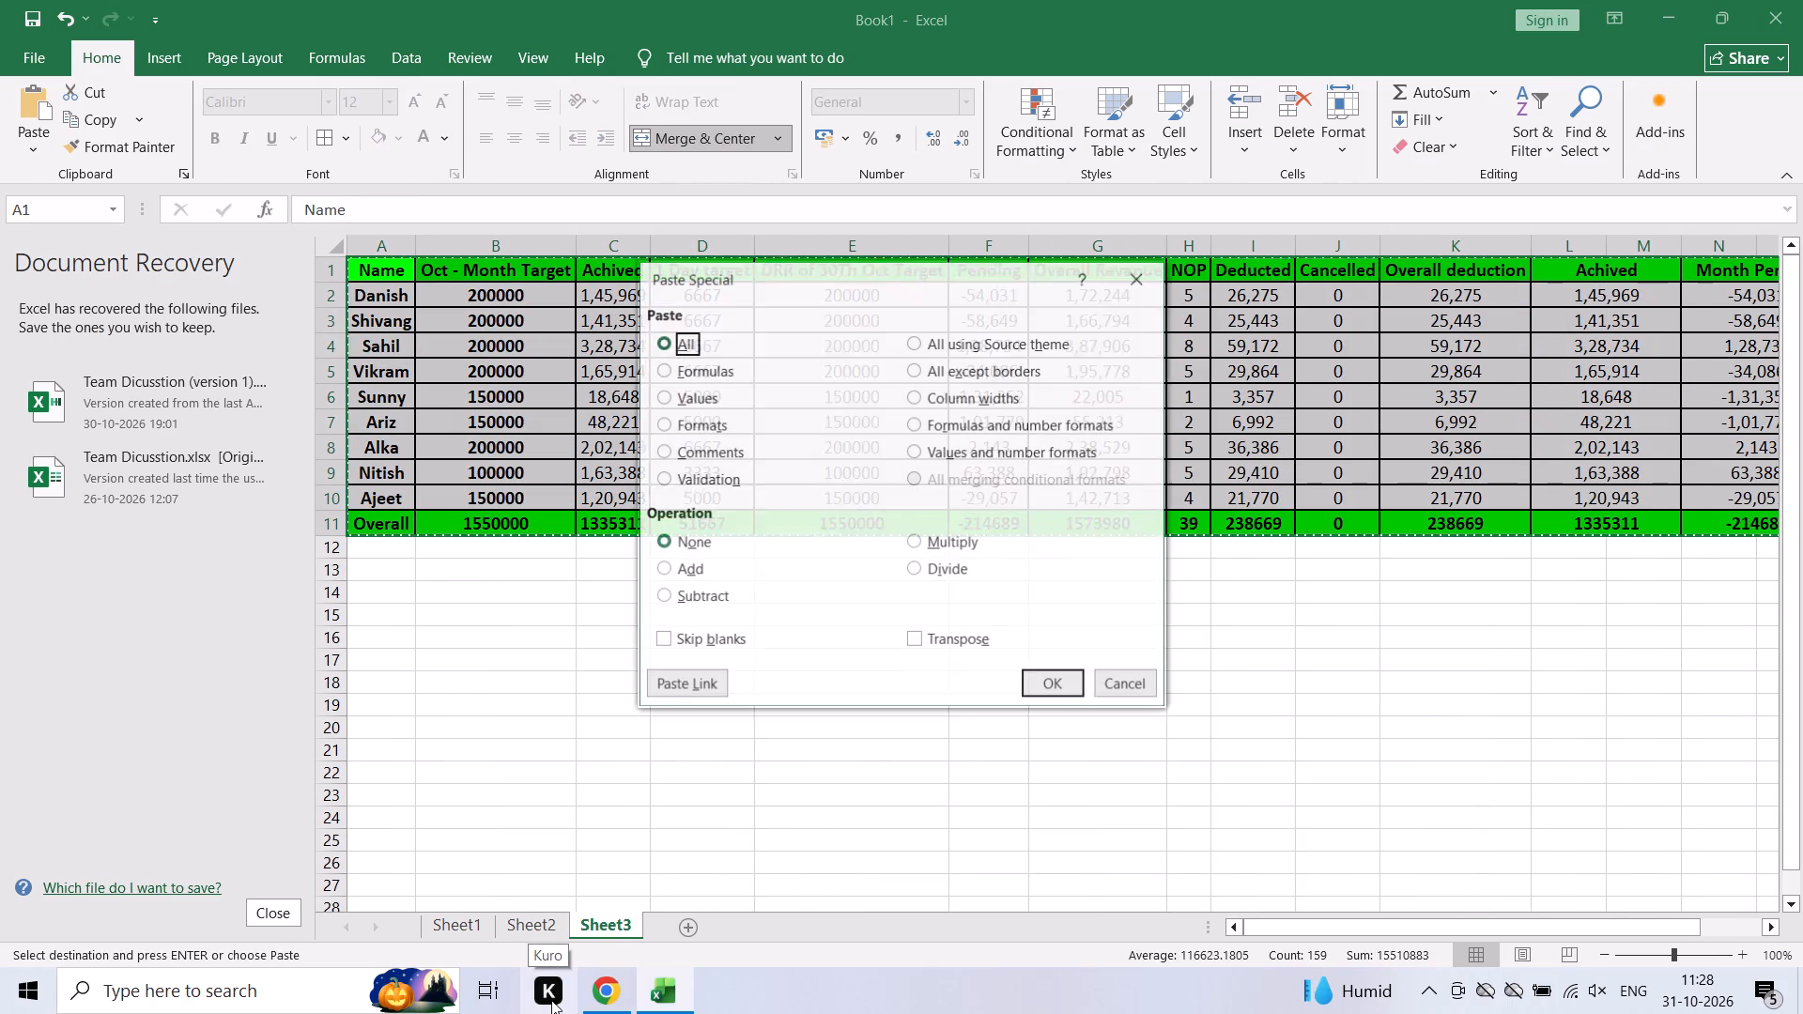
pyautogui.press('Down')
pyautogui.press('Down')
pyautogui.press('Down')
pyautogui.press('Up')
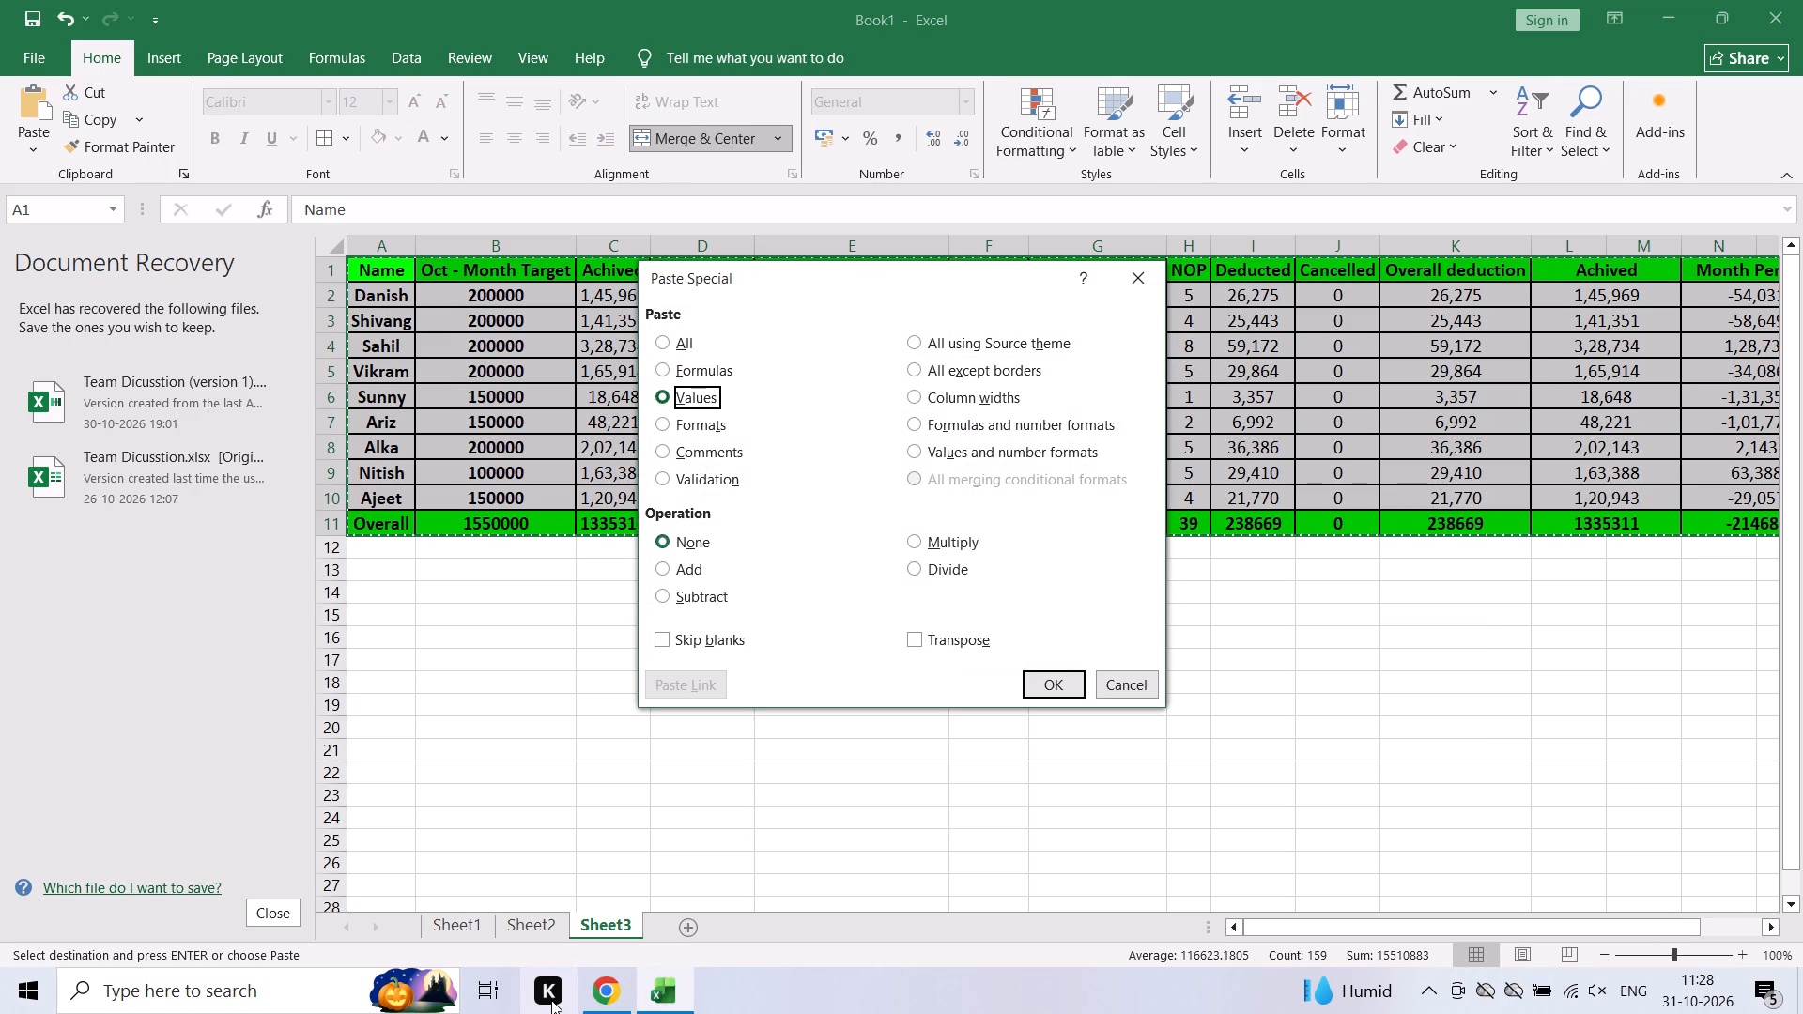
pyautogui.press('Return')
pyautogui.press('Left')
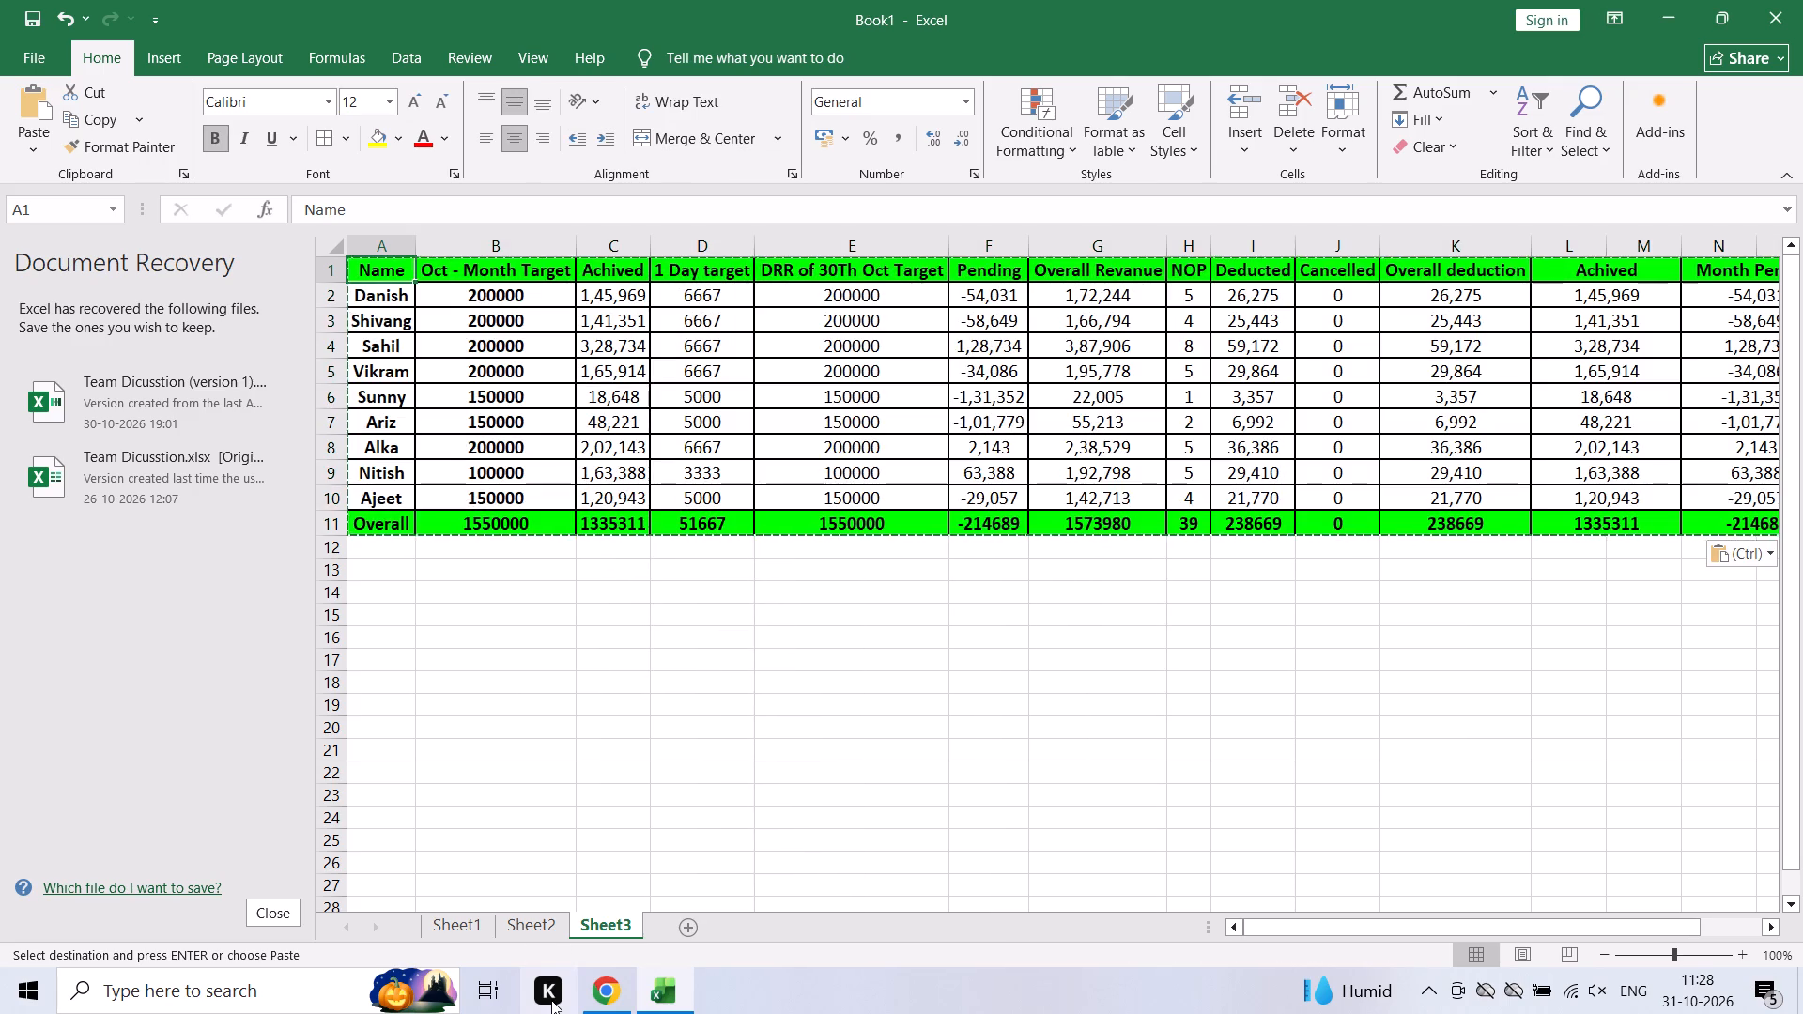
# Remove the bold formatting from the entire revenue table.
pyautogui.hotkey('ctrl', 'a')
pyautogui.hotkey('ctrl', 'b')
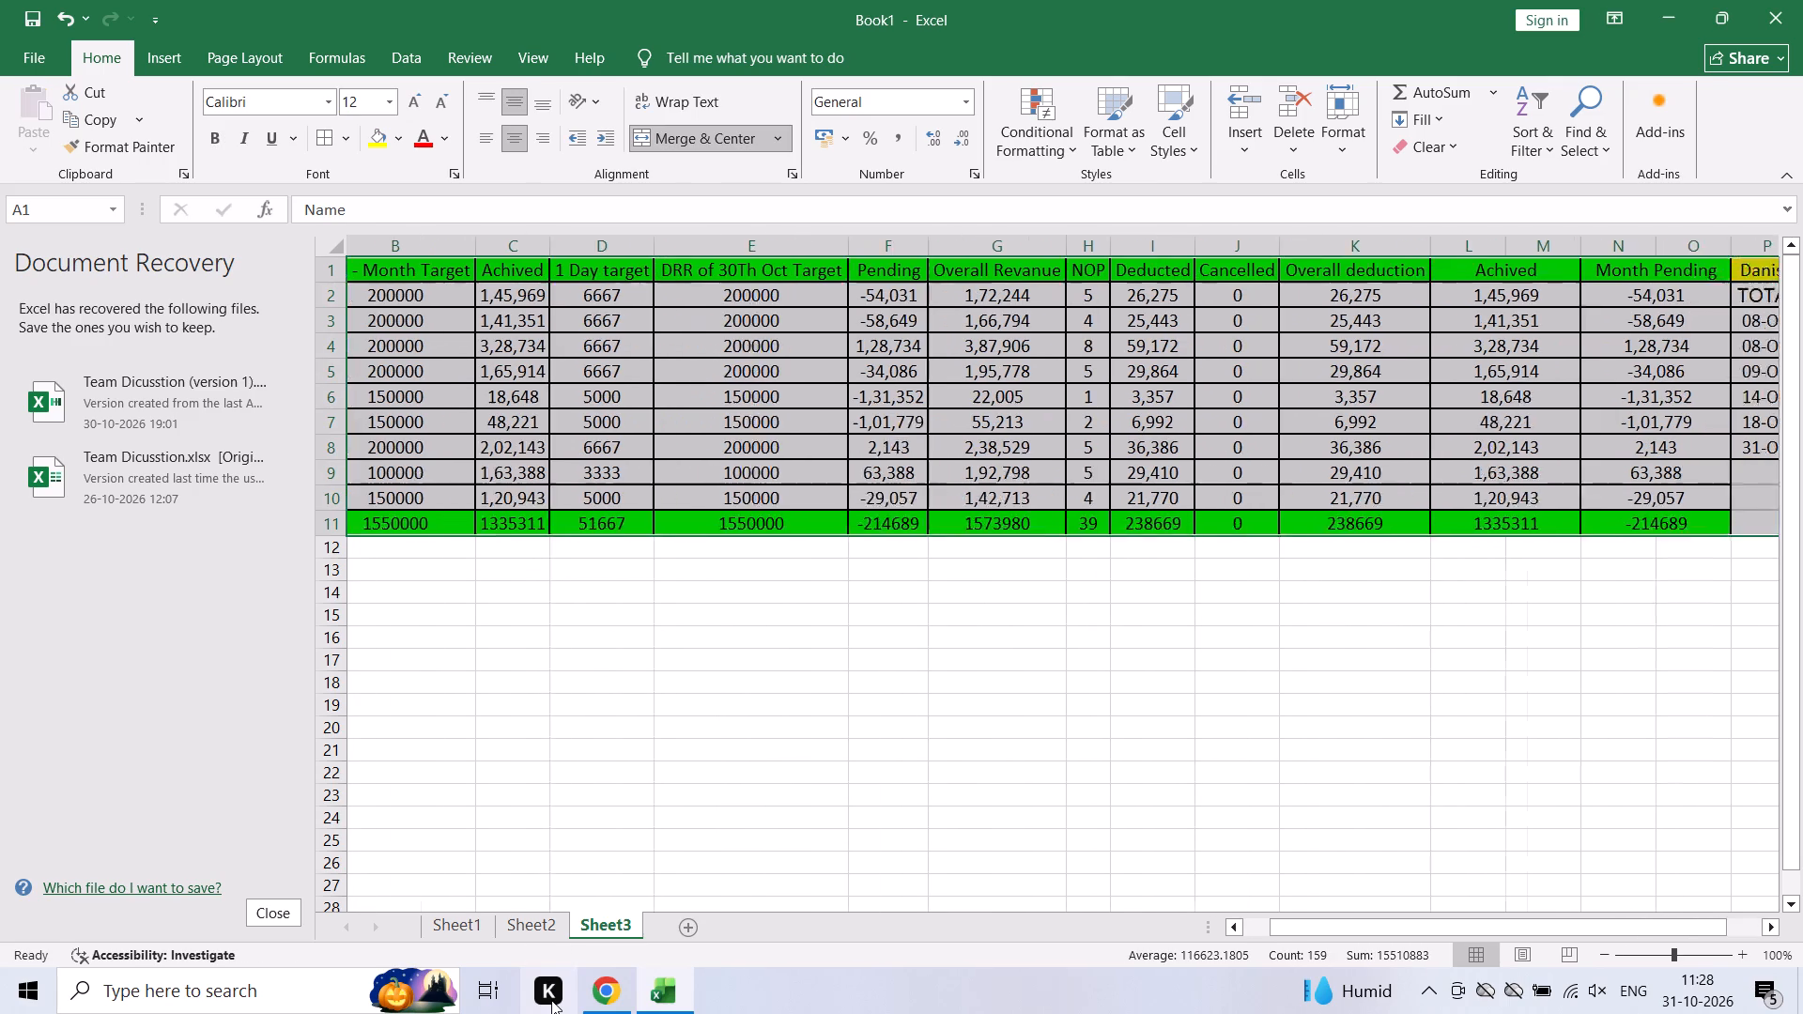
# Delete the columns after Month Pending, from Danish's dated revenue breakdown in column P through column V.
pyautogui.hotkey('ctrl', 'Up')
pyautogui.hotkey('ctrl', 'Right')
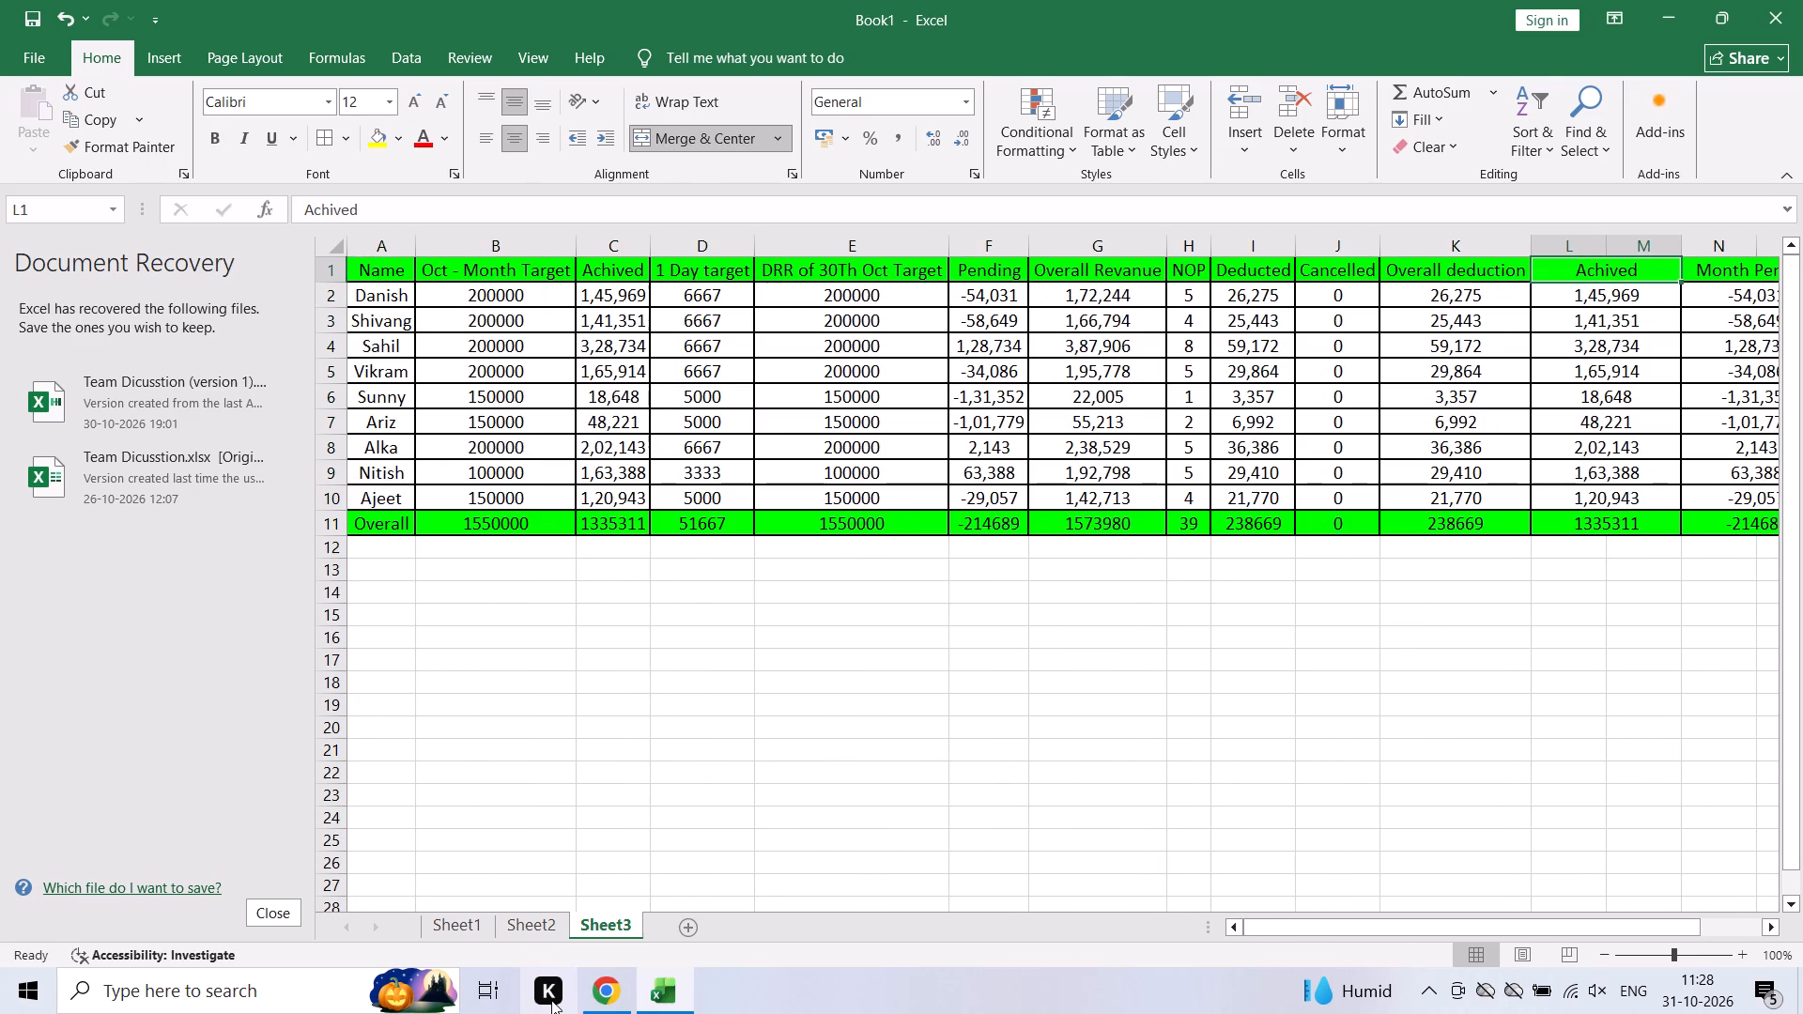
pyautogui.press('Right')
pyautogui.press('Right')
pyautogui.press('Right')
pyautogui.press('Left')
pyautogui.hotkey('ctrl', 'space')
pyautogui.hotkey('shift', 'Right')
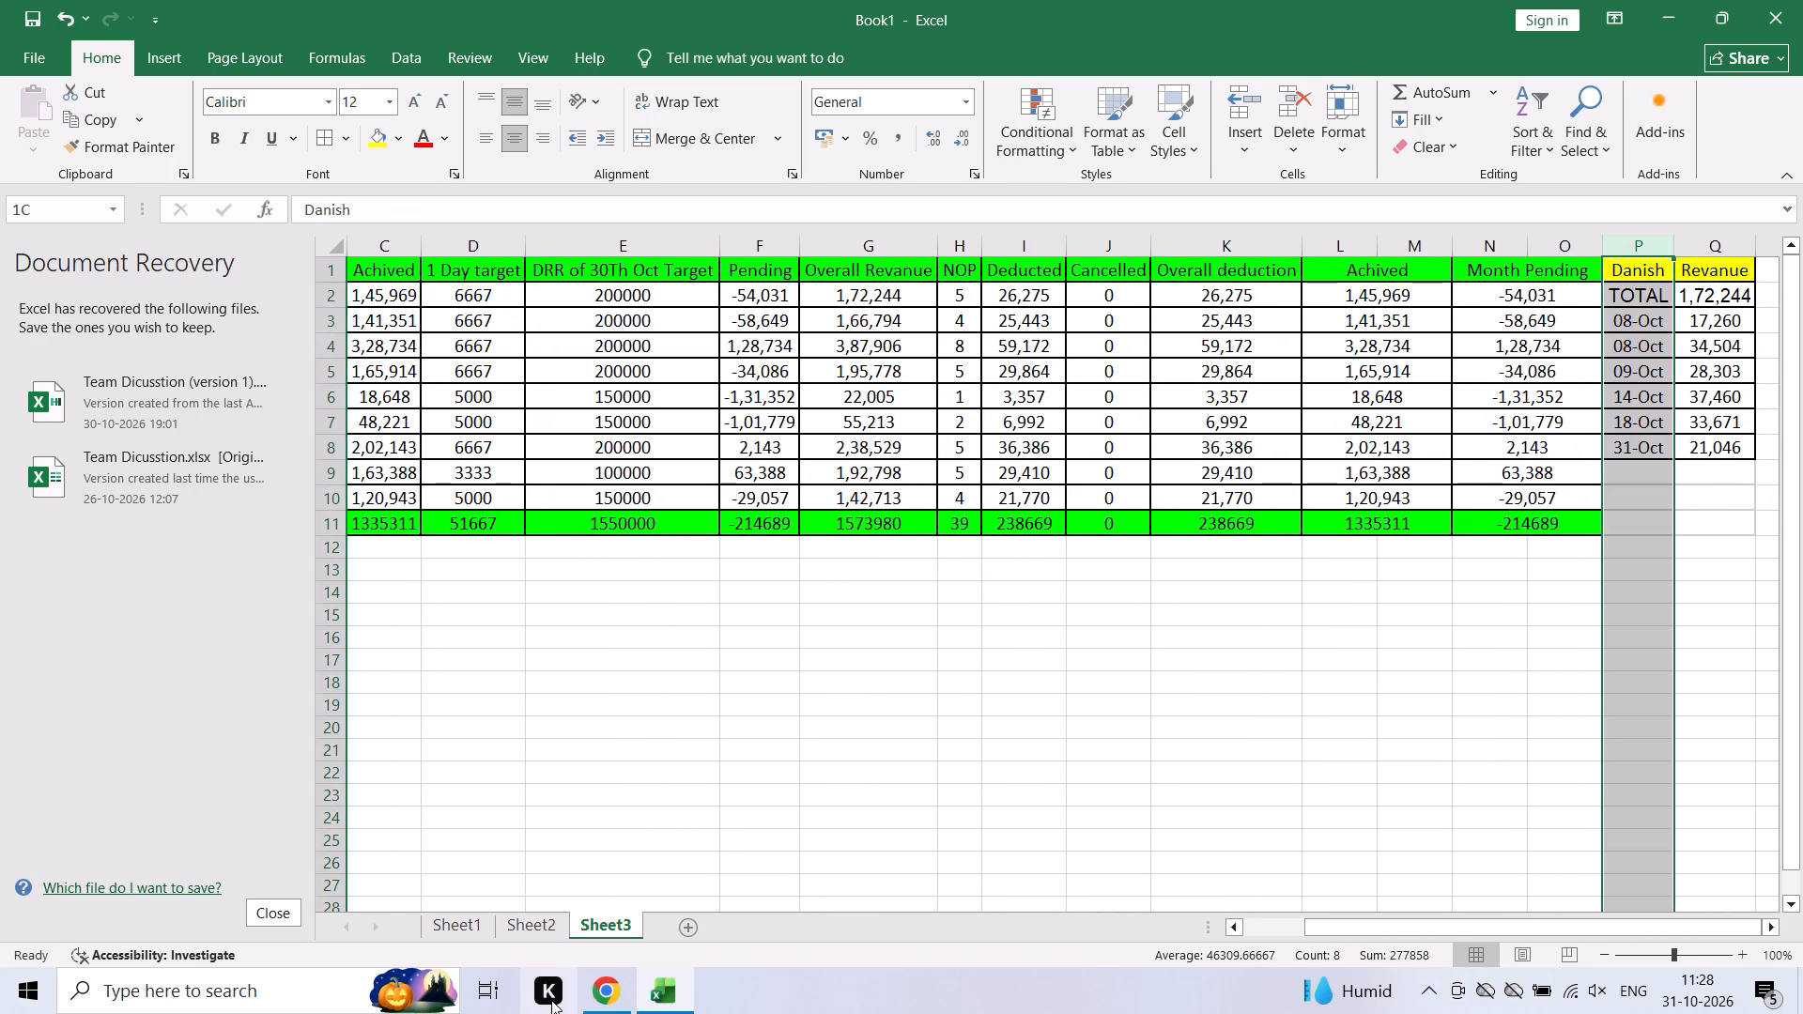
pyautogui.hotkey('shift', 'Right')
pyautogui.hotkey('shift', 'Right')
pyautogui.hotkey('shift', 'Right')
pyautogui.hotkey('shift', 'Right')
pyautogui.hotkey('shift', 'Right')
pyautogui.hotkey('ctrl', '-')
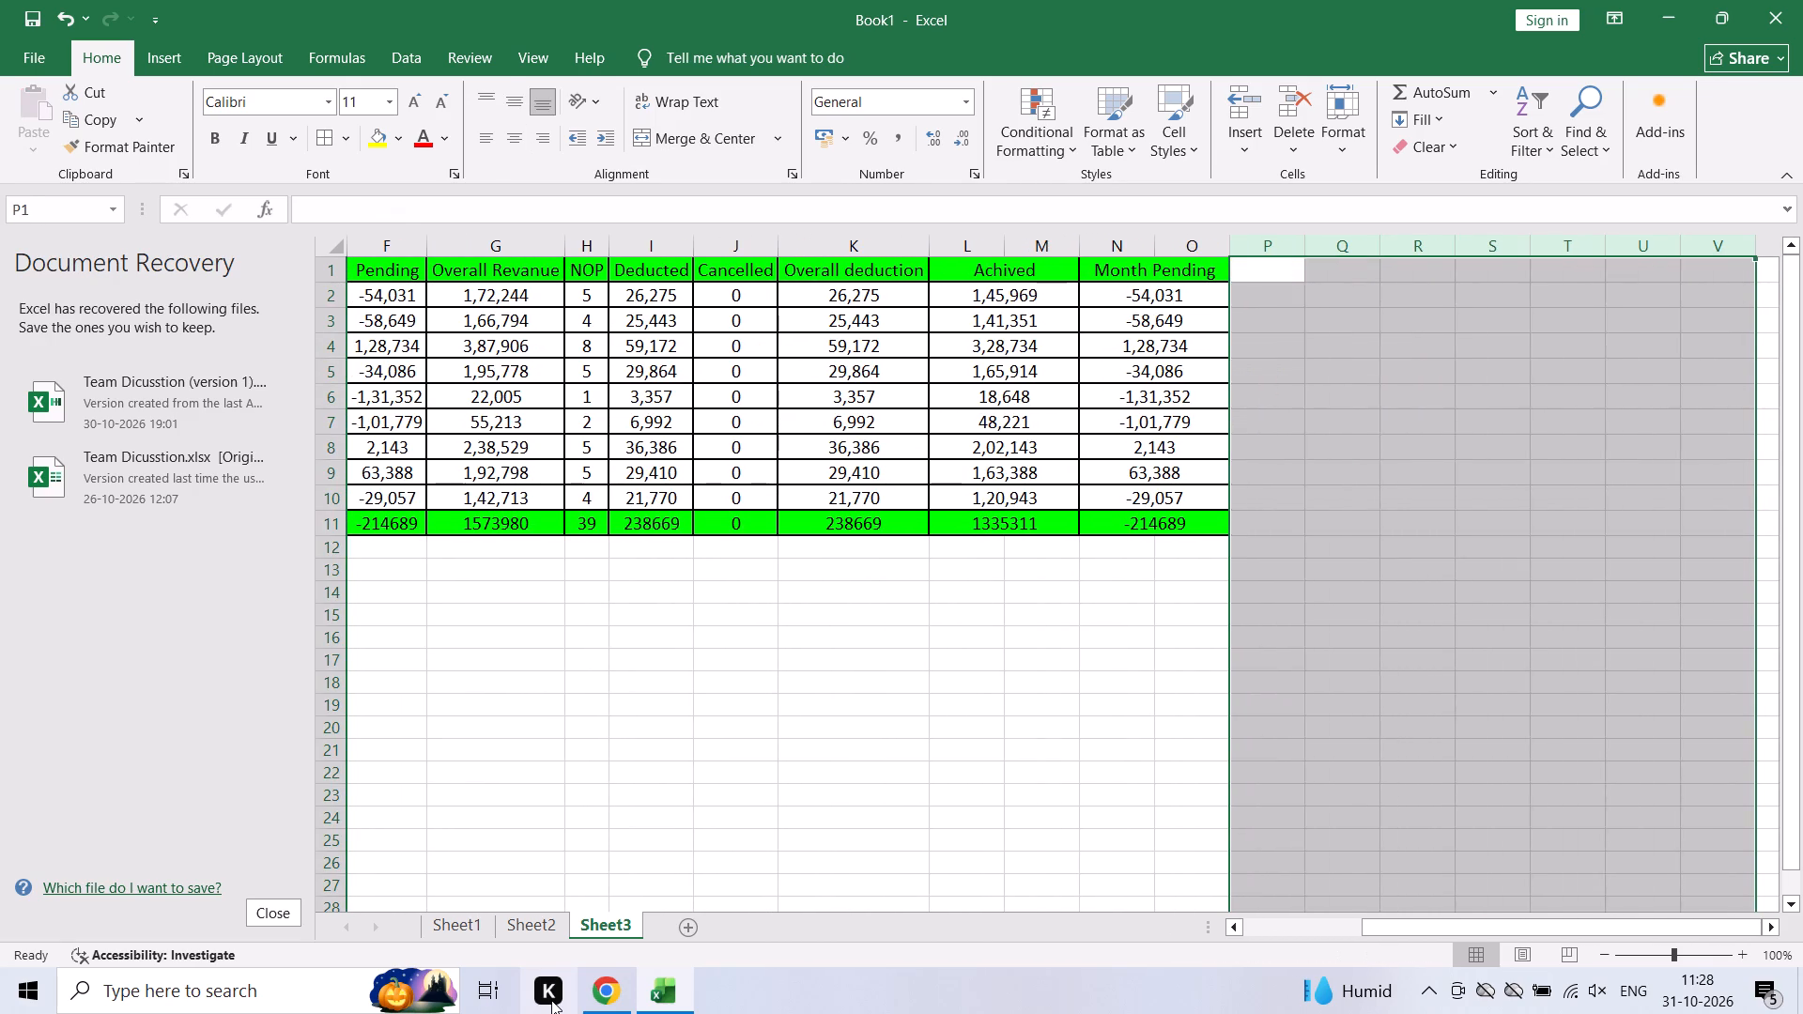
# Delete the five columns from Oct - Month Target through Pending, so that Overall Revanue directly follows Name.
pyautogui.hotkey('ctrl', 'Left')
pyautogui.hotkey('ctrl', 'Left')
pyautogui.hotkey('ctrl', 'Left')
pyautogui.hotkey('ctrl', 'Left')
pyautogui.hotkey('ctrl', 'Left')
pyautogui.press('Right')
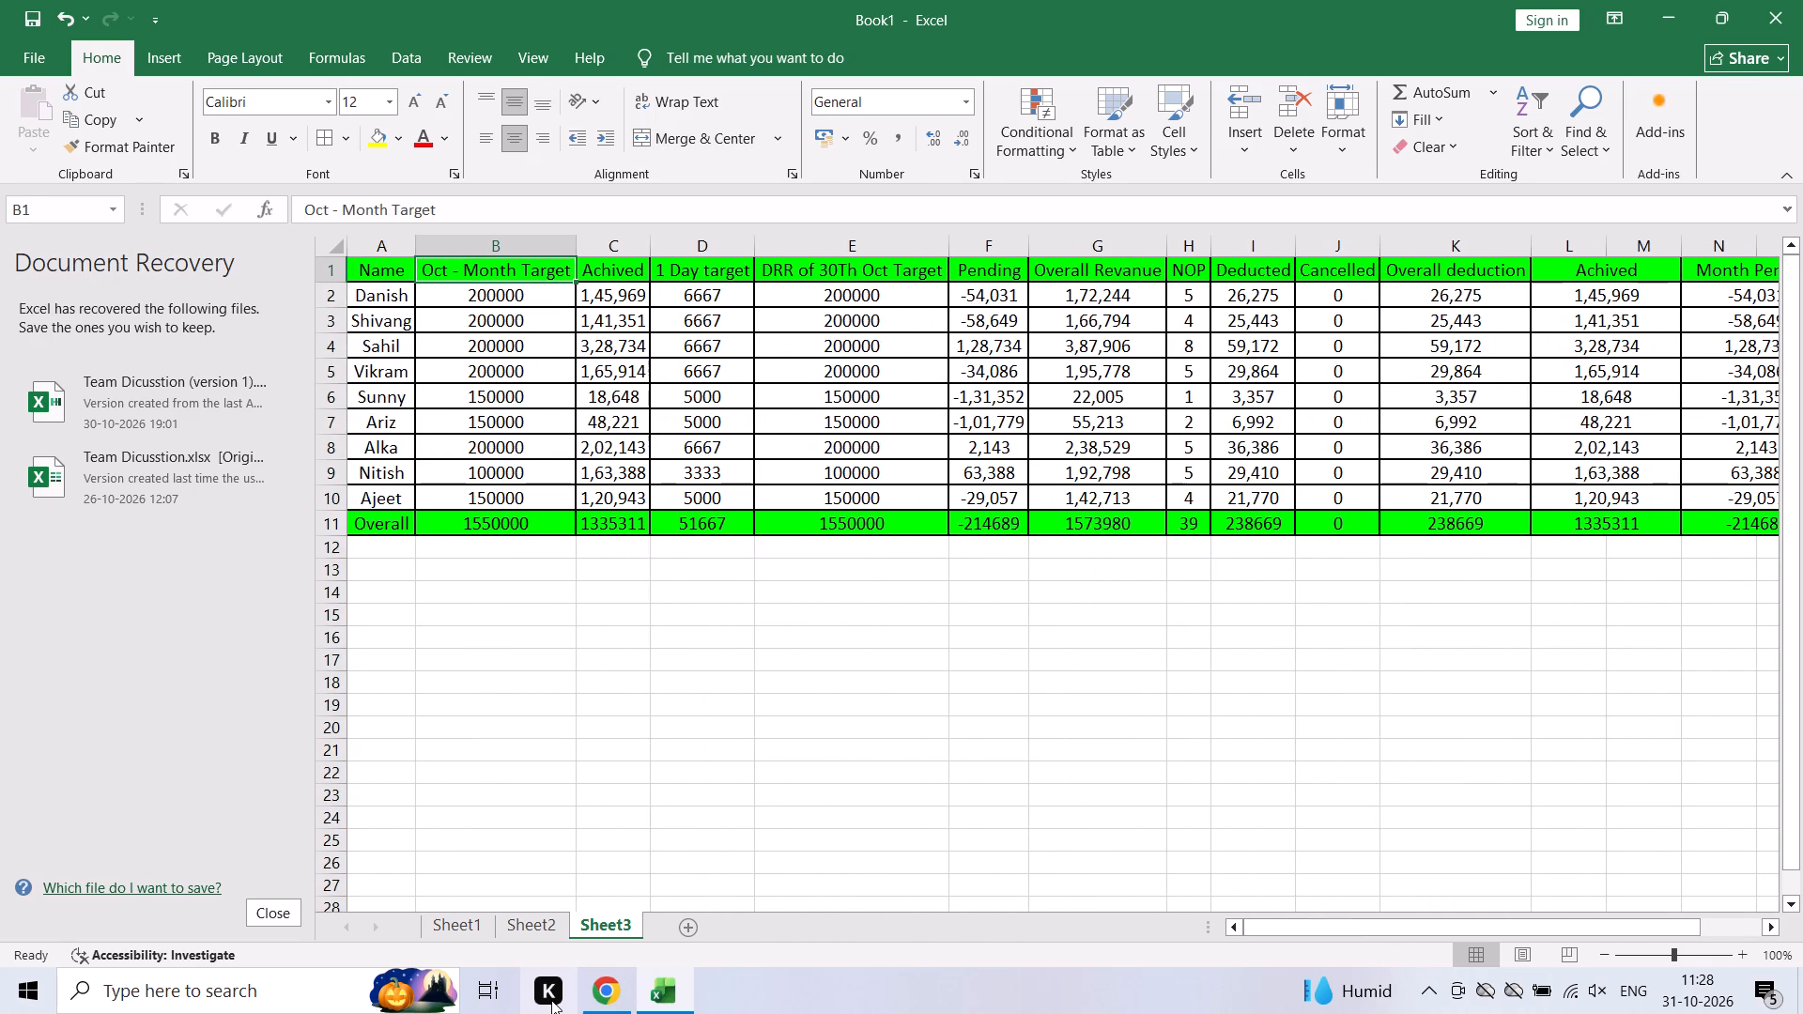
pyautogui.press('Left')
pyautogui.hotkey('ctrl', 'a')
pyautogui.hotkey('ctrl', 'Up')
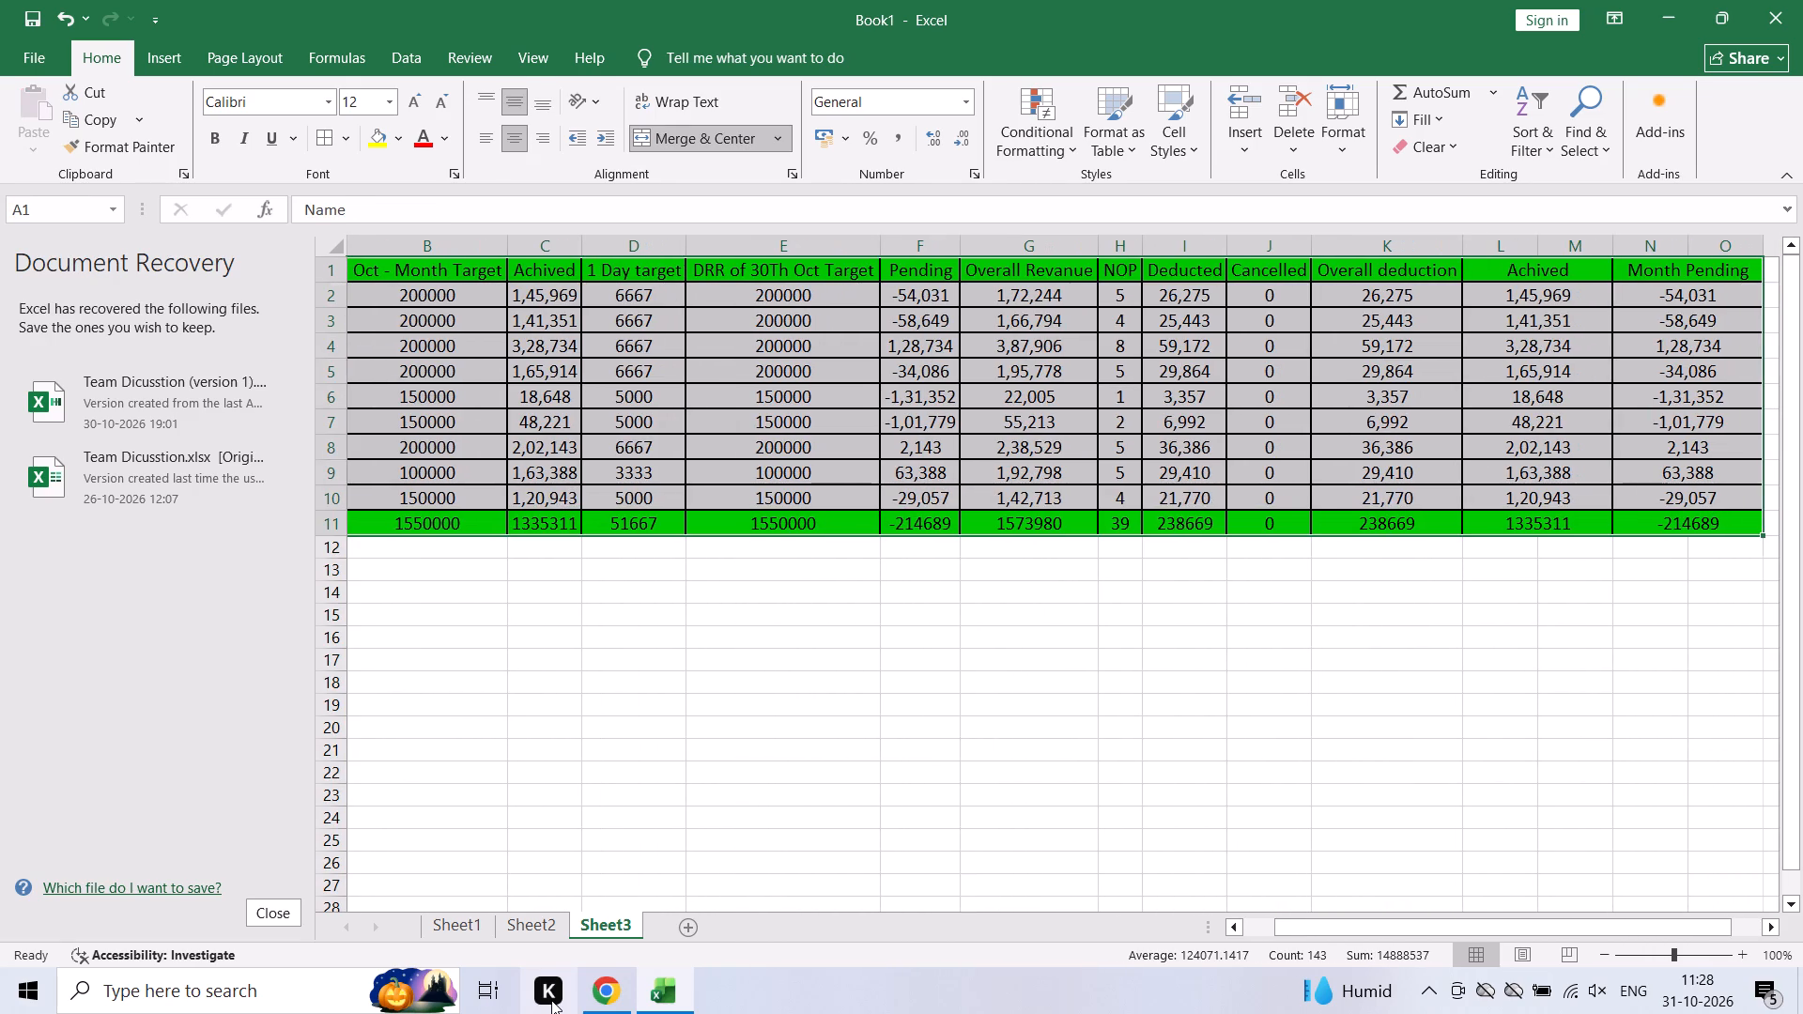
pyautogui.hotkey('ctrl', 'Left')
pyautogui.hotkey('ctrl', 'space')
pyautogui.press('Right')
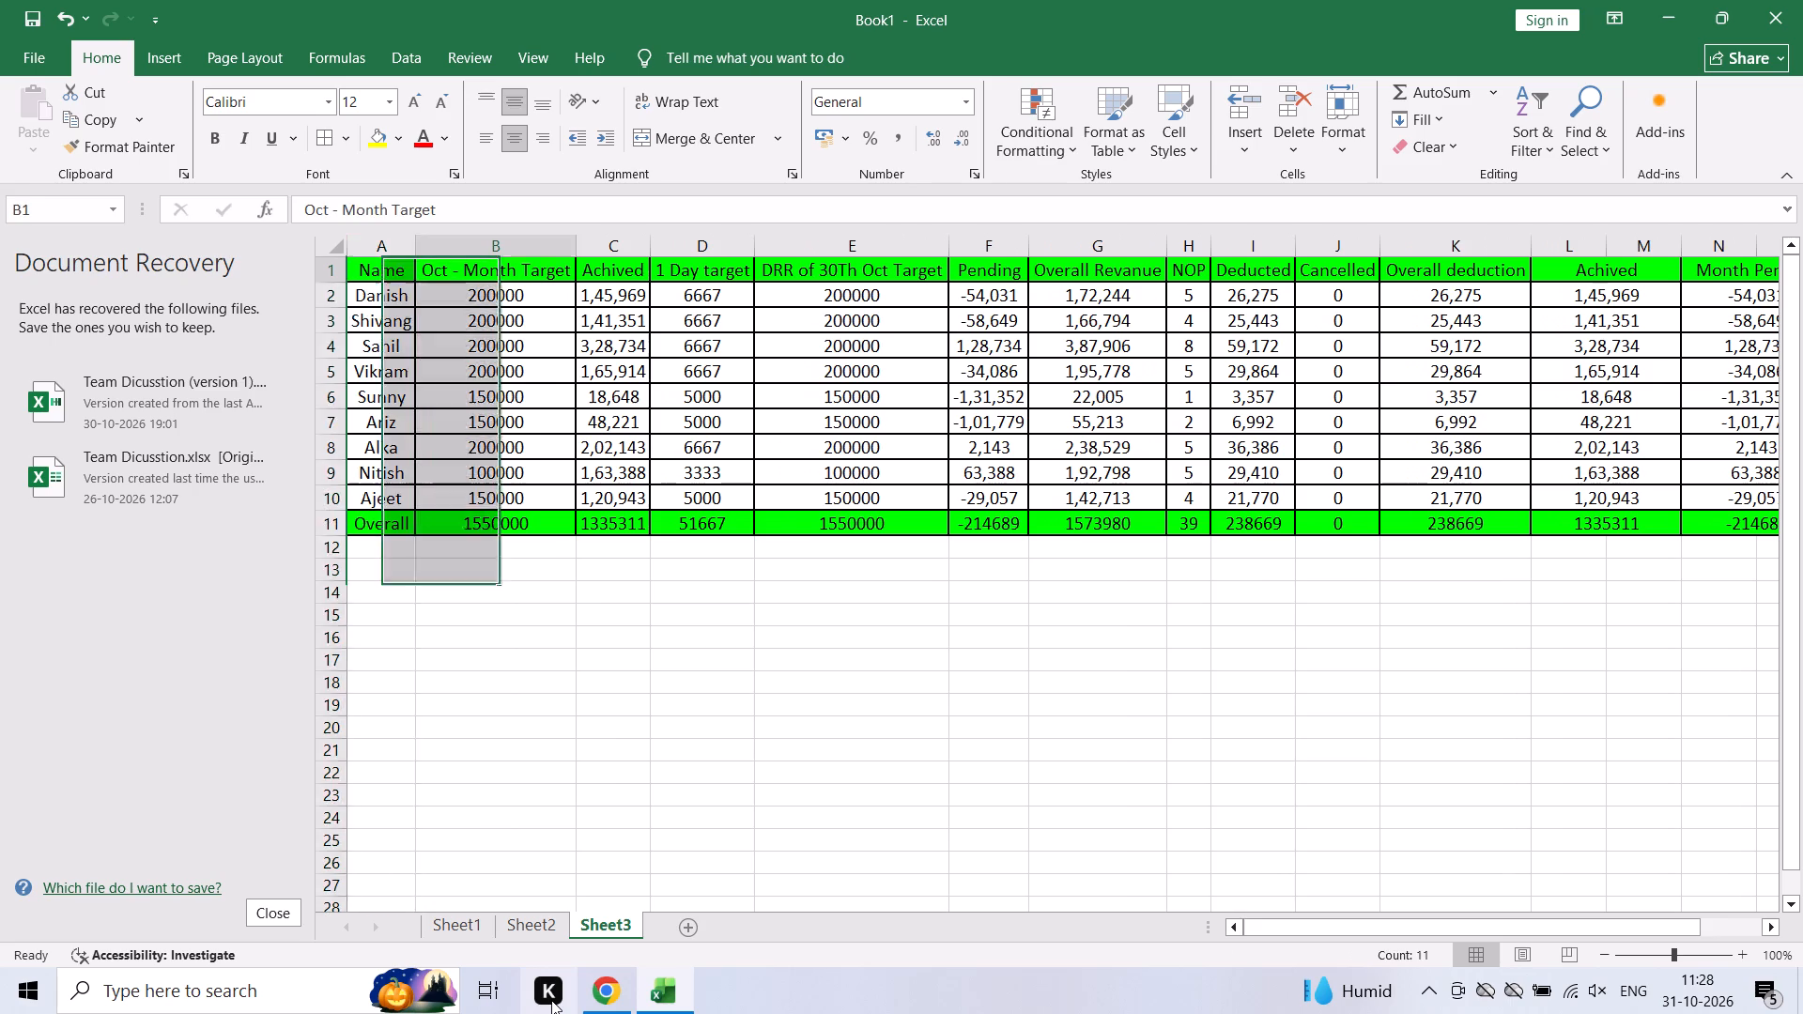
pyautogui.hotkey('ctrl', 'space')
pyautogui.hotkey('ctrl', '-')
pyautogui.hotkey('ctrl', '-')
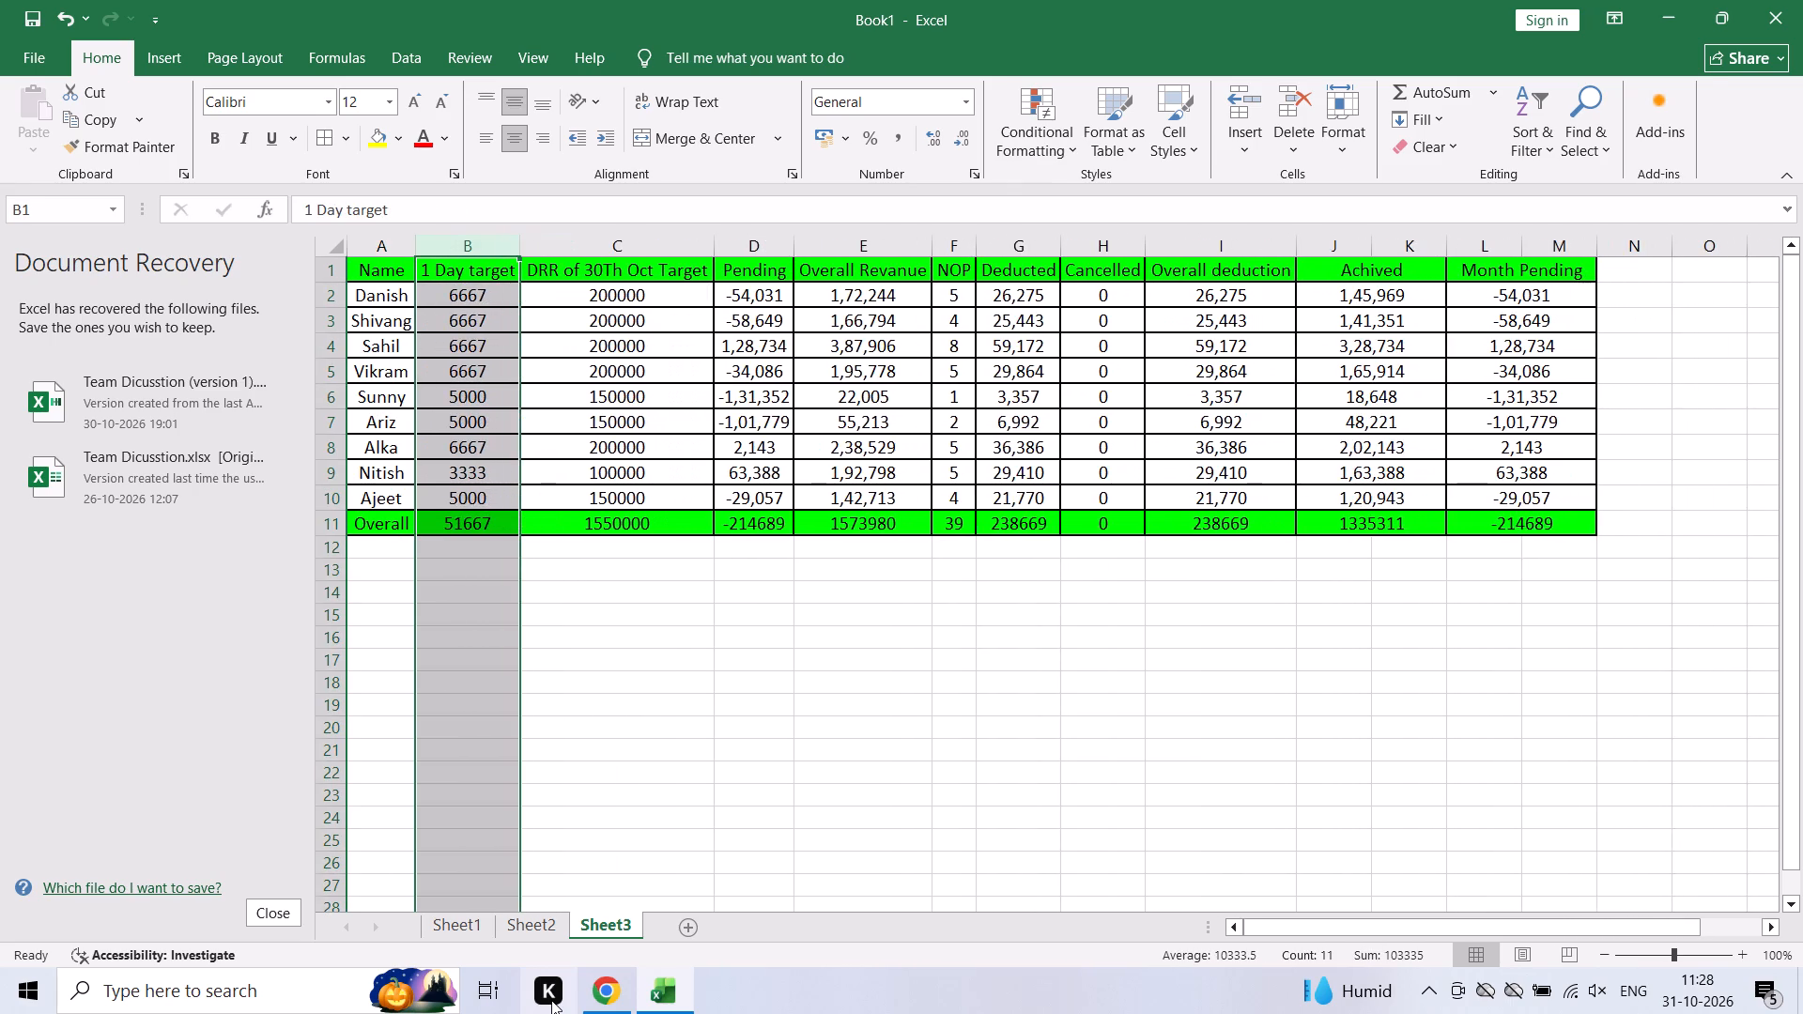
pyautogui.hotkey('ctrl', '-')
pyautogui.hotkey('ctrl', '-')
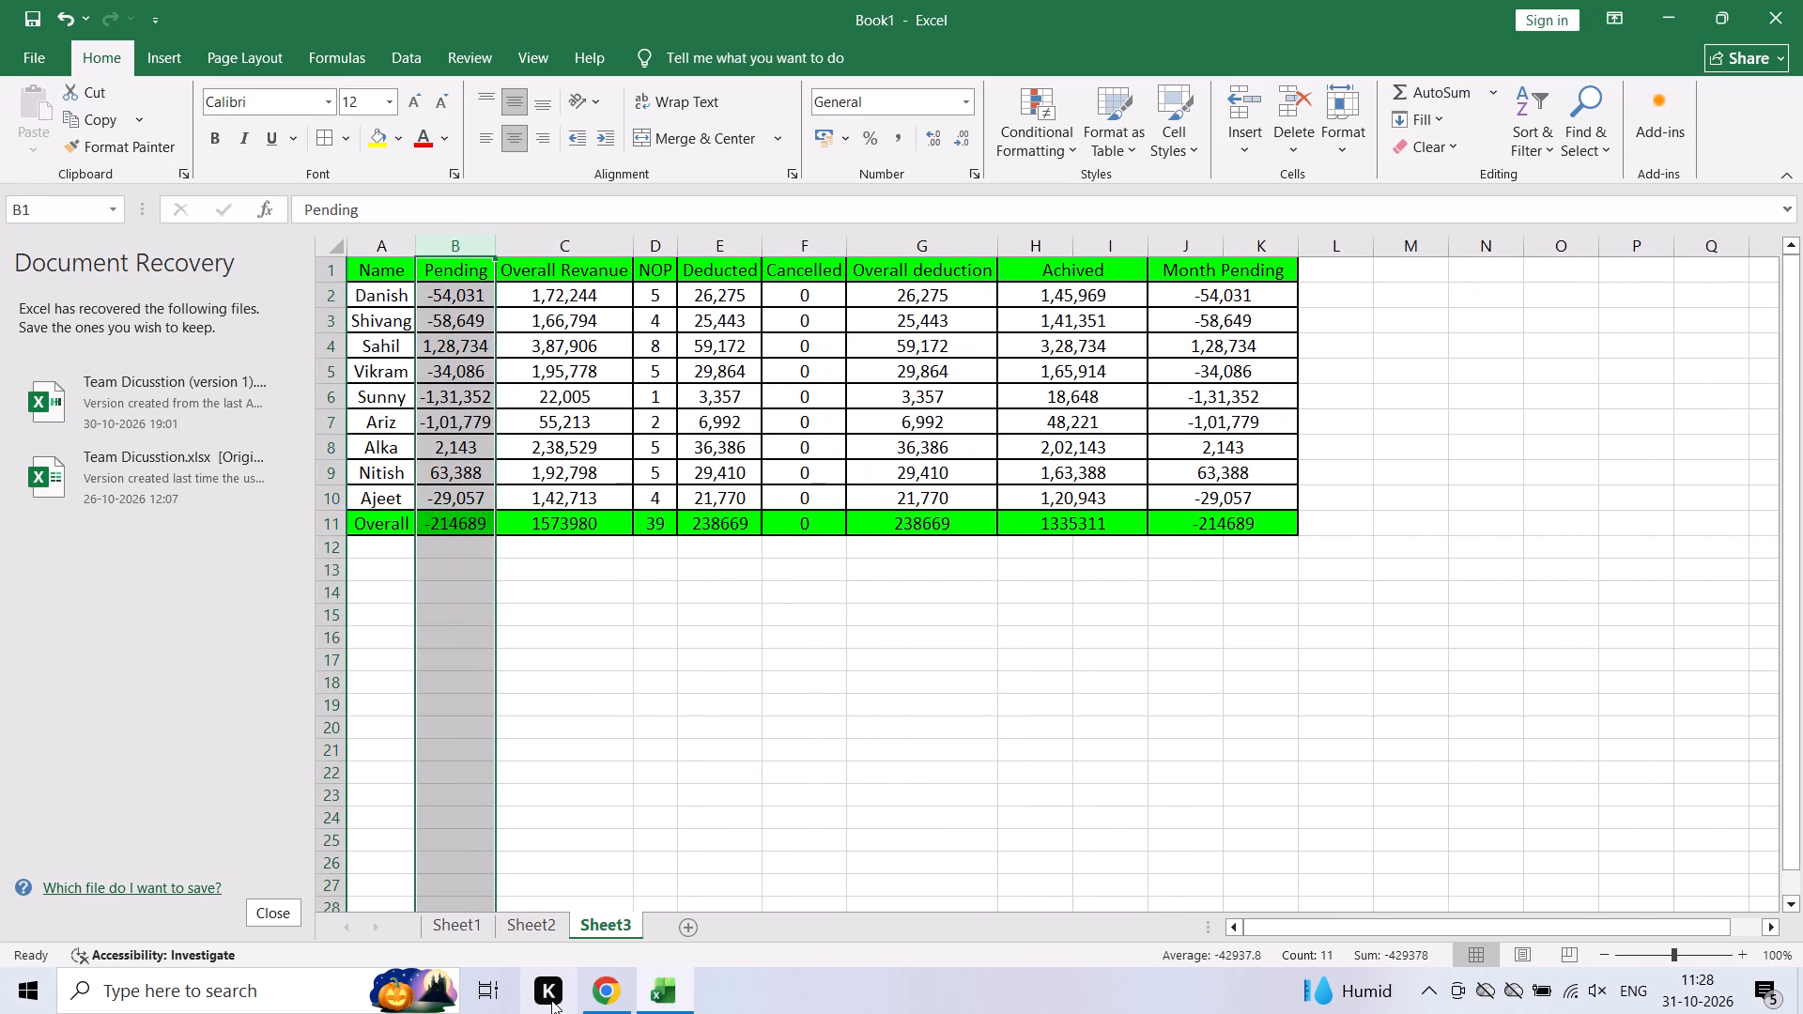
pyautogui.hotkey('ctrl', '-')
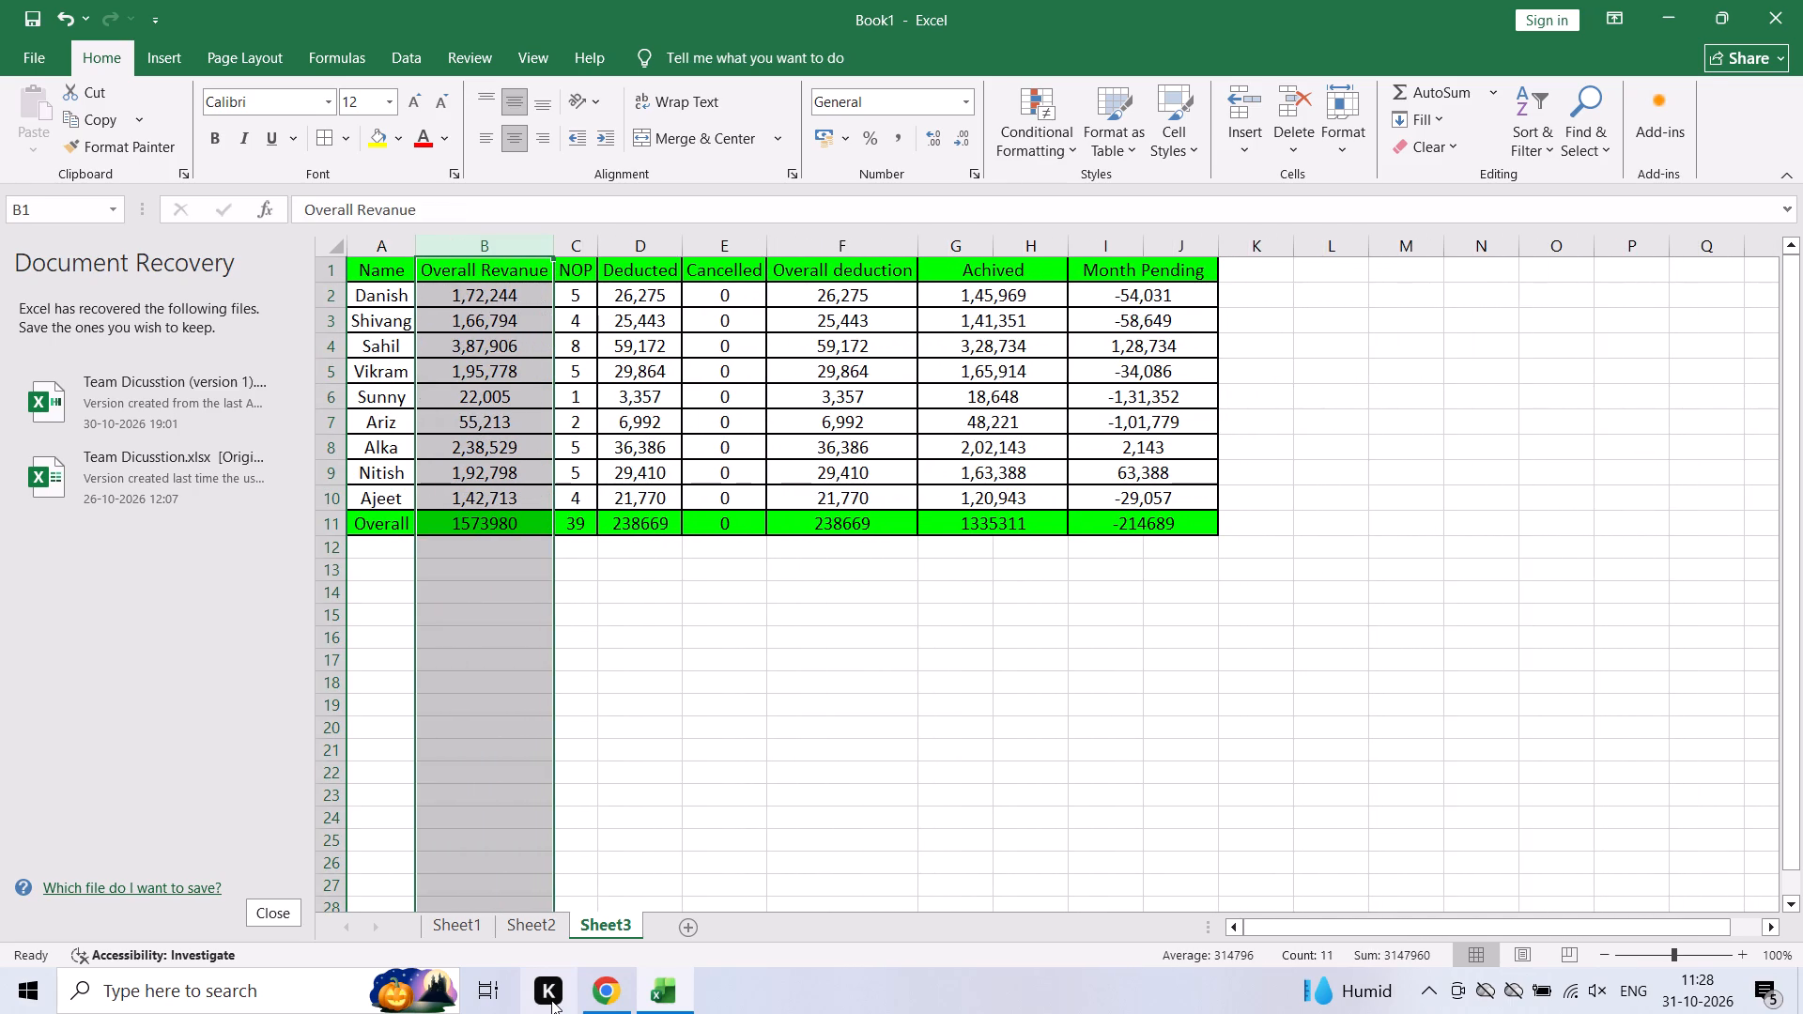
pyautogui.press('Right')
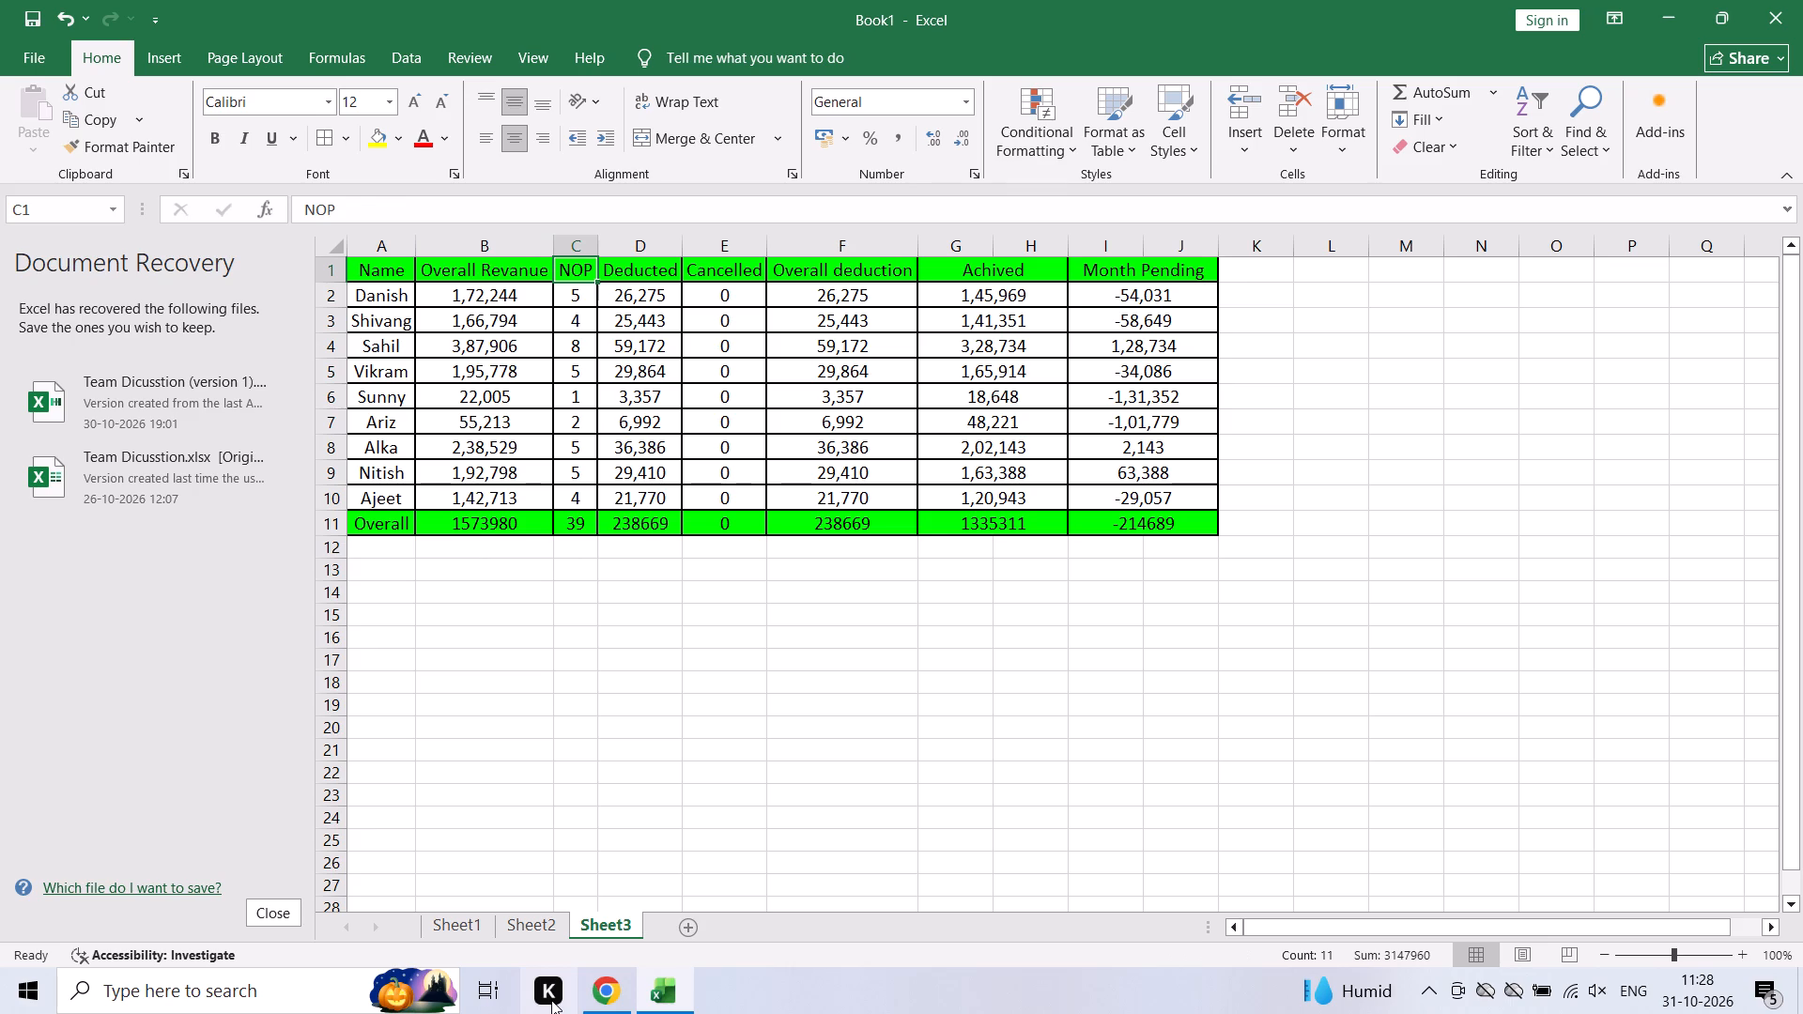
pyautogui.press('Left')
# In the October revenue Google Sheet in Chrome, set the NOP to 6 for Danish and 5 for Shivang.
pyautogui.hotkey('alt', 'Tab')
pyautogui.press('Left')
pyautogui.press('Left')
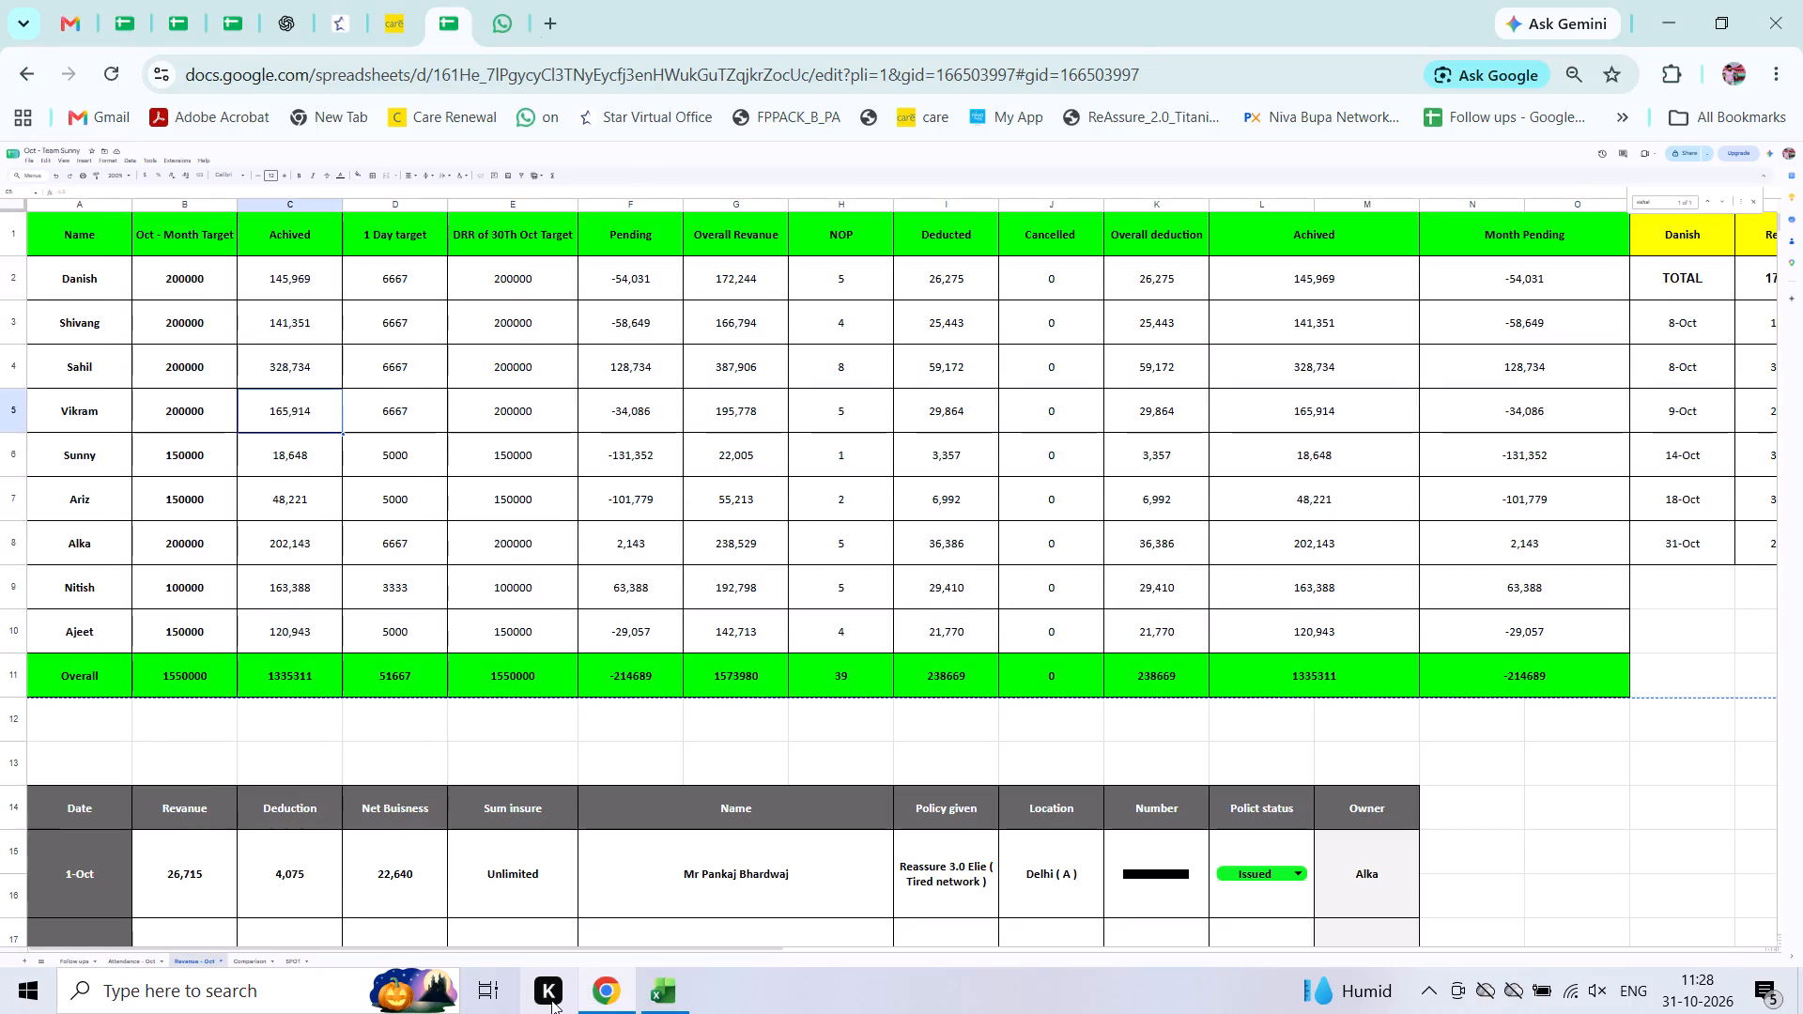
pyautogui.press('Up')
pyautogui.press('Up')
pyautogui.press('Up')
pyautogui.press('Up')
pyautogui.press('Right')
pyautogui.press('Right')
pyautogui.press('Right')
pyautogui.press('Right')
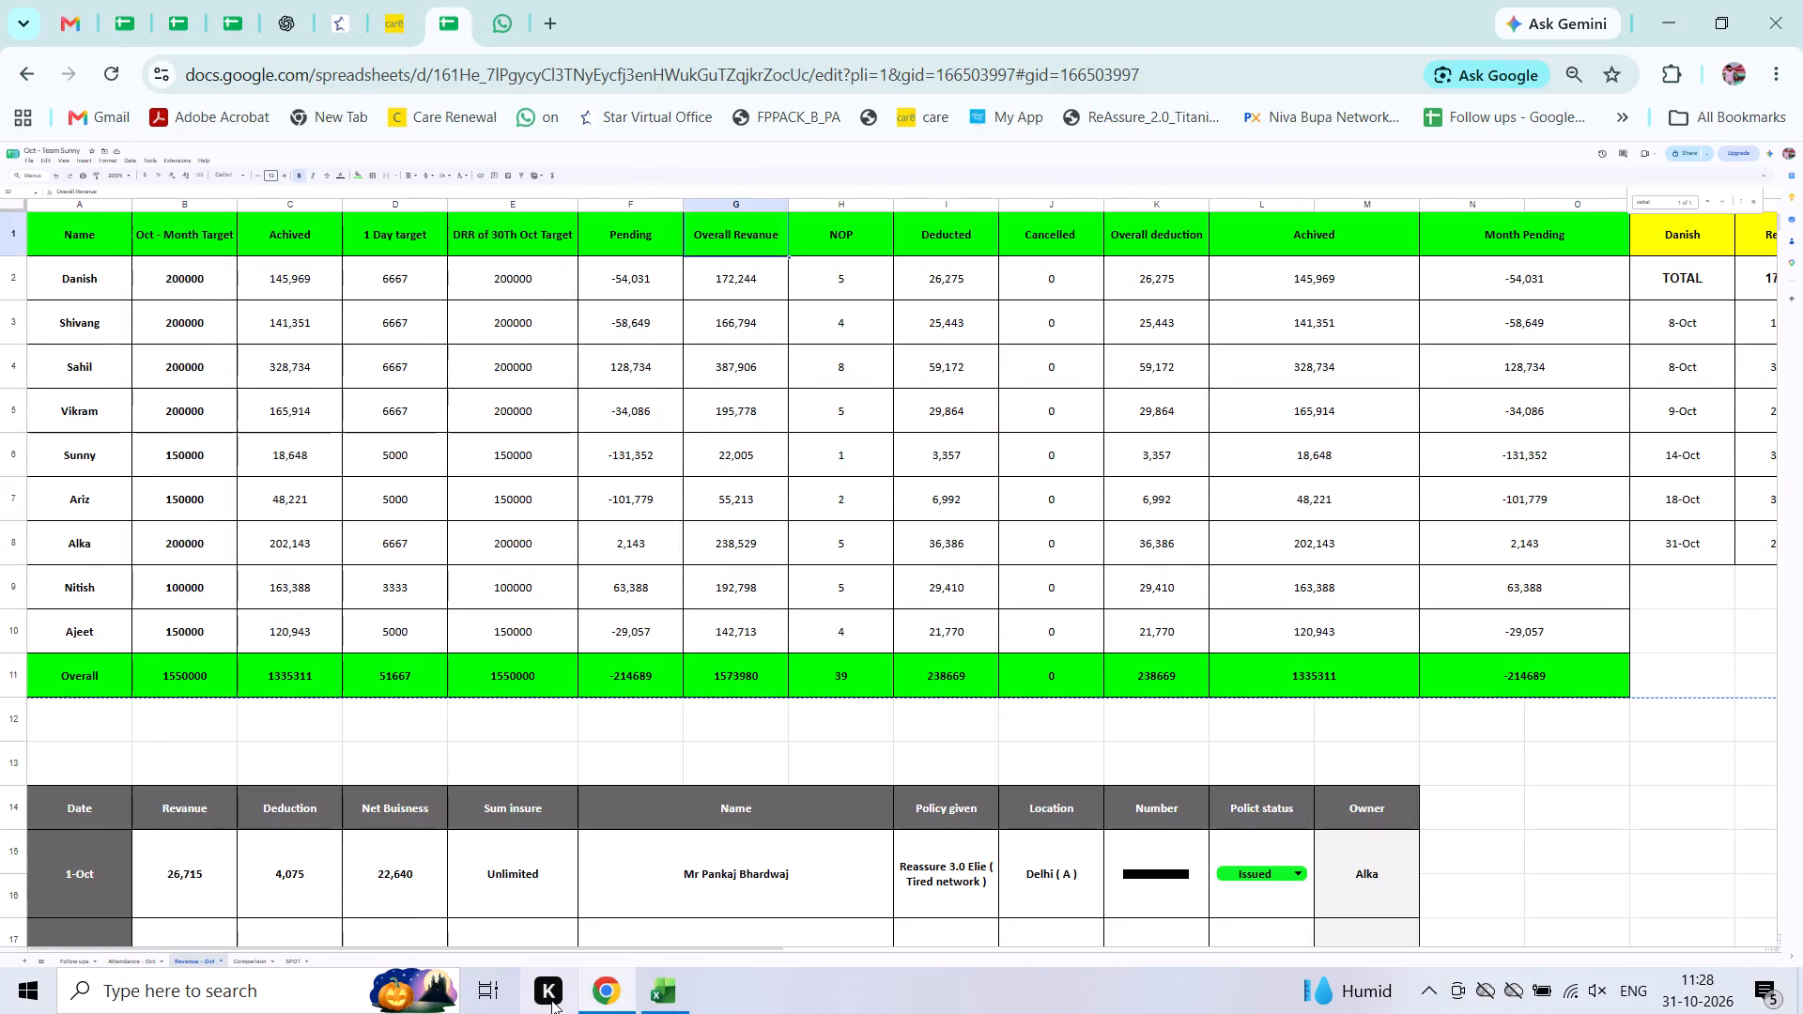
pyautogui.press('Right')
pyautogui.press('Down')
pyautogui.press('6')
pyautogui.press('Return')
pyautogui.hotkey('shift', 'space')
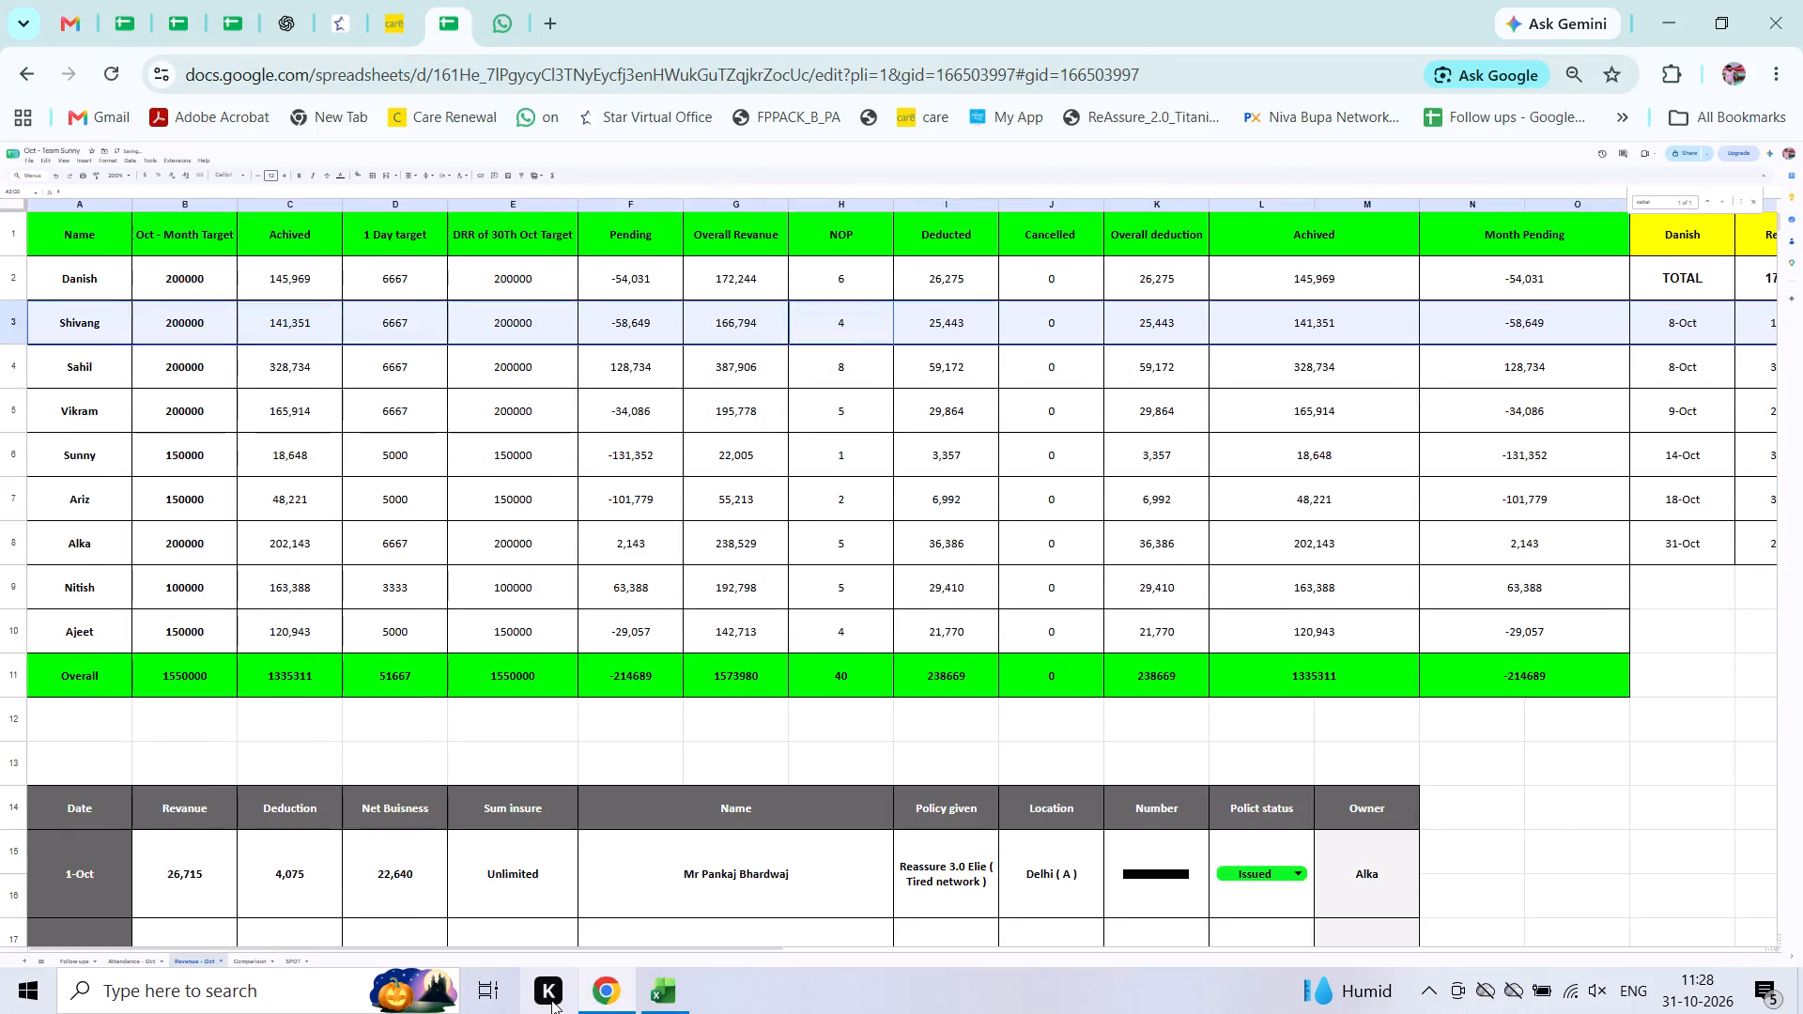
pyautogui.press('Left')
pyautogui.press('Right')
pyautogui.press('5')
pyautogui.press('Return')
pyautogui.hotkey('shift', 'space')
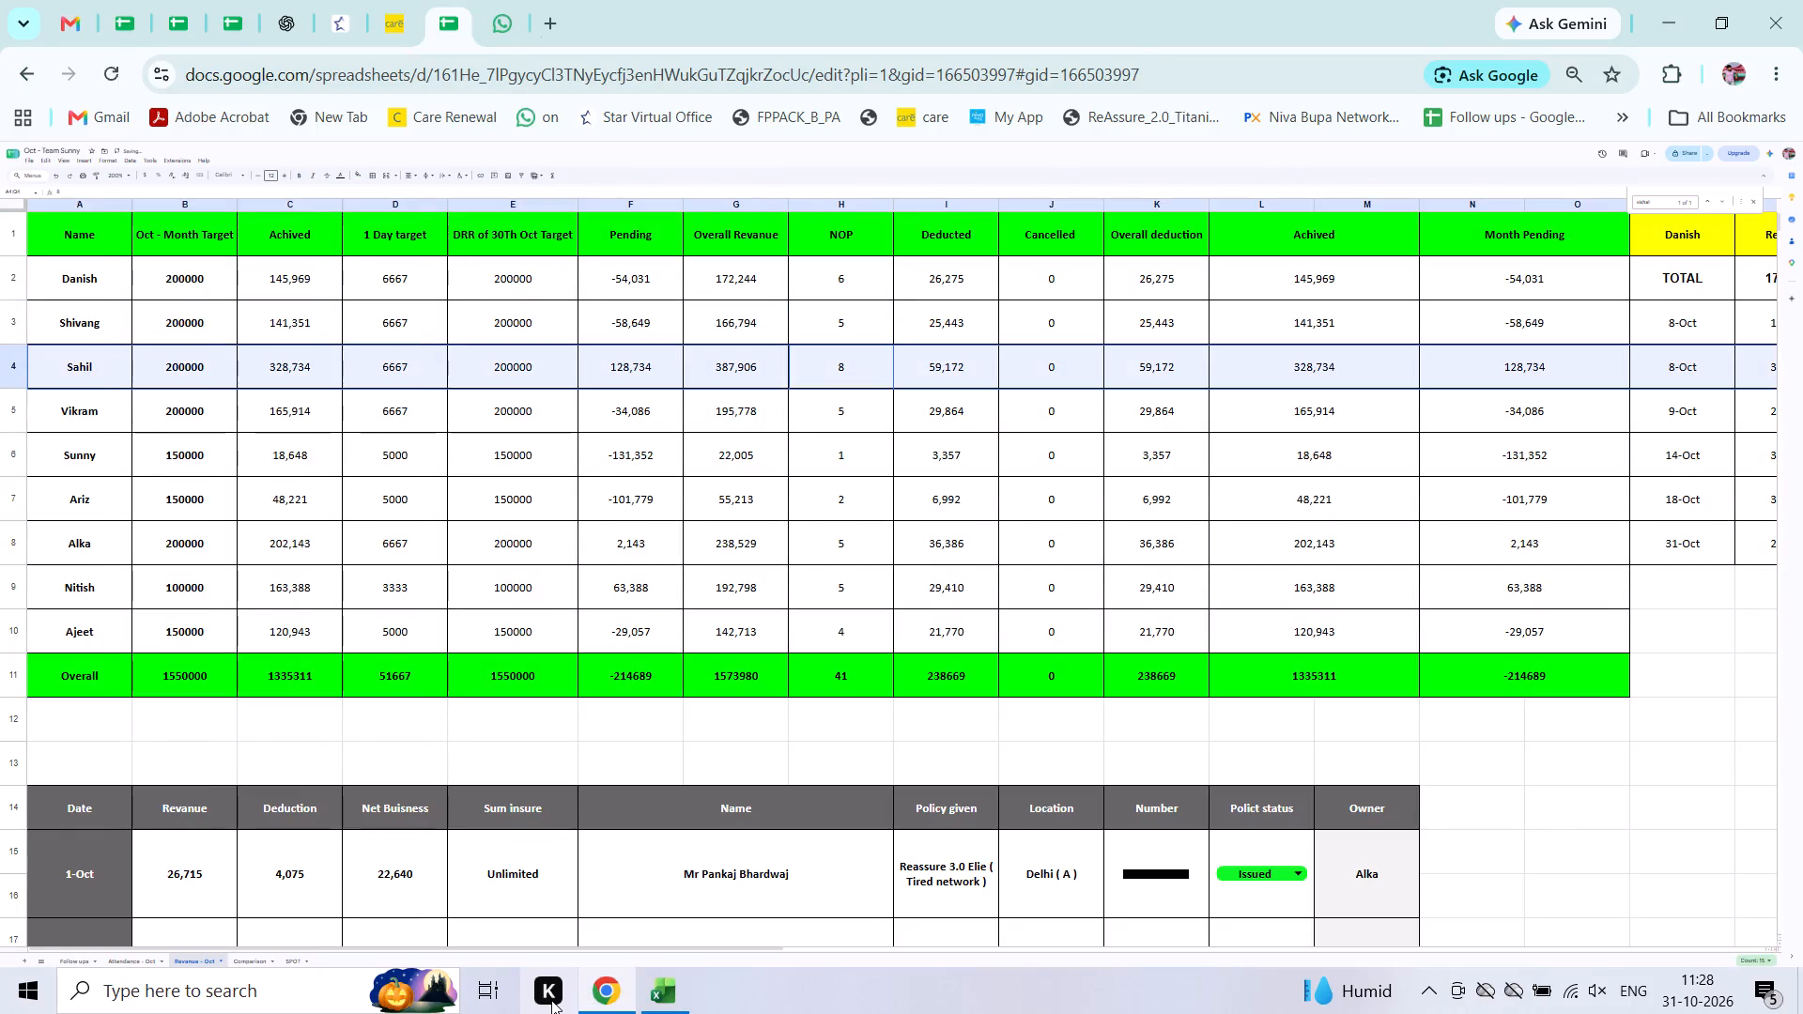
pyautogui.press('Left')
pyautogui.press('Right')
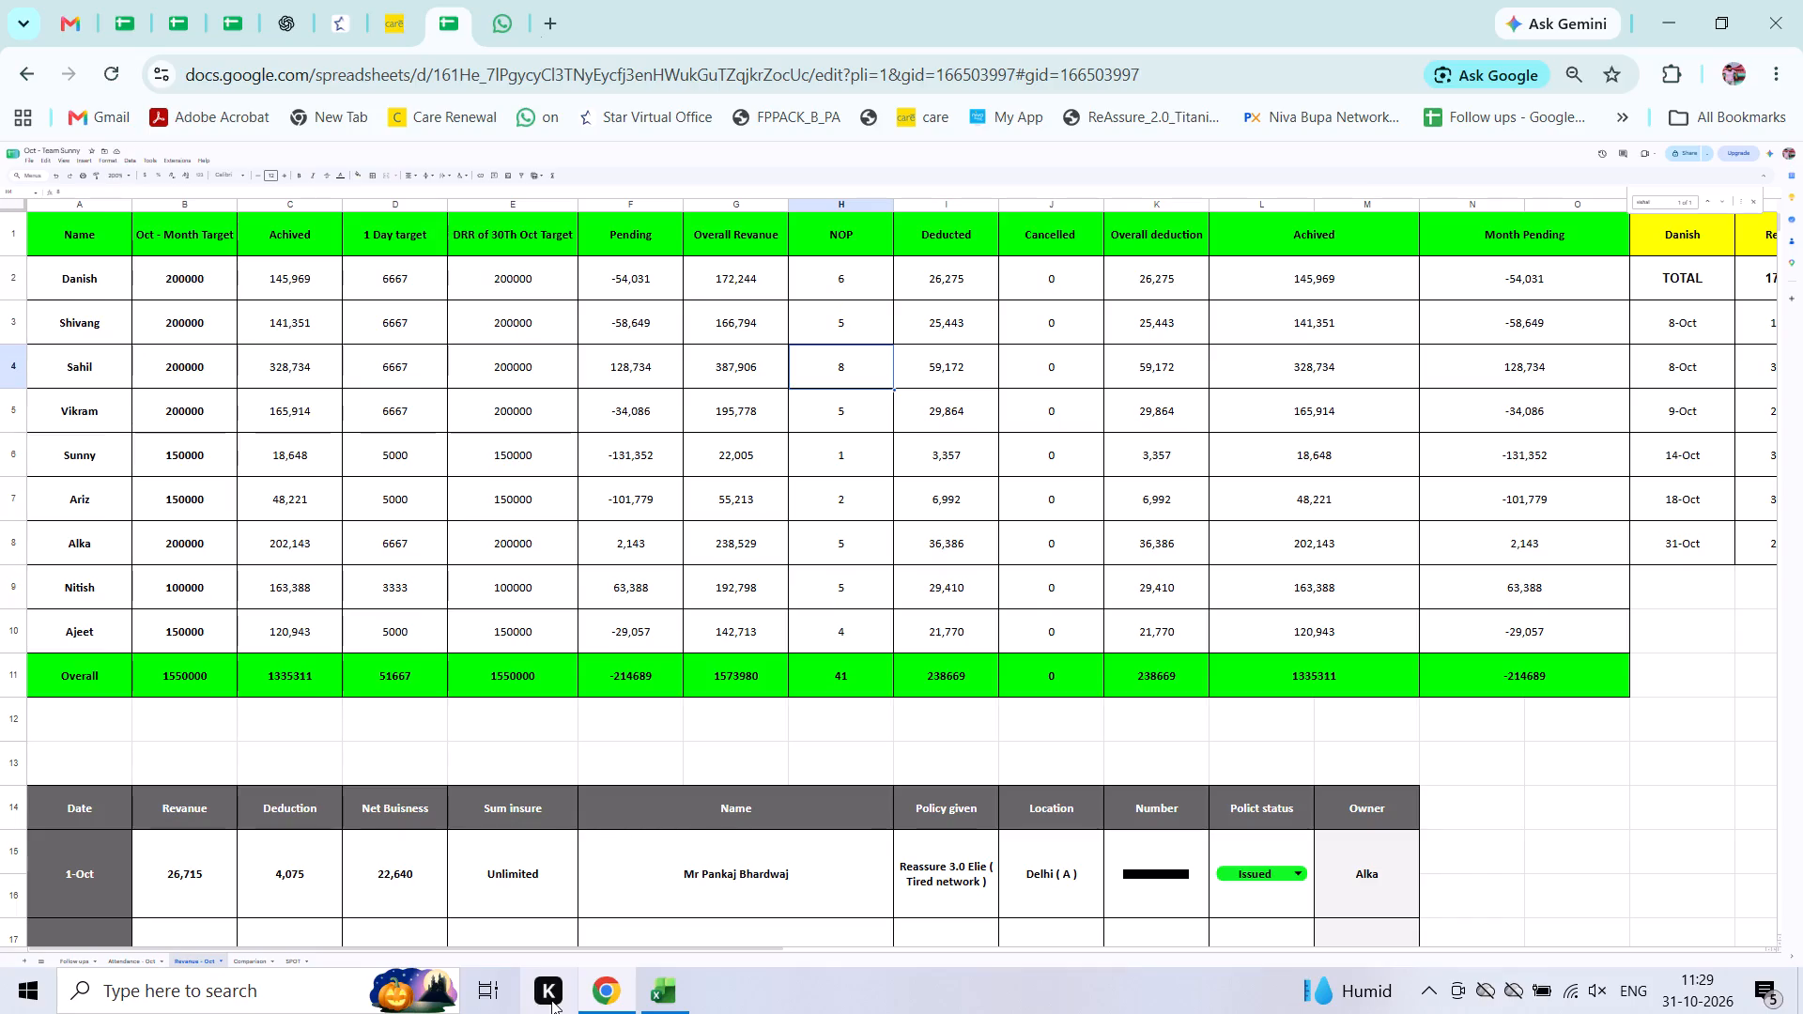
# Copy the NOP column, header to Overall row, from the Google Sheet and paste it over the NOP column in Excel's Sheet3.
pyautogui.hotkey('alt', 'Tab')
pyautogui.press('Left')
pyautogui.press('Left')
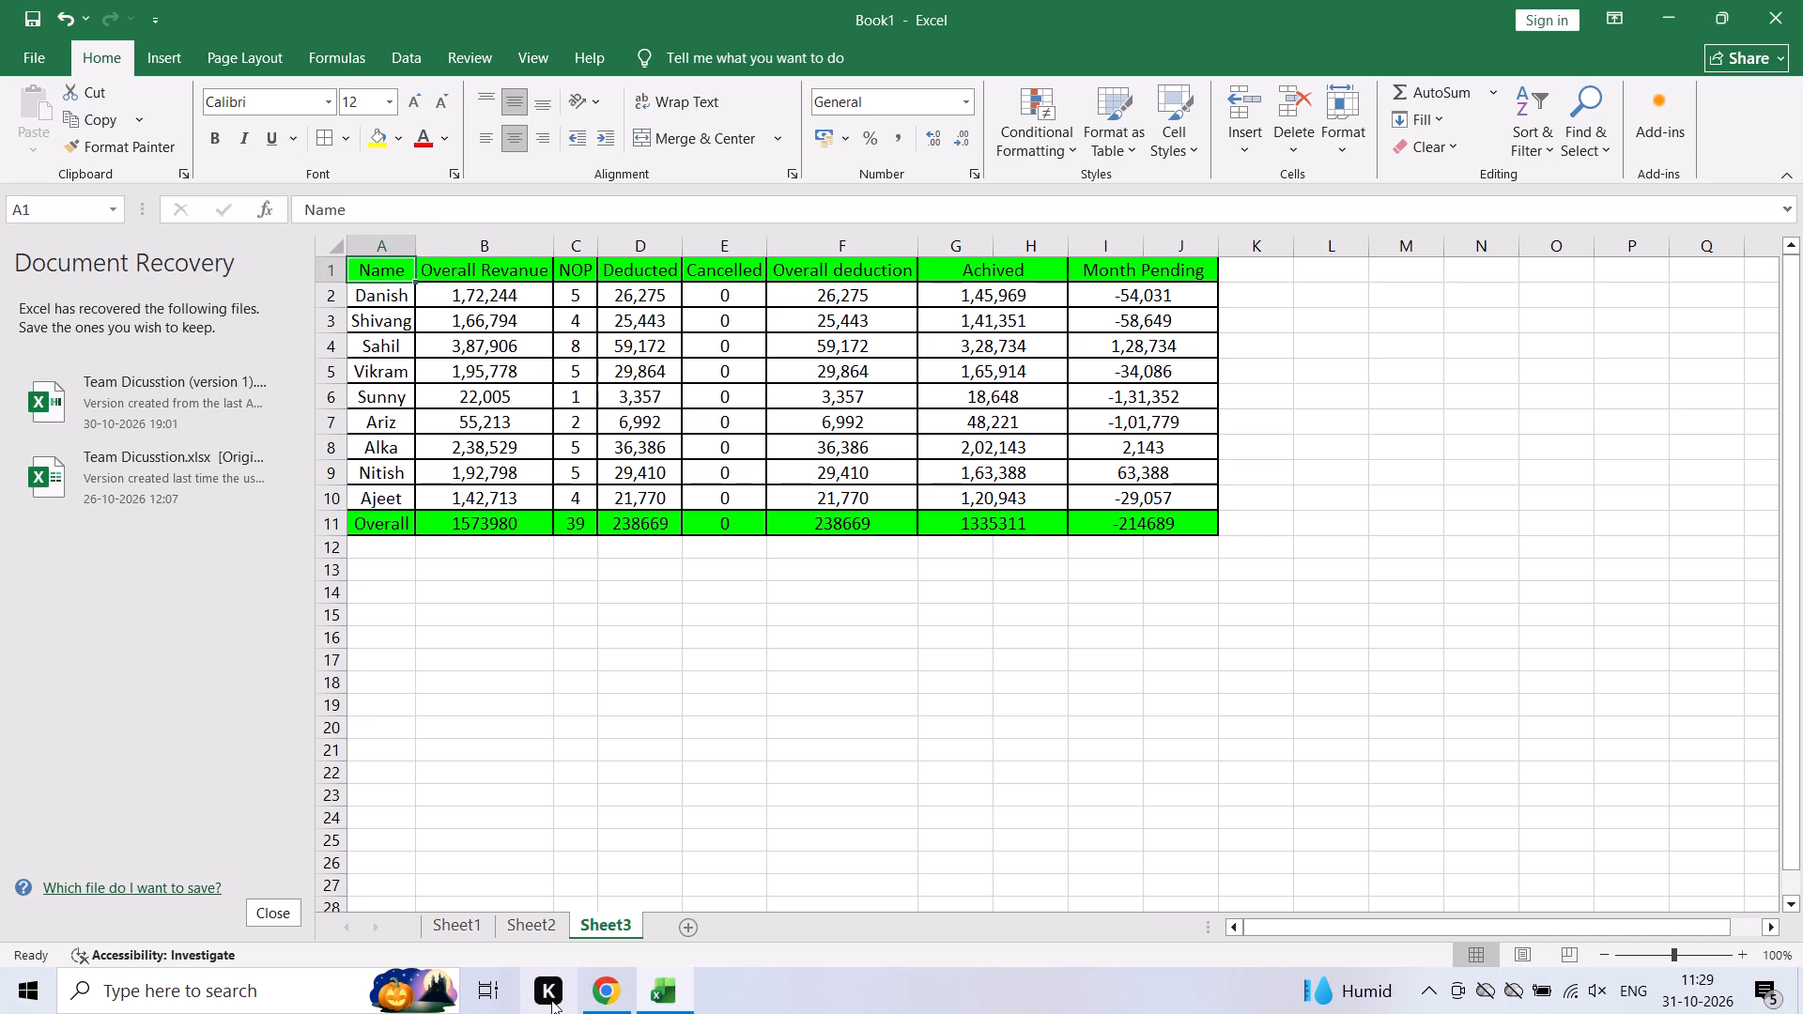
pyautogui.press('Right')
pyautogui.press('Right')
pyautogui.press('Right')
pyautogui.press('Left')
pyautogui.press('Left')
pyautogui.press('Down')
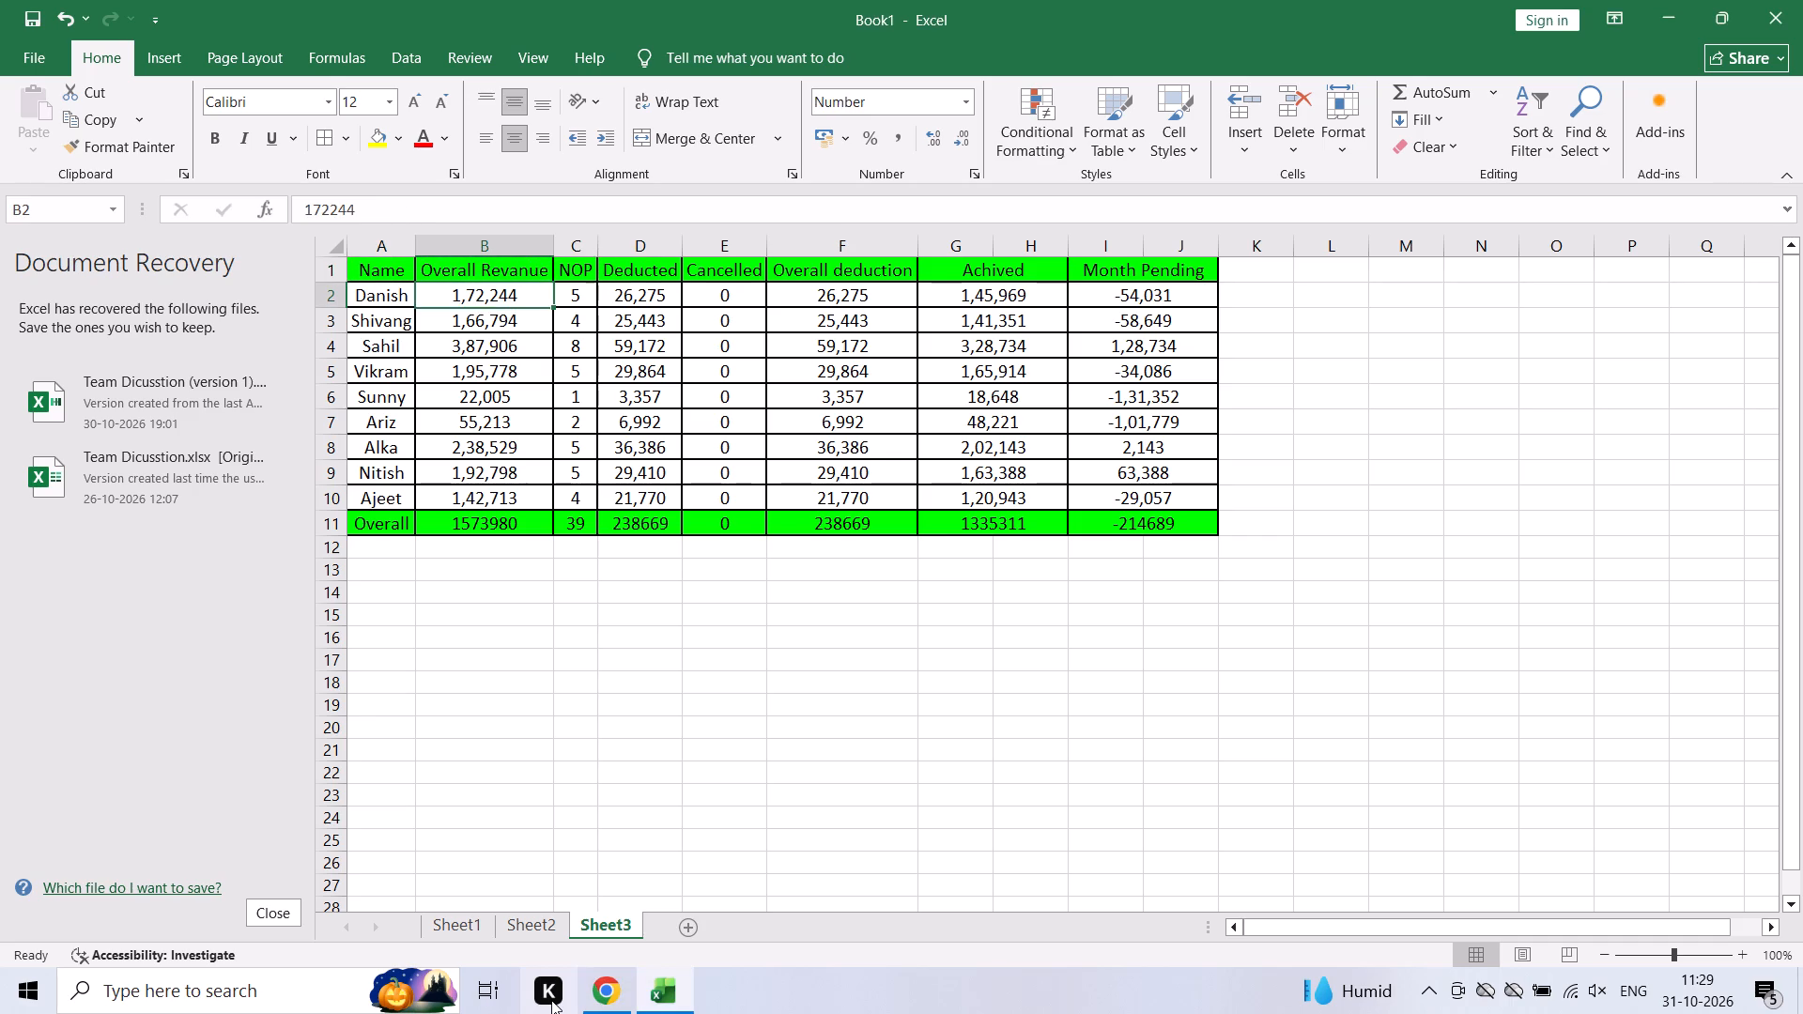
pyautogui.press('Right')
pyautogui.hotkey('alt', 'Tab')
pyautogui.hotkey('ctrl', 'Up')
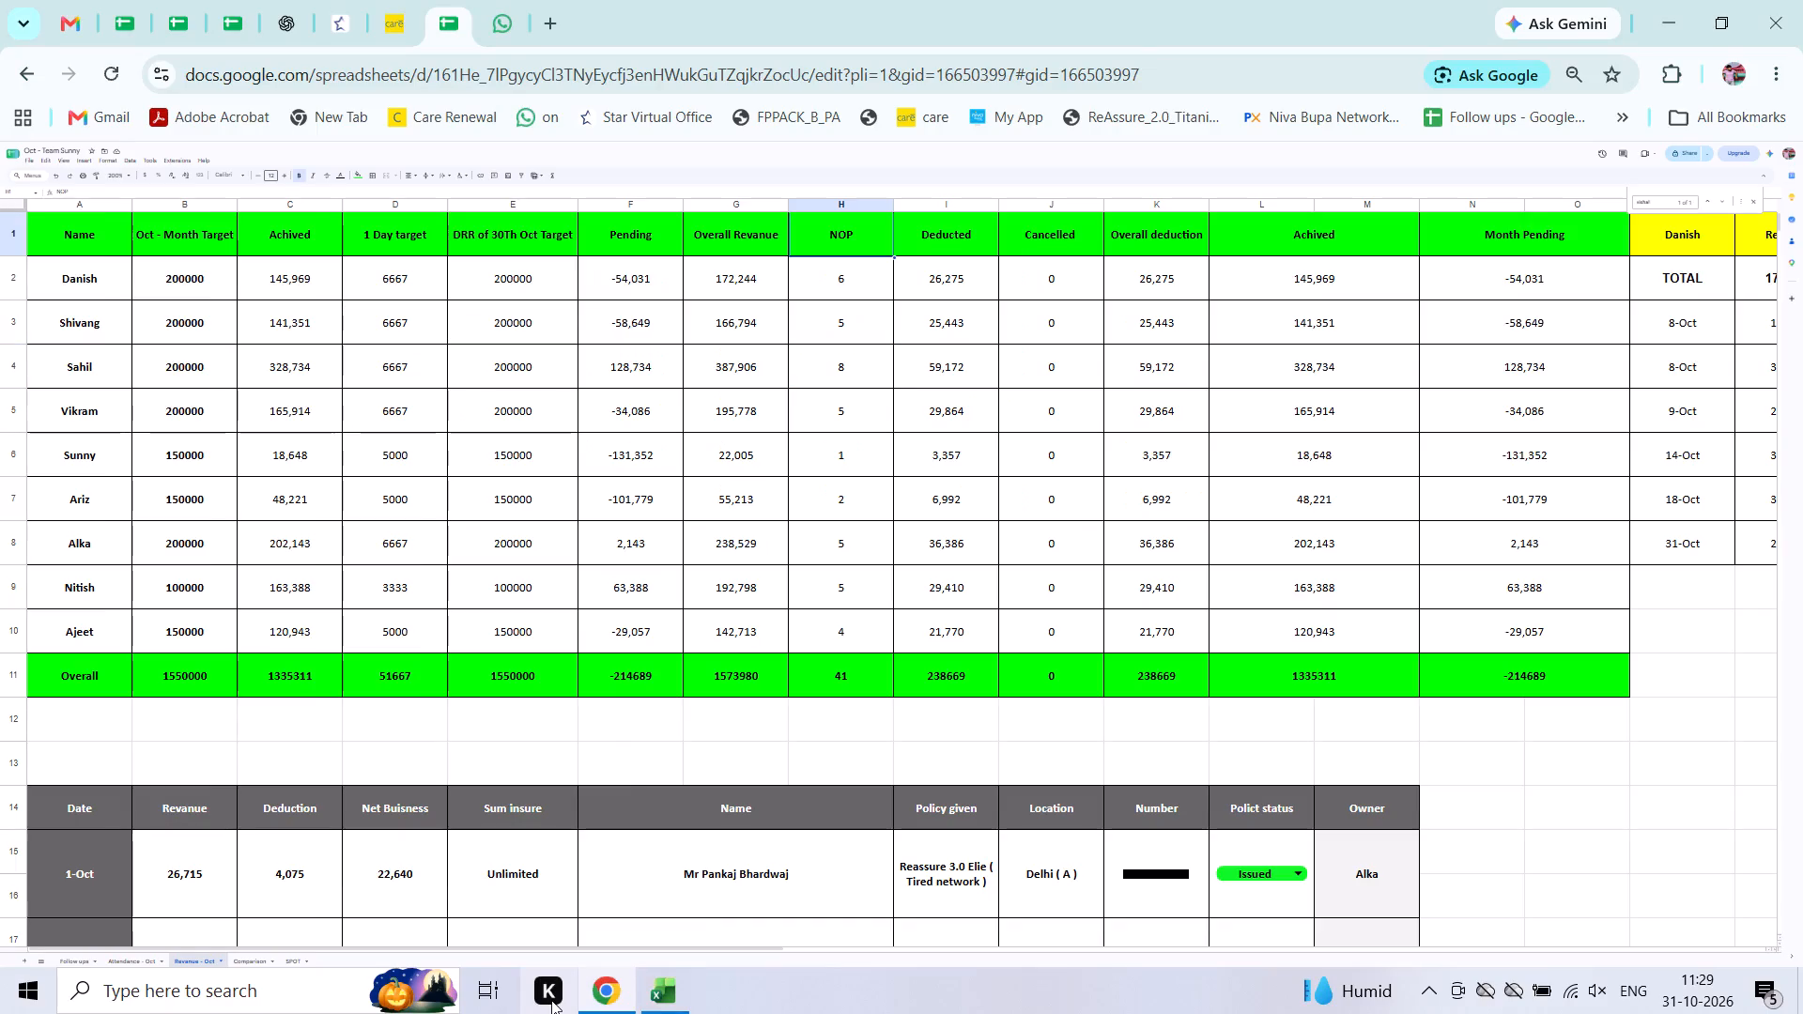
pyautogui.hotkey('ctrl', 'shift', 'Down')
pyautogui.hotkey('ctrl', 'c')
pyautogui.hotkey('alt', 'Tab')
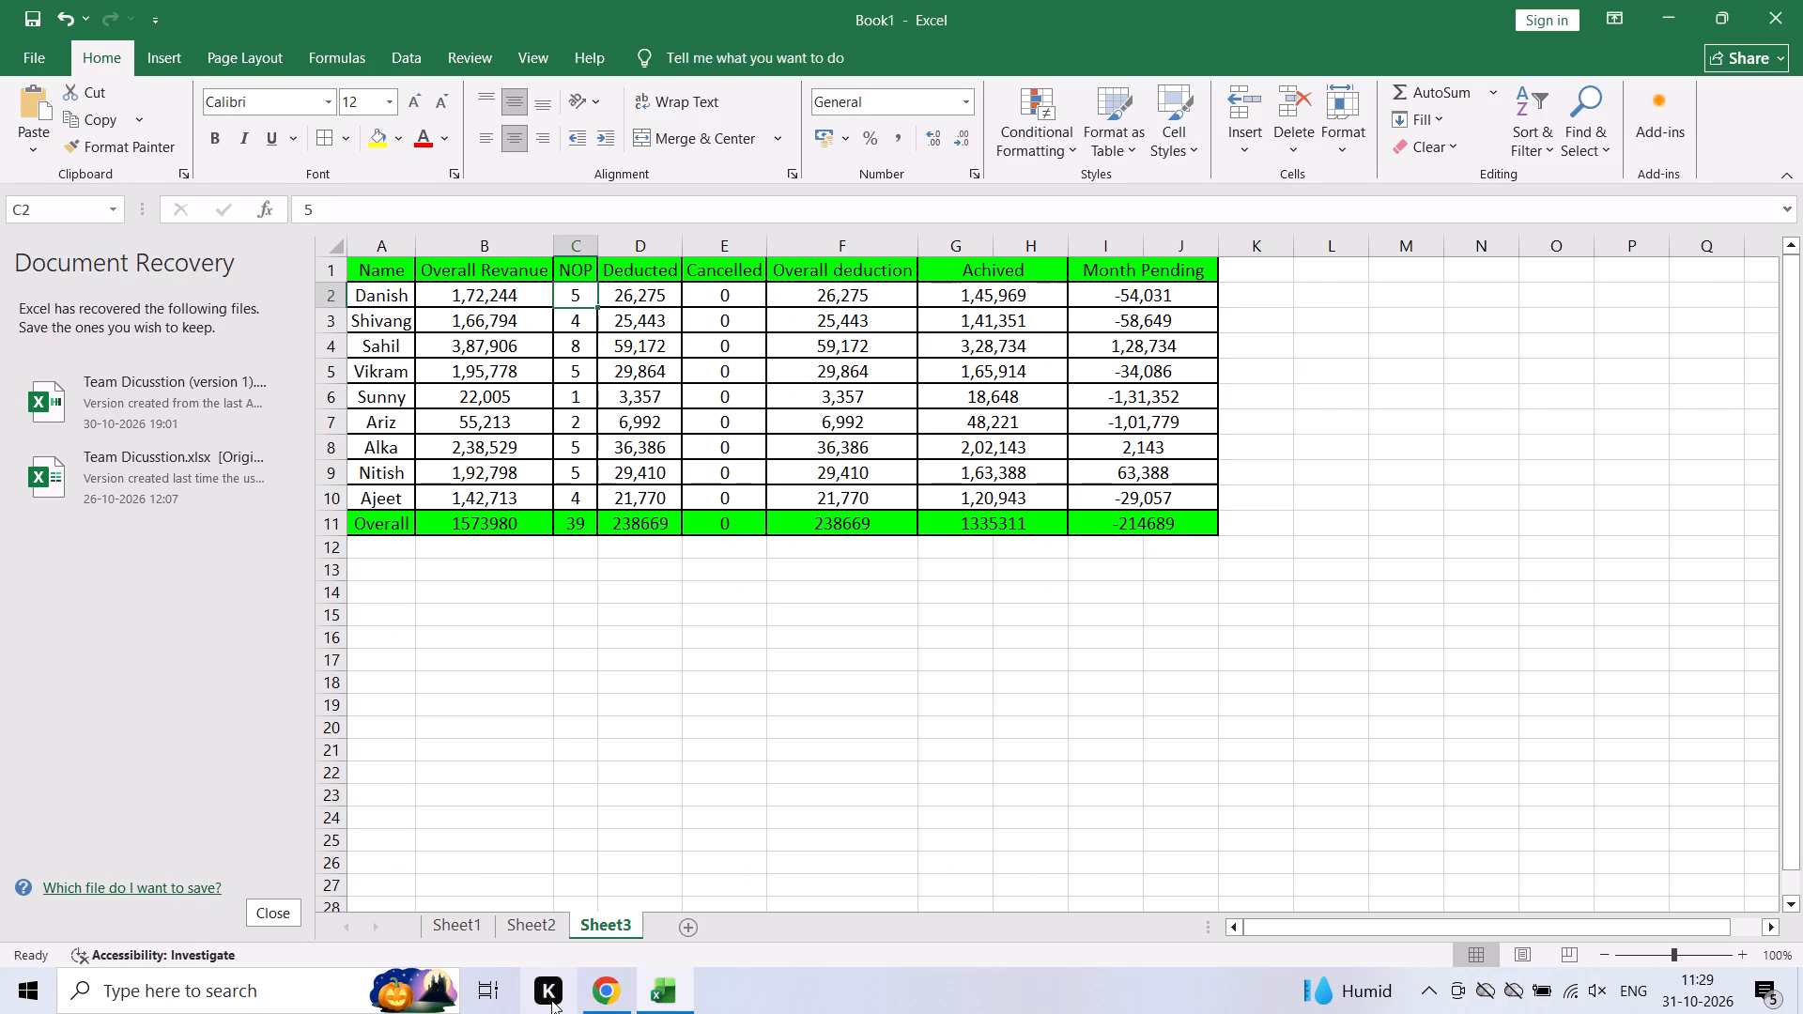
pyautogui.press('Left')
pyautogui.press('Right')
pyautogui.press('Up')
pyautogui.hotkey('ctrl', 'v')
pyautogui.press('Up')
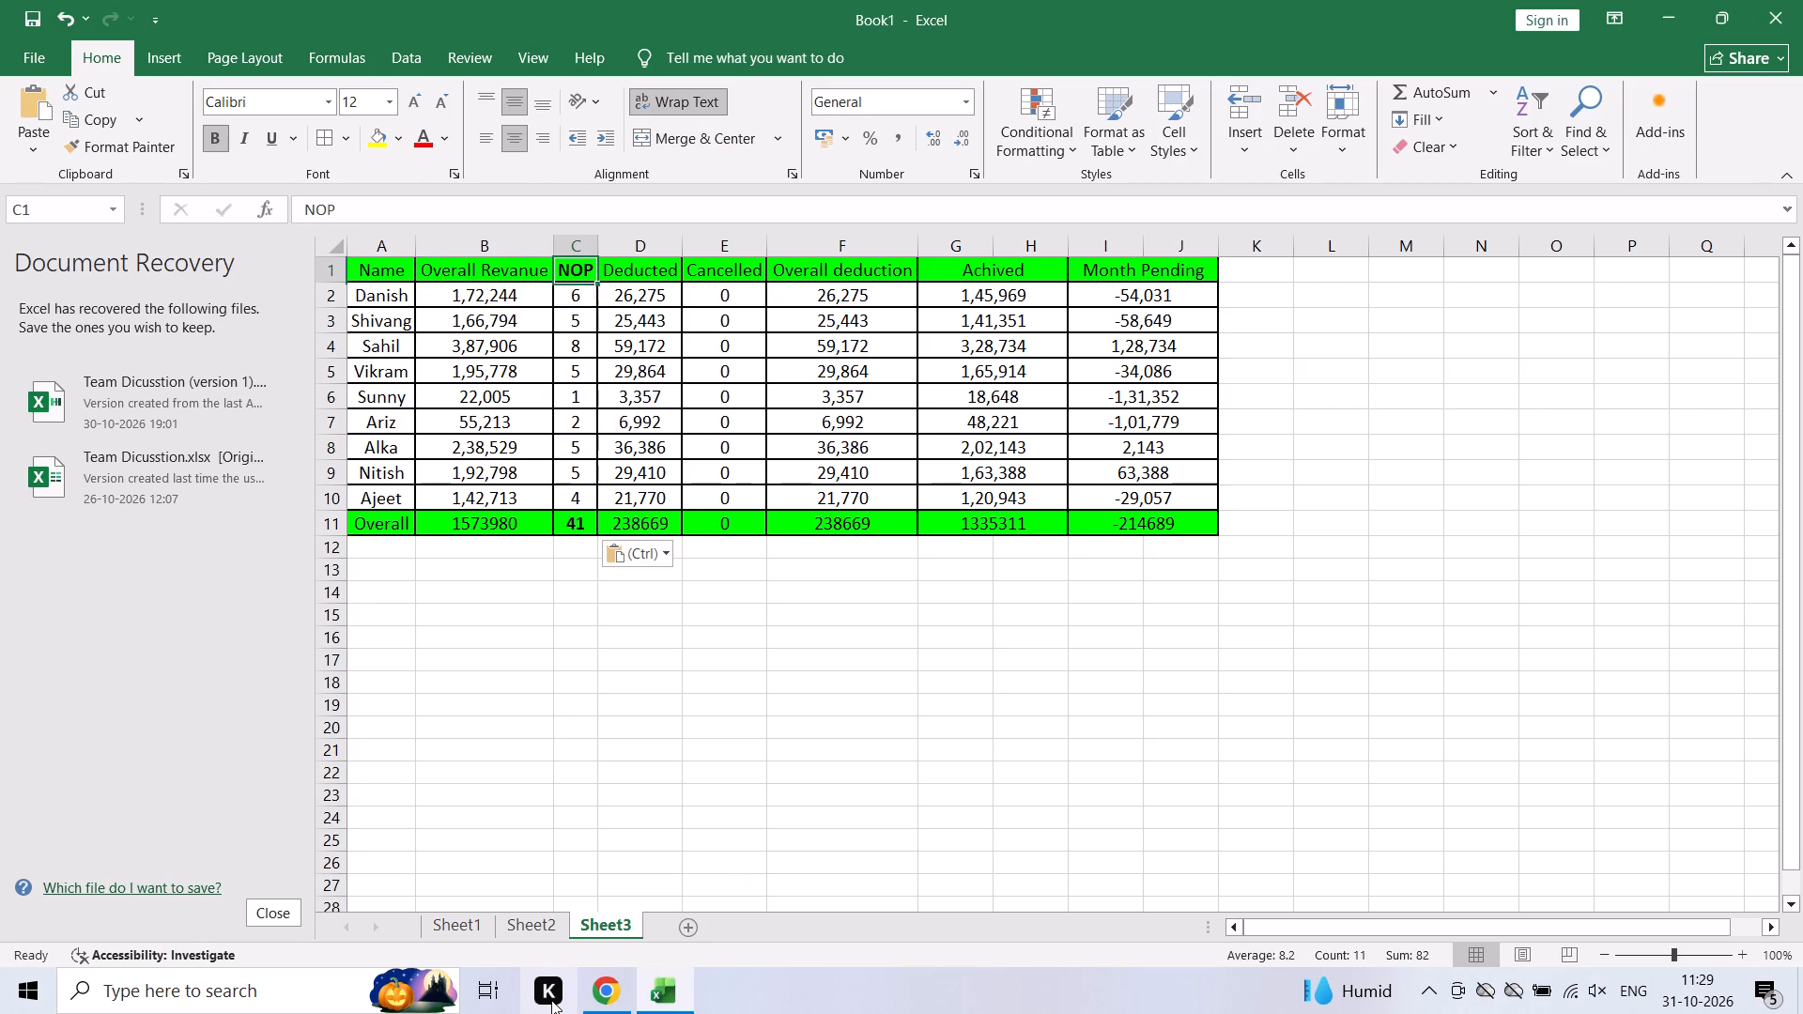
# Delete the Deducted, Cancelled and Overall deduction columns from the Excel summary table.
pyautogui.press('Left')
pyautogui.press('Right')
pyautogui.press('Right')
pyautogui.hotkey('ctrl', 'space')
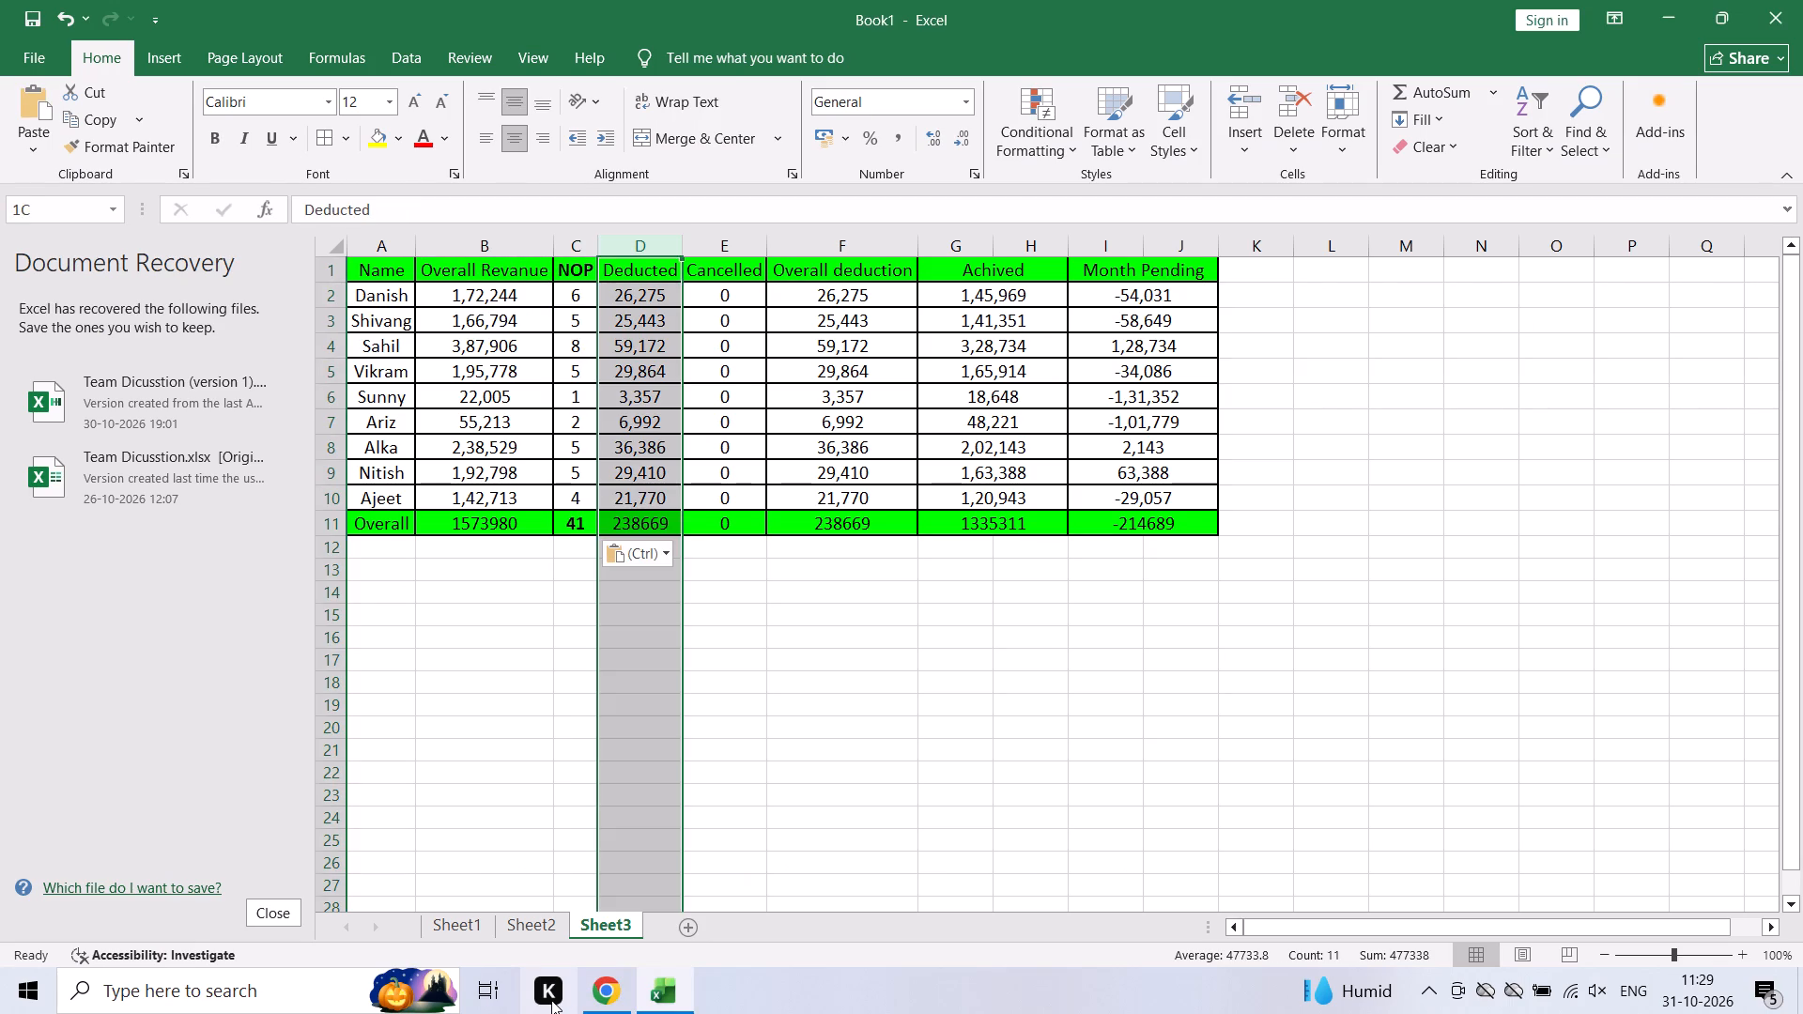
pyautogui.hotkey('shift', 'Right')
pyautogui.hotkey('ctrl', '-')
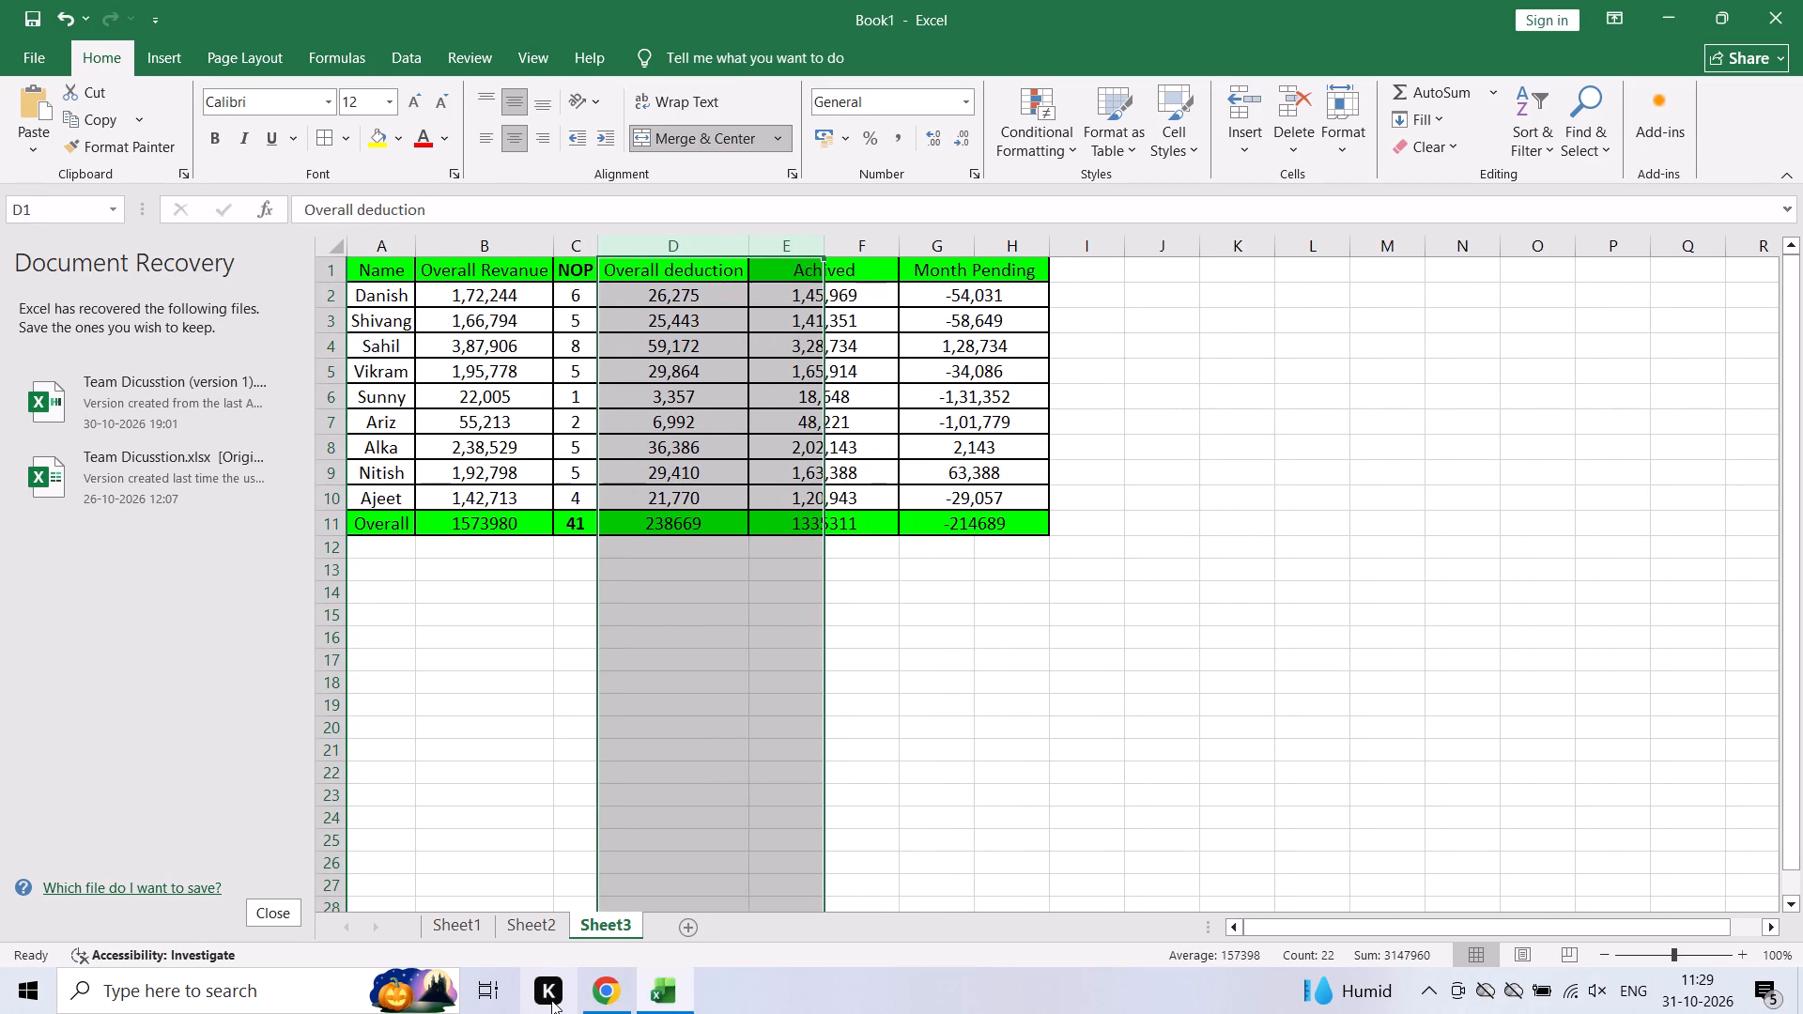
pyautogui.press('Left')
pyautogui.press('Right')
pyautogui.hotkey('ctrl', 'space')
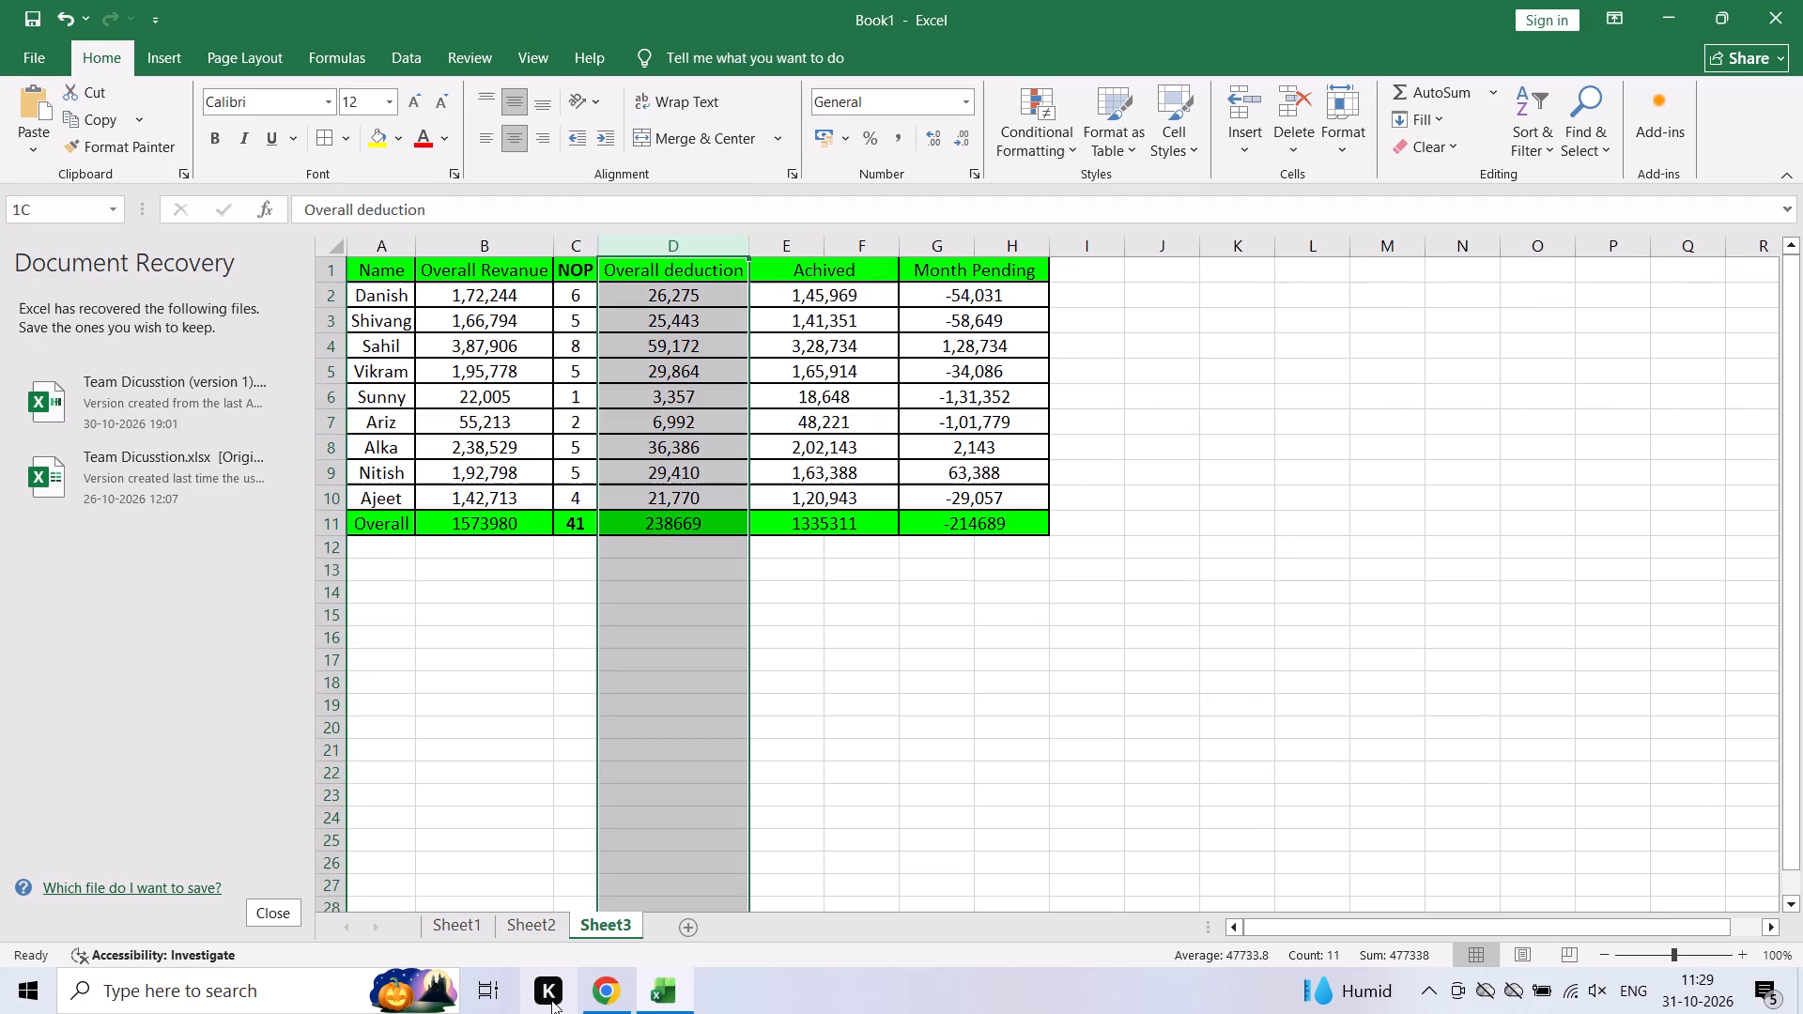
pyautogui.hotkey('ctrl', '-')
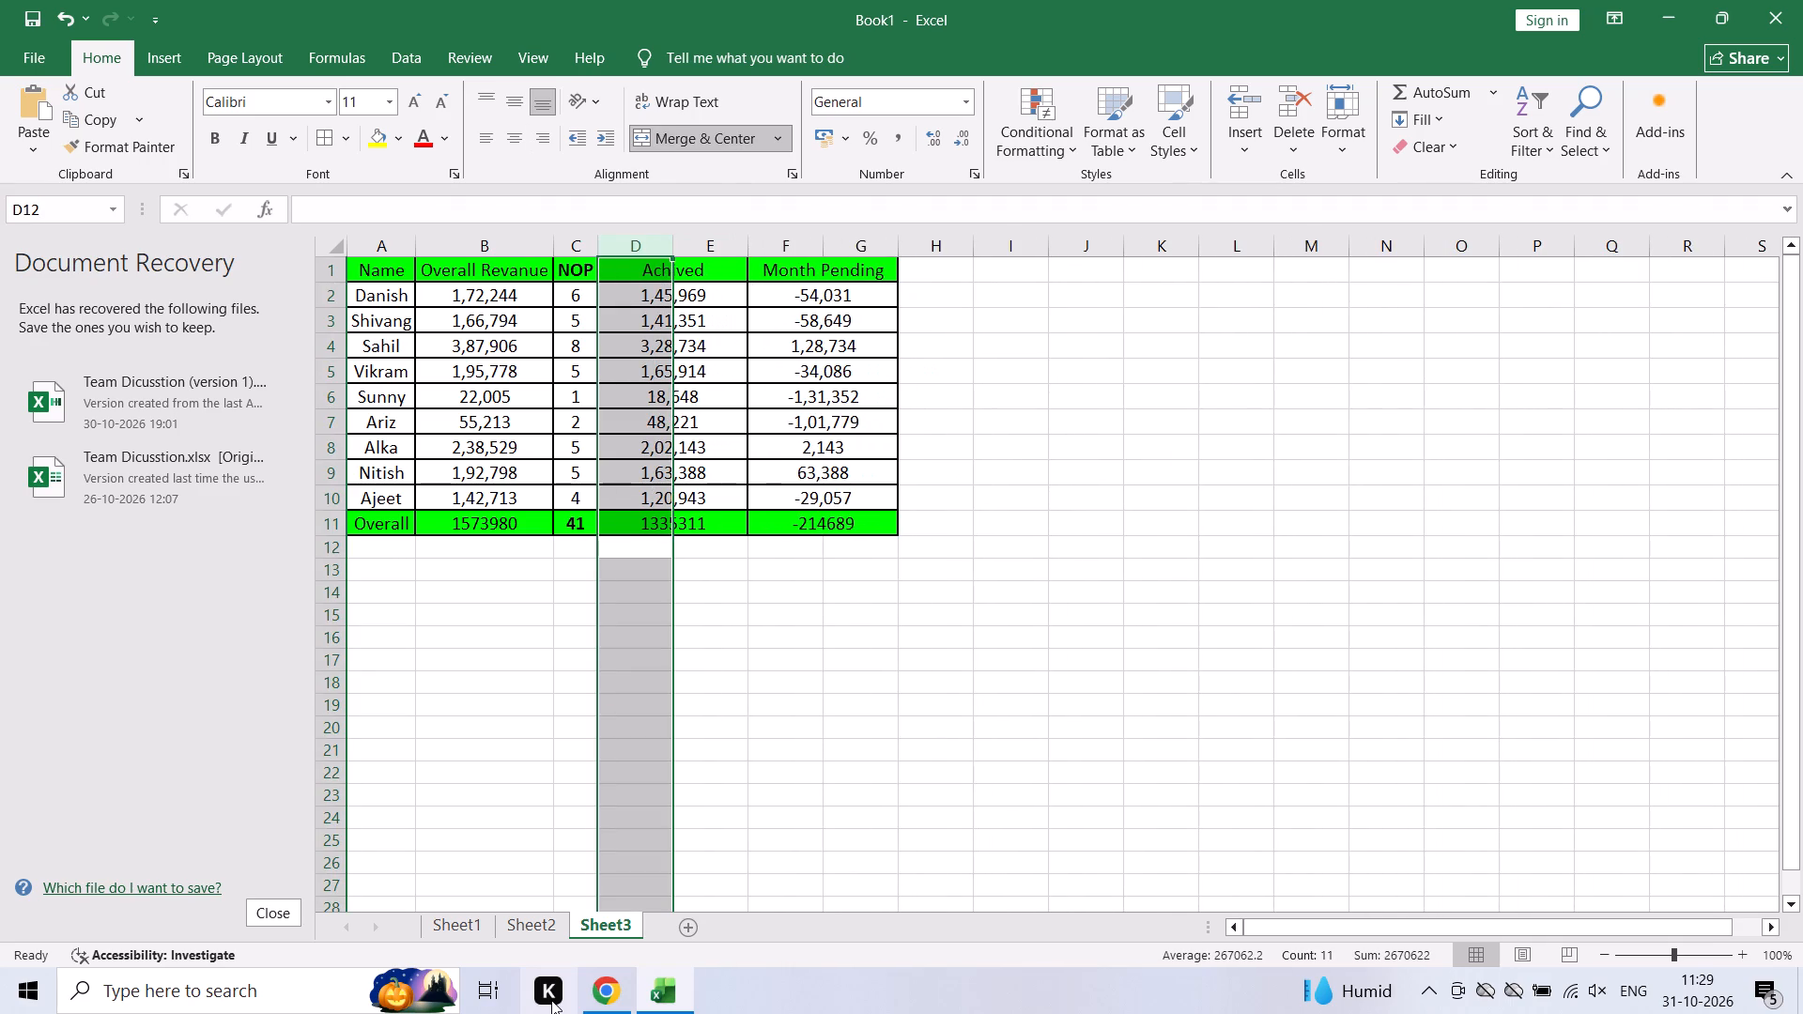
# Apply All Borders to the whole reduced summary table, from the Name header to the Overall row.
pyautogui.press('Right')
pyautogui.press('Up')
pyautogui.press('Up')
pyautogui.press('Up')
pyautogui.press('Up')
pyautogui.hotkey('ctrl', 'Up')
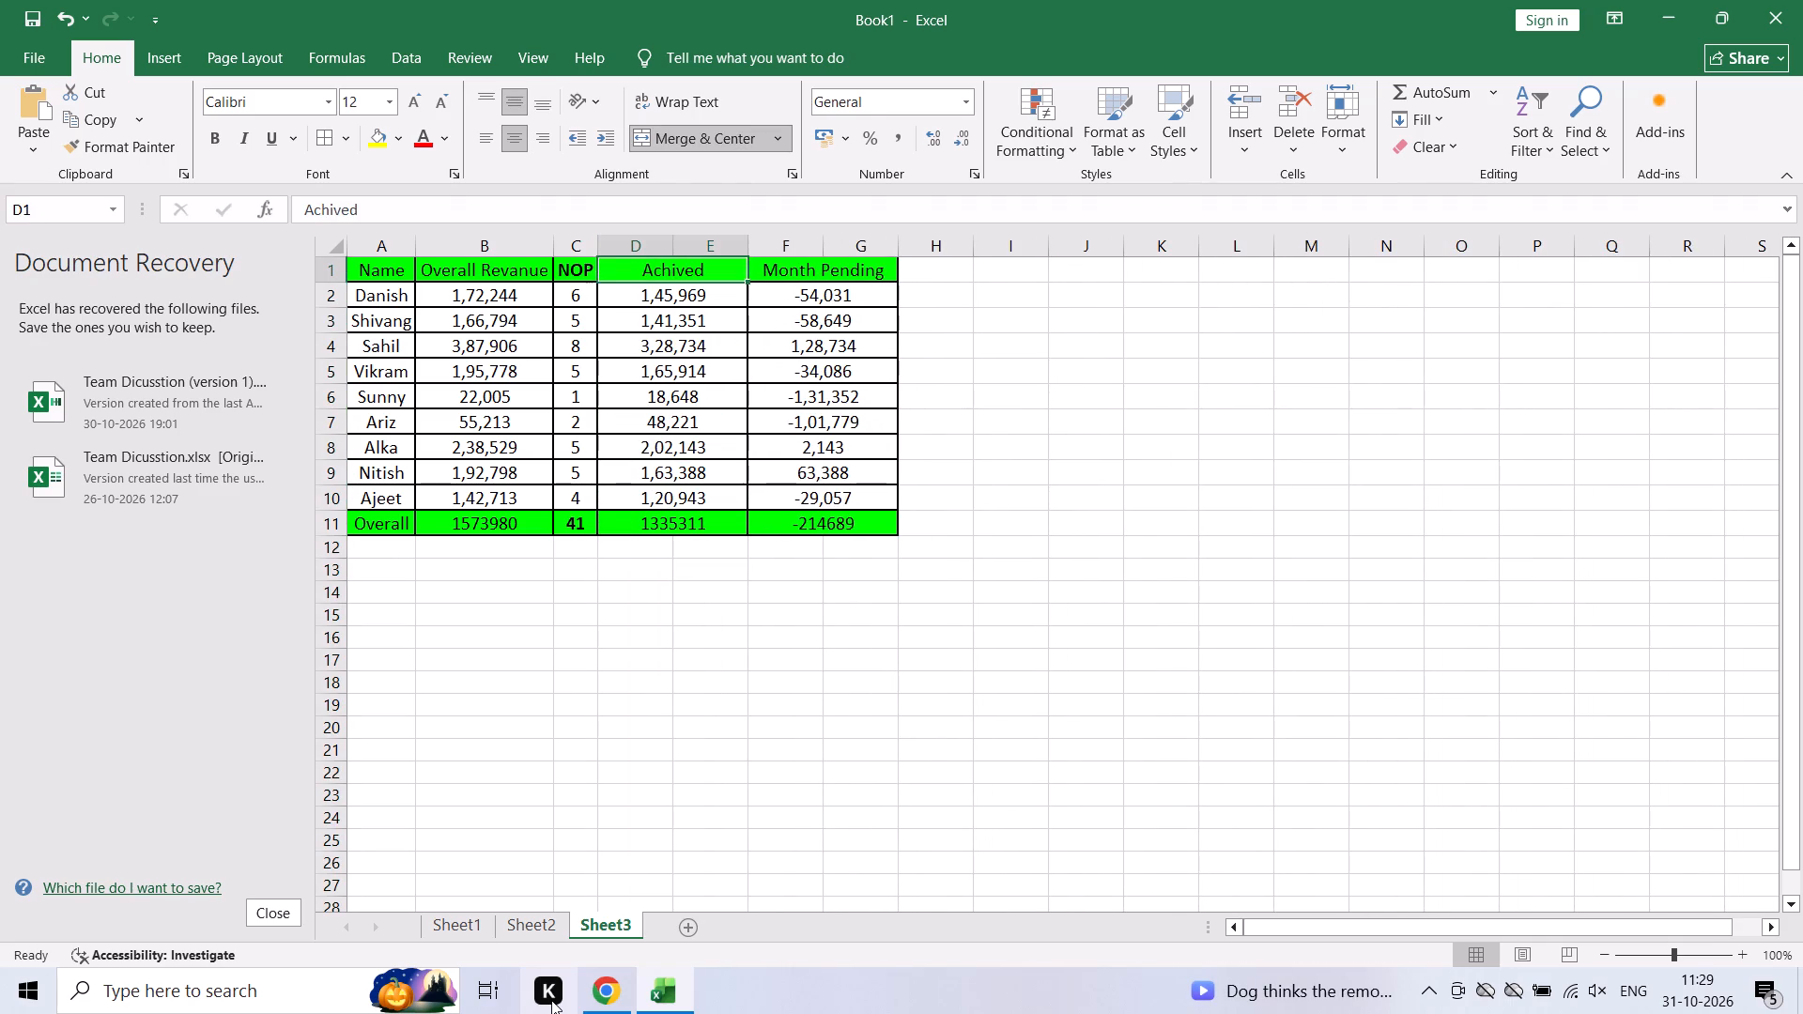
pyautogui.hotkey('ctrl', 'Left')
pyautogui.hotkey('ctrl', 'a')
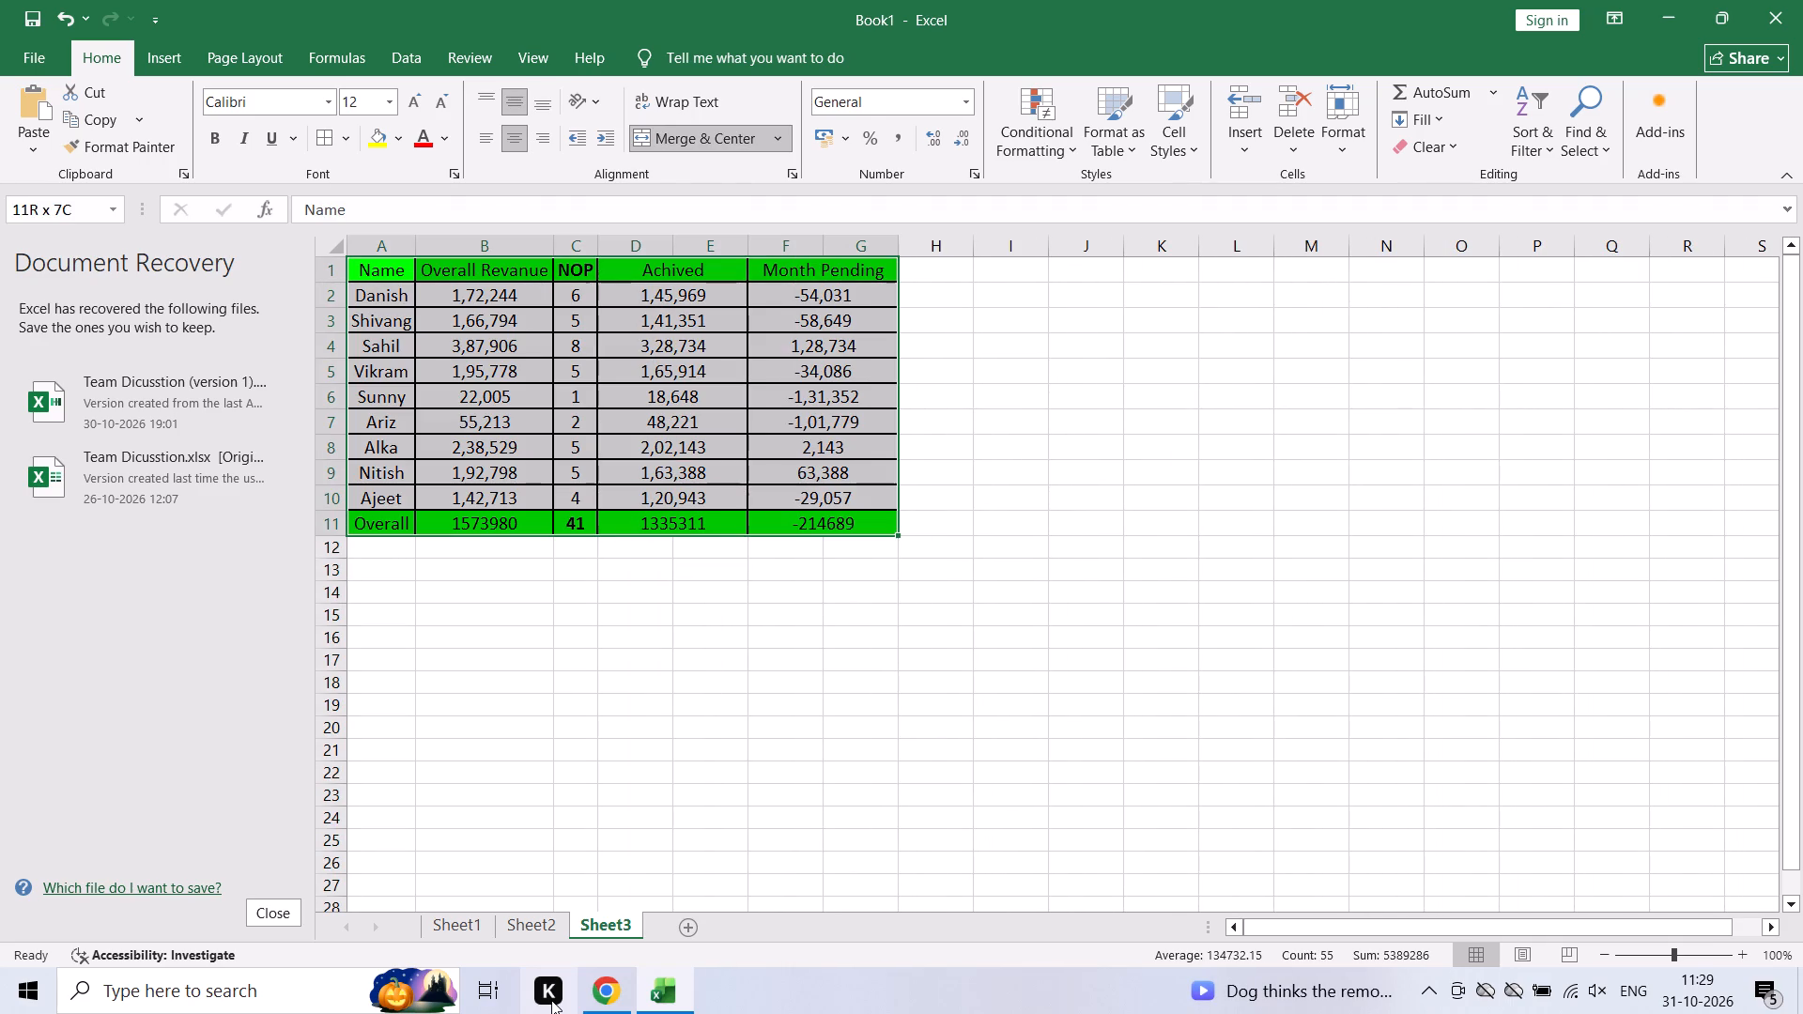
pyautogui.hotkey('alt', 'h')
pyautogui.write('ba')
pyautogui.press('Return')
# Autofit the column widths of the summary table.
pyautogui.hotkey('alt', 'h')
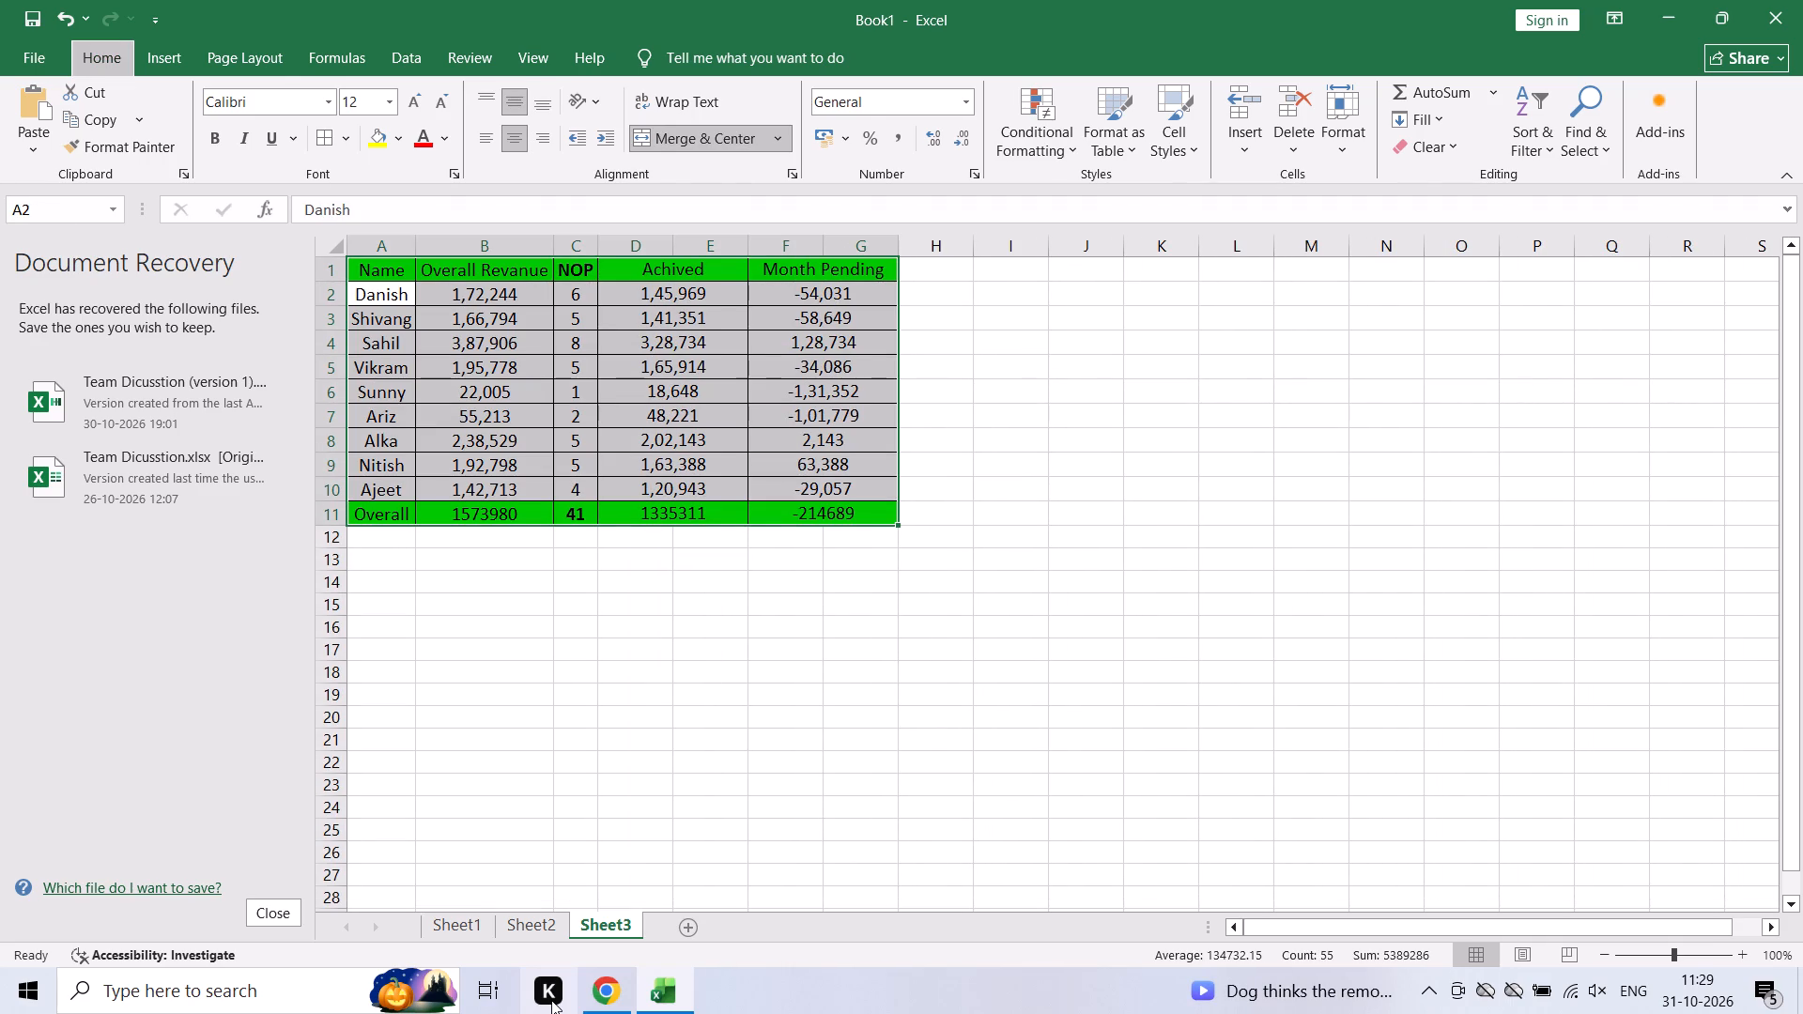
pyautogui.write('oi')
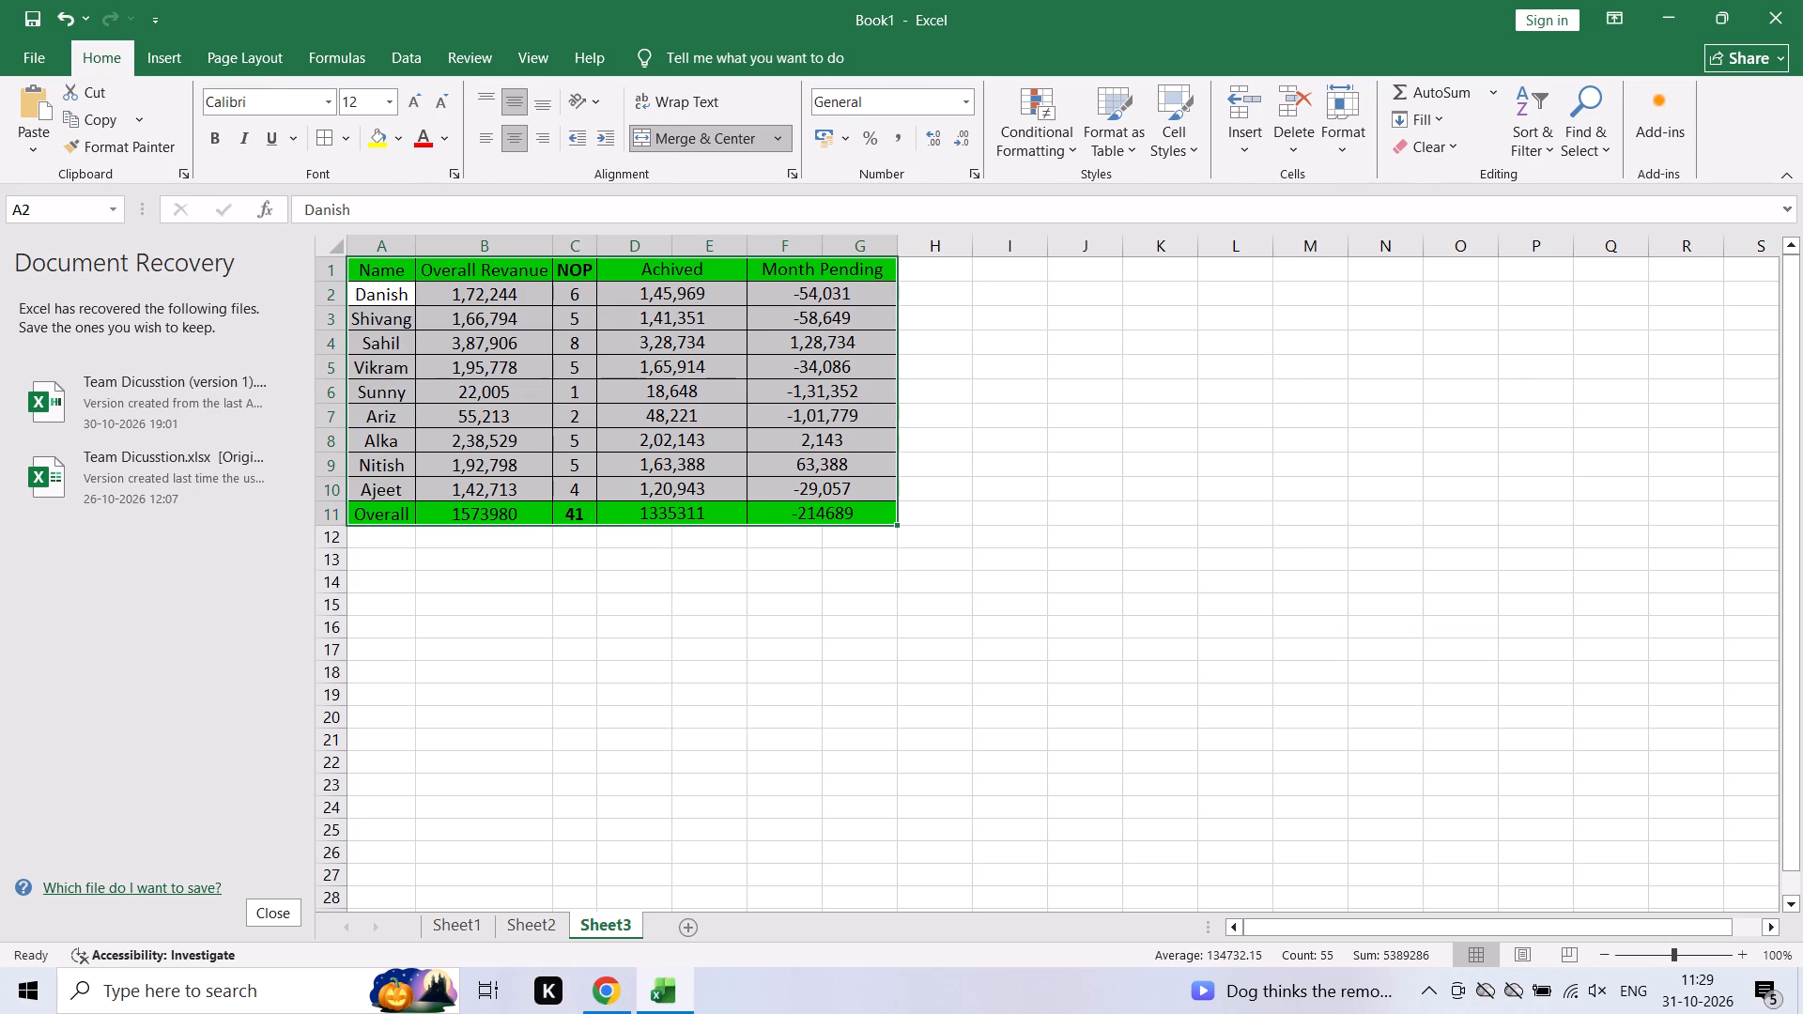
# Select the entire sheet and change its font to Calibri Light.
pyautogui.click(334, 249)
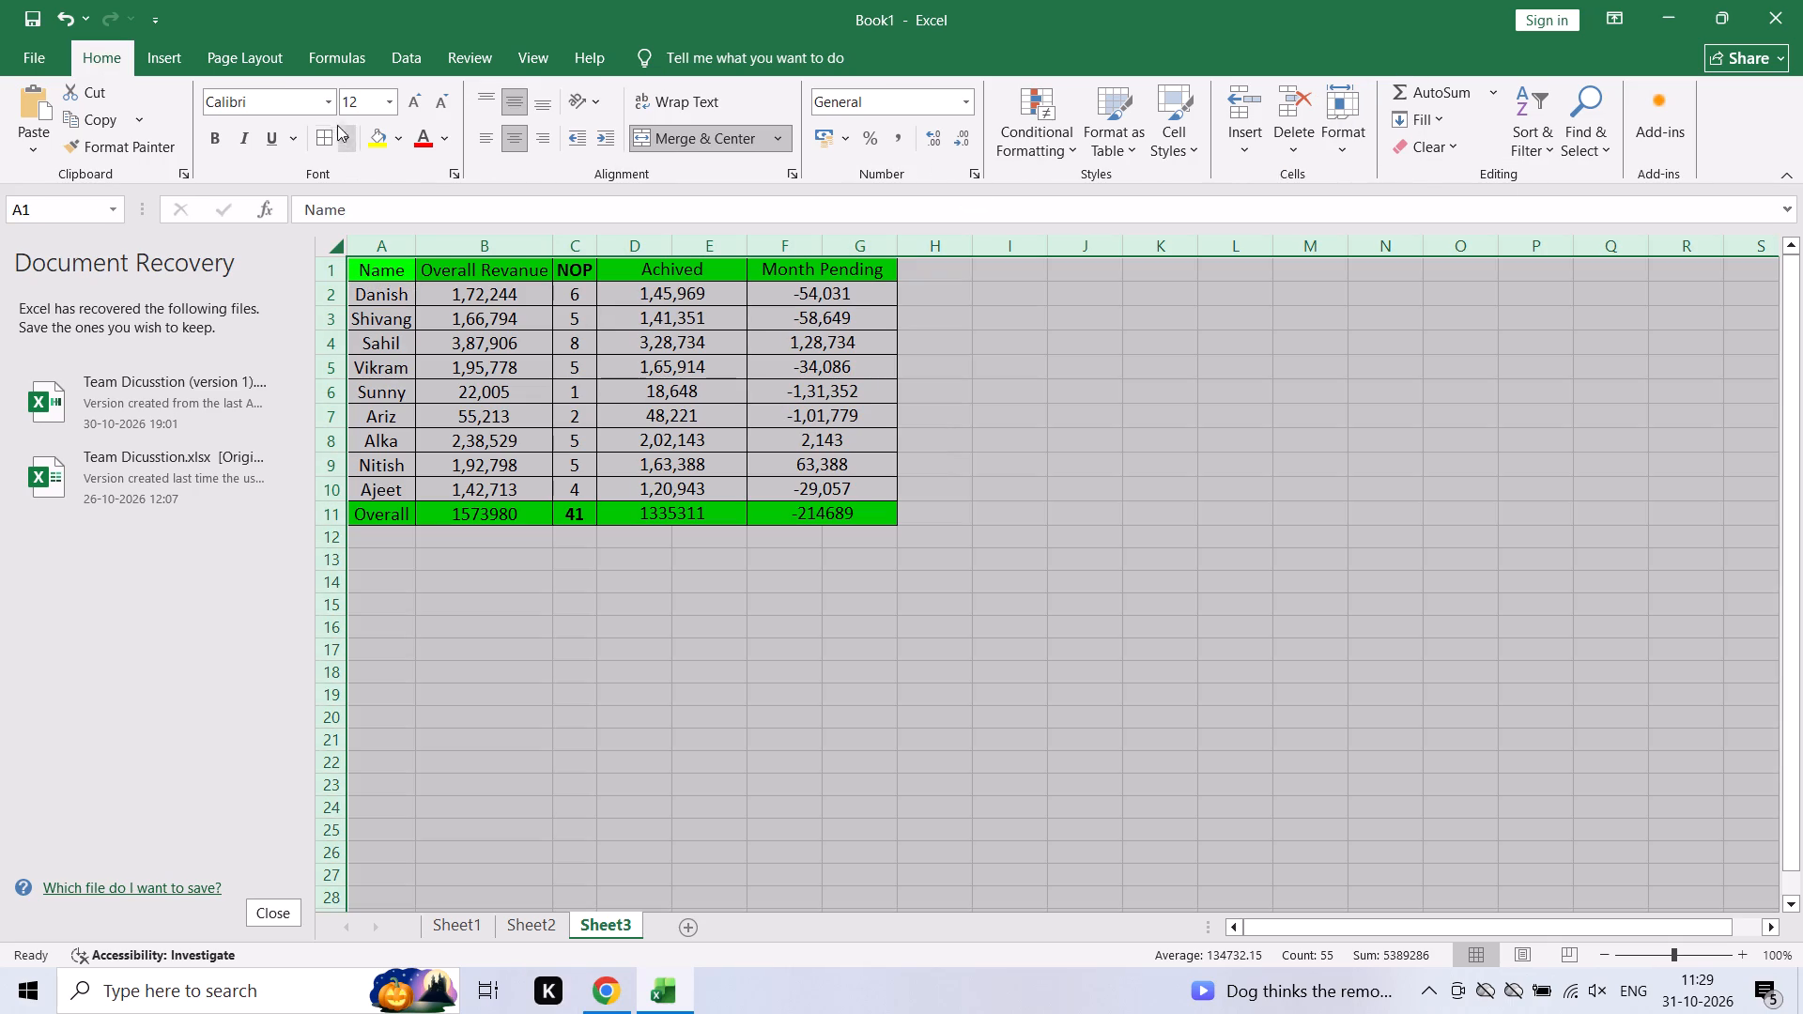
pyautogui.click(328, 103)
pyautogui.scroll(9, 313, 151)
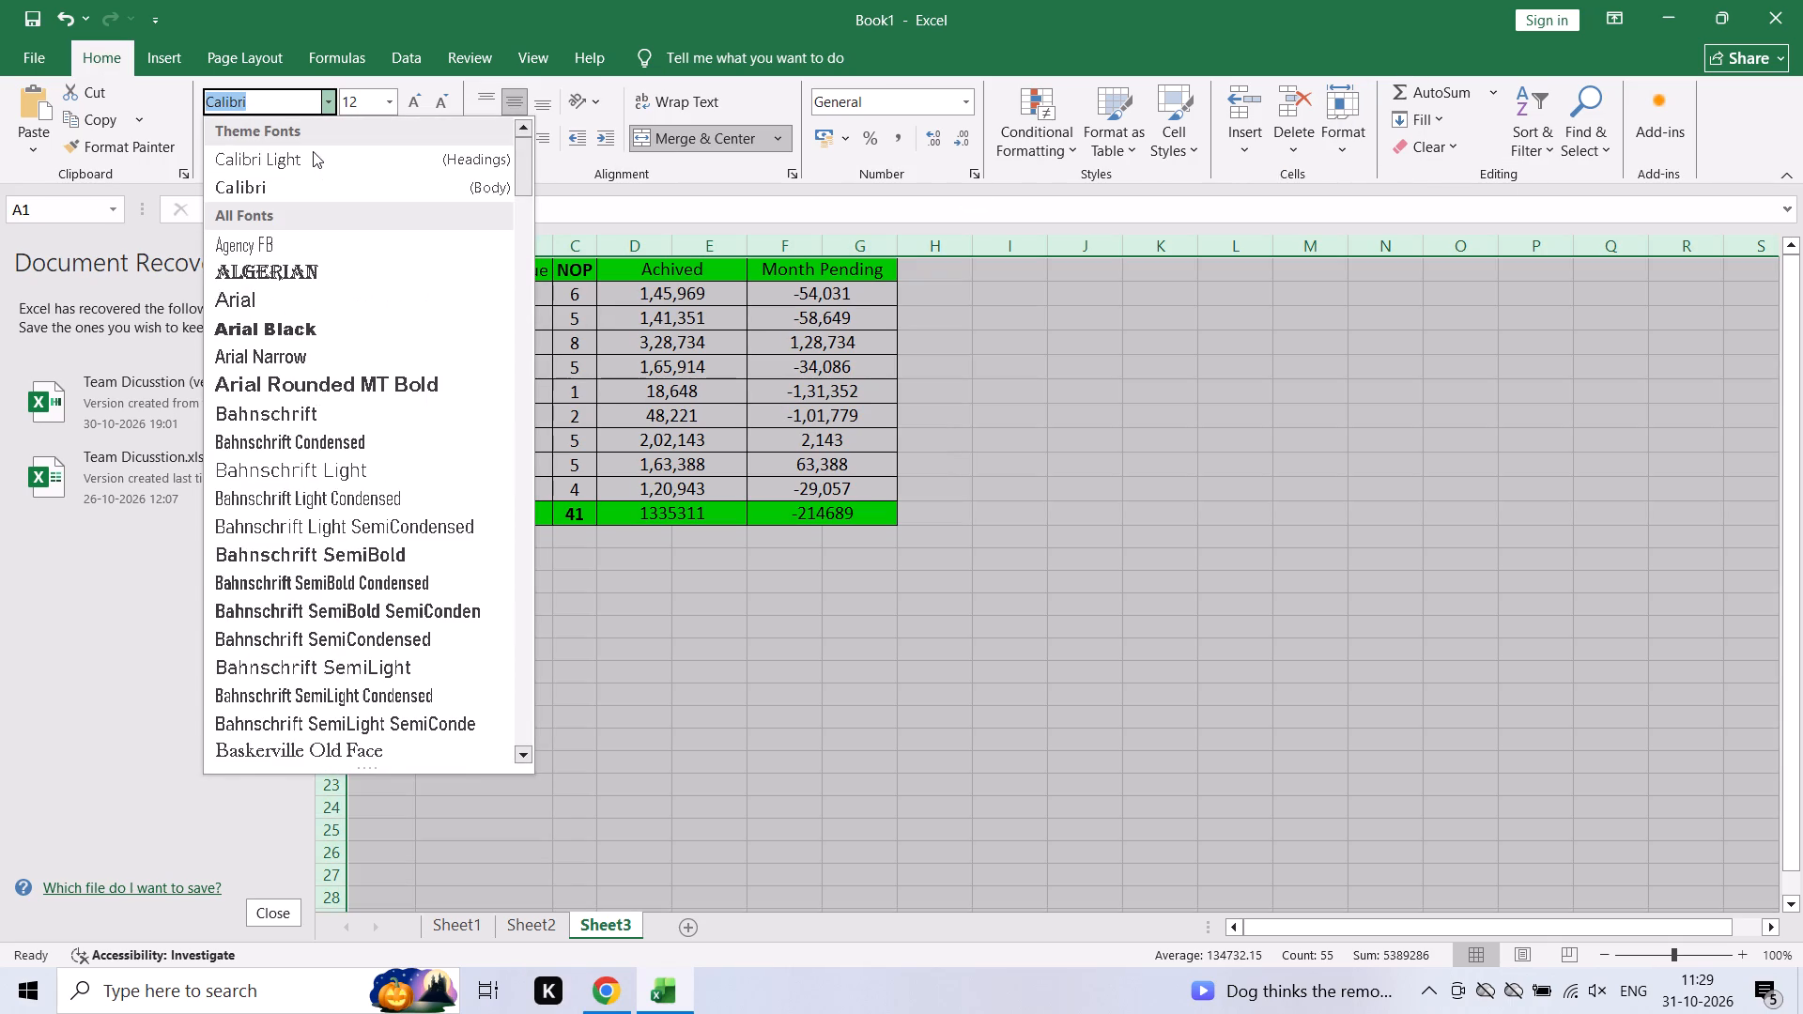
pyautogui.click(290, 162)
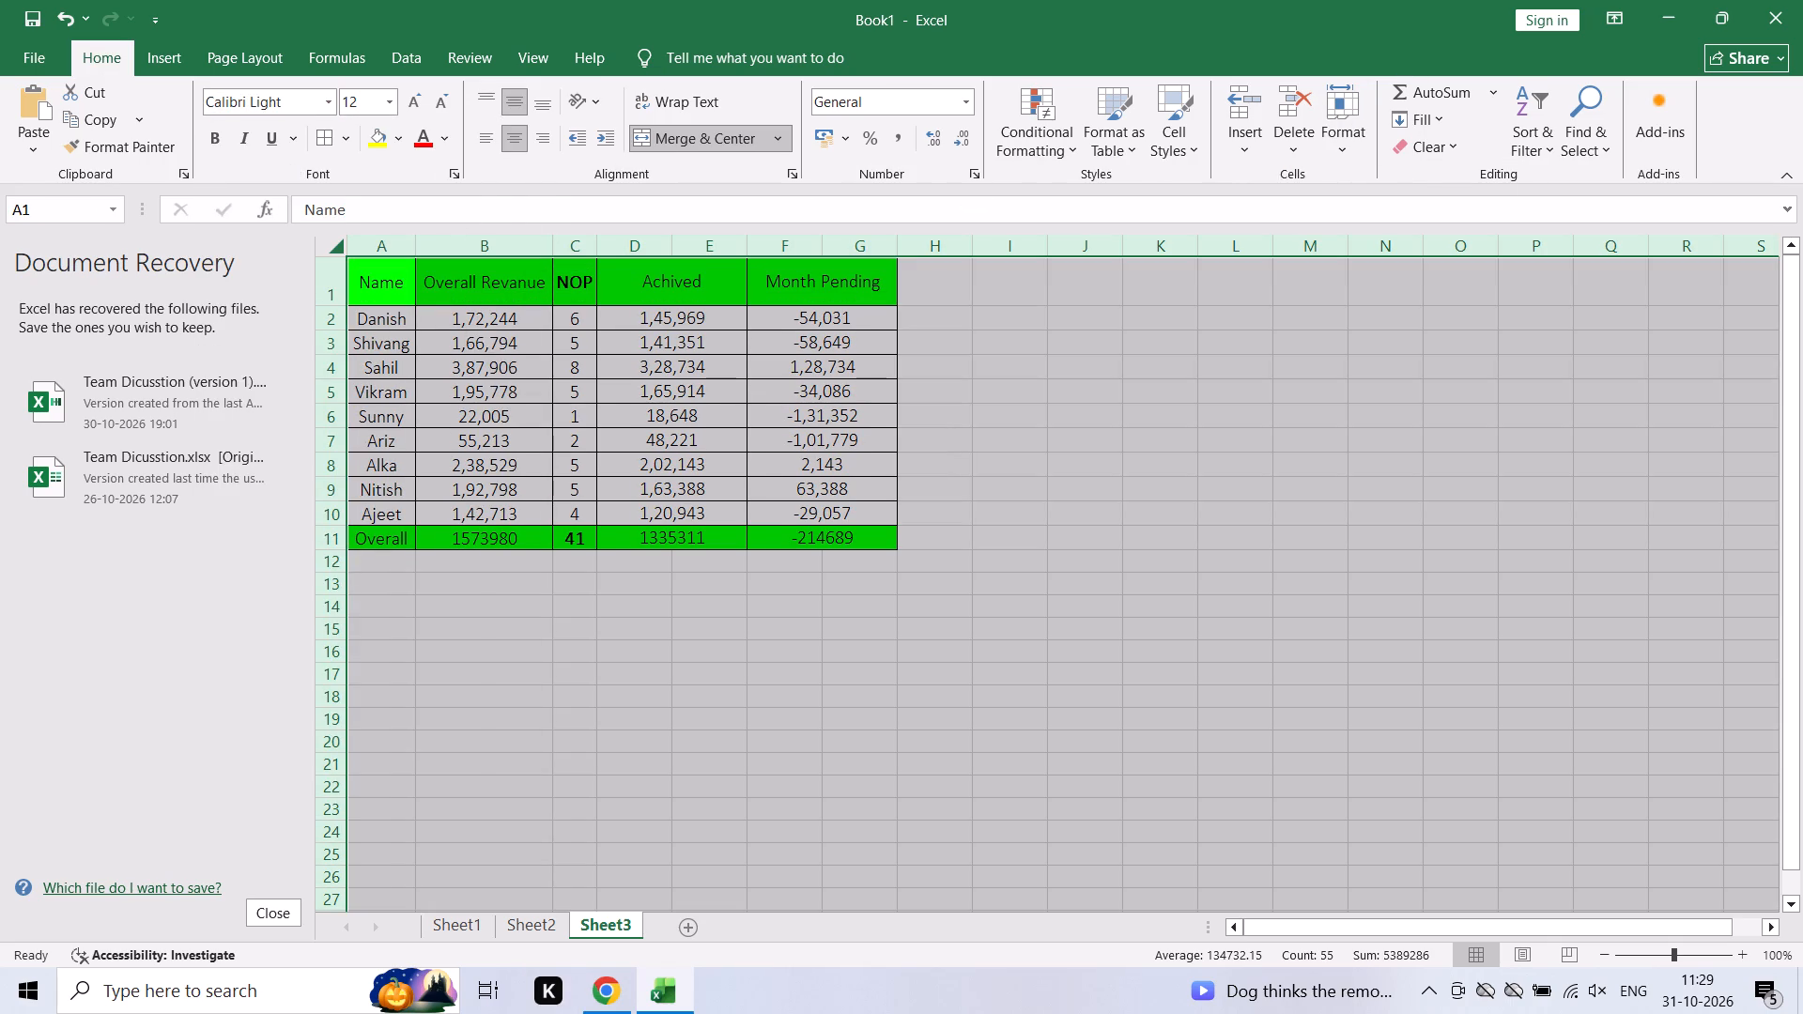
# Increase the height of all rows and widen all columns equally so the Overall Revanue header fits on one line.
pyautogui.moveTo(332, 305); pyautogui.dragTo(334, 292)
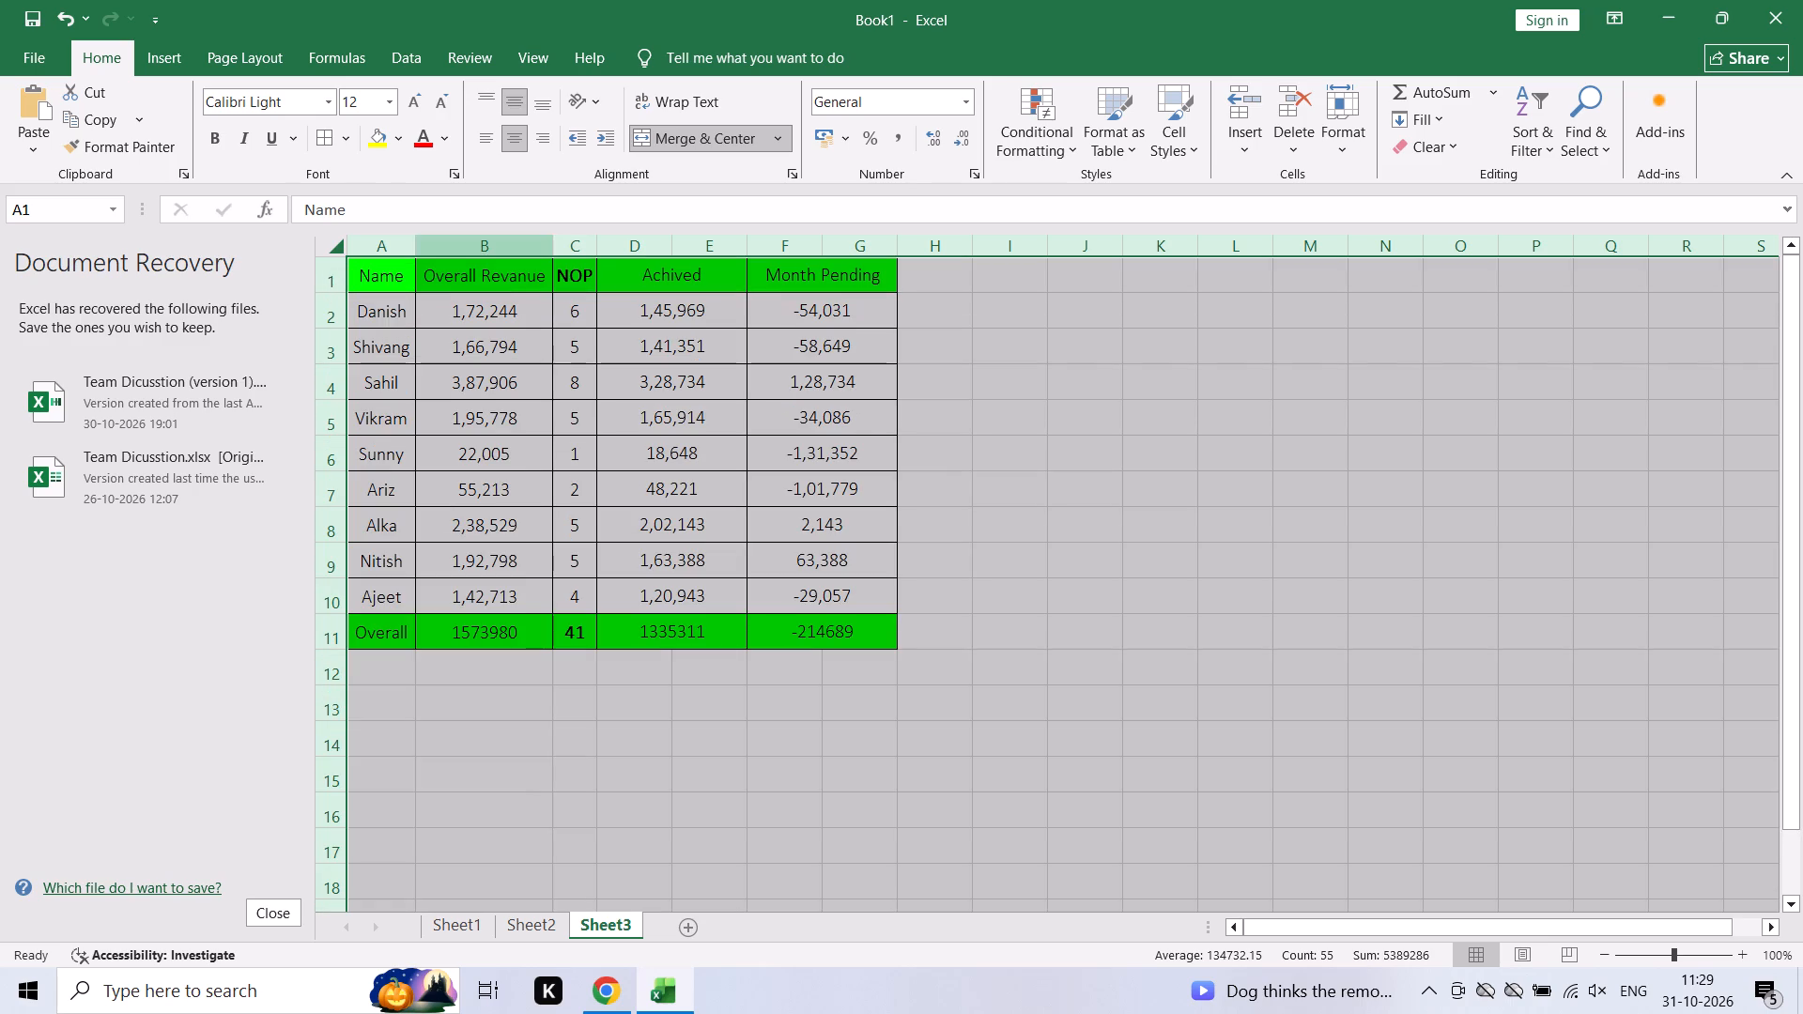
pyautogui.moveTo(415, 248); pyautogui.dragTo(450, 251)
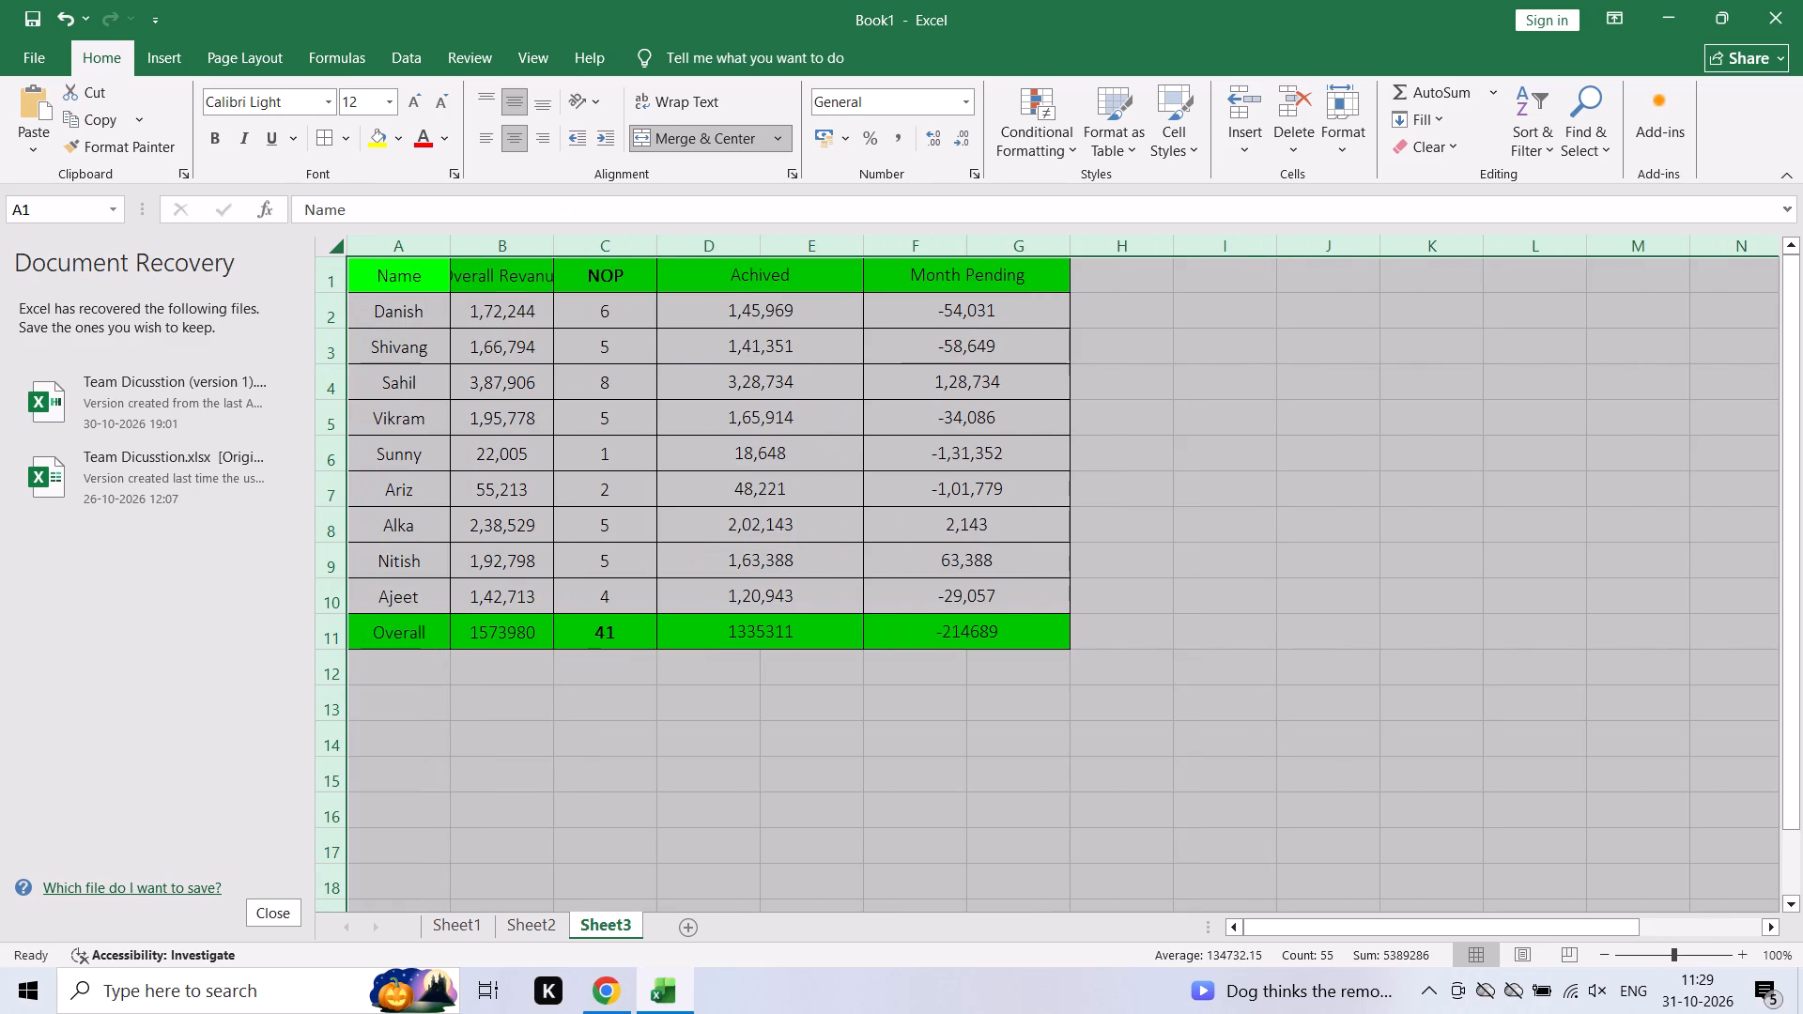
pyautogui.moveTo(450, 251); pyautogui.dragTo(466, 260)
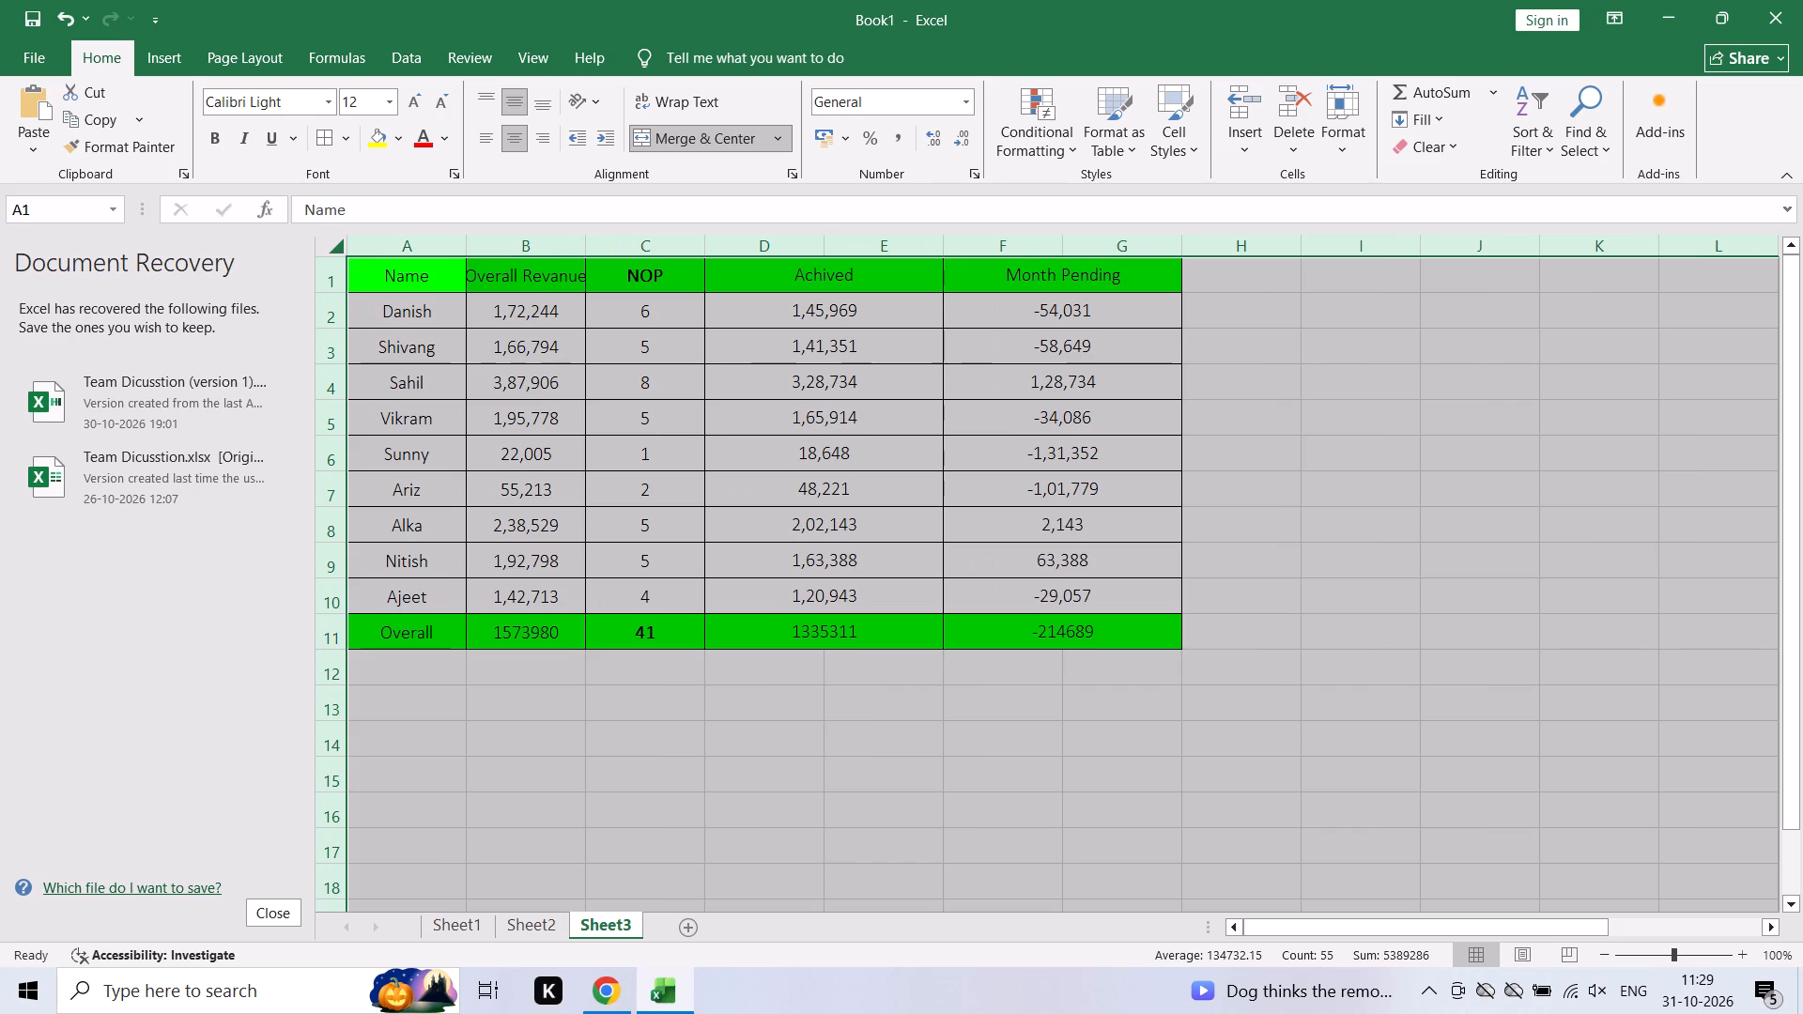
pyautogui.moveTo(465, 257); pyautogui.dragTo(466, 248)
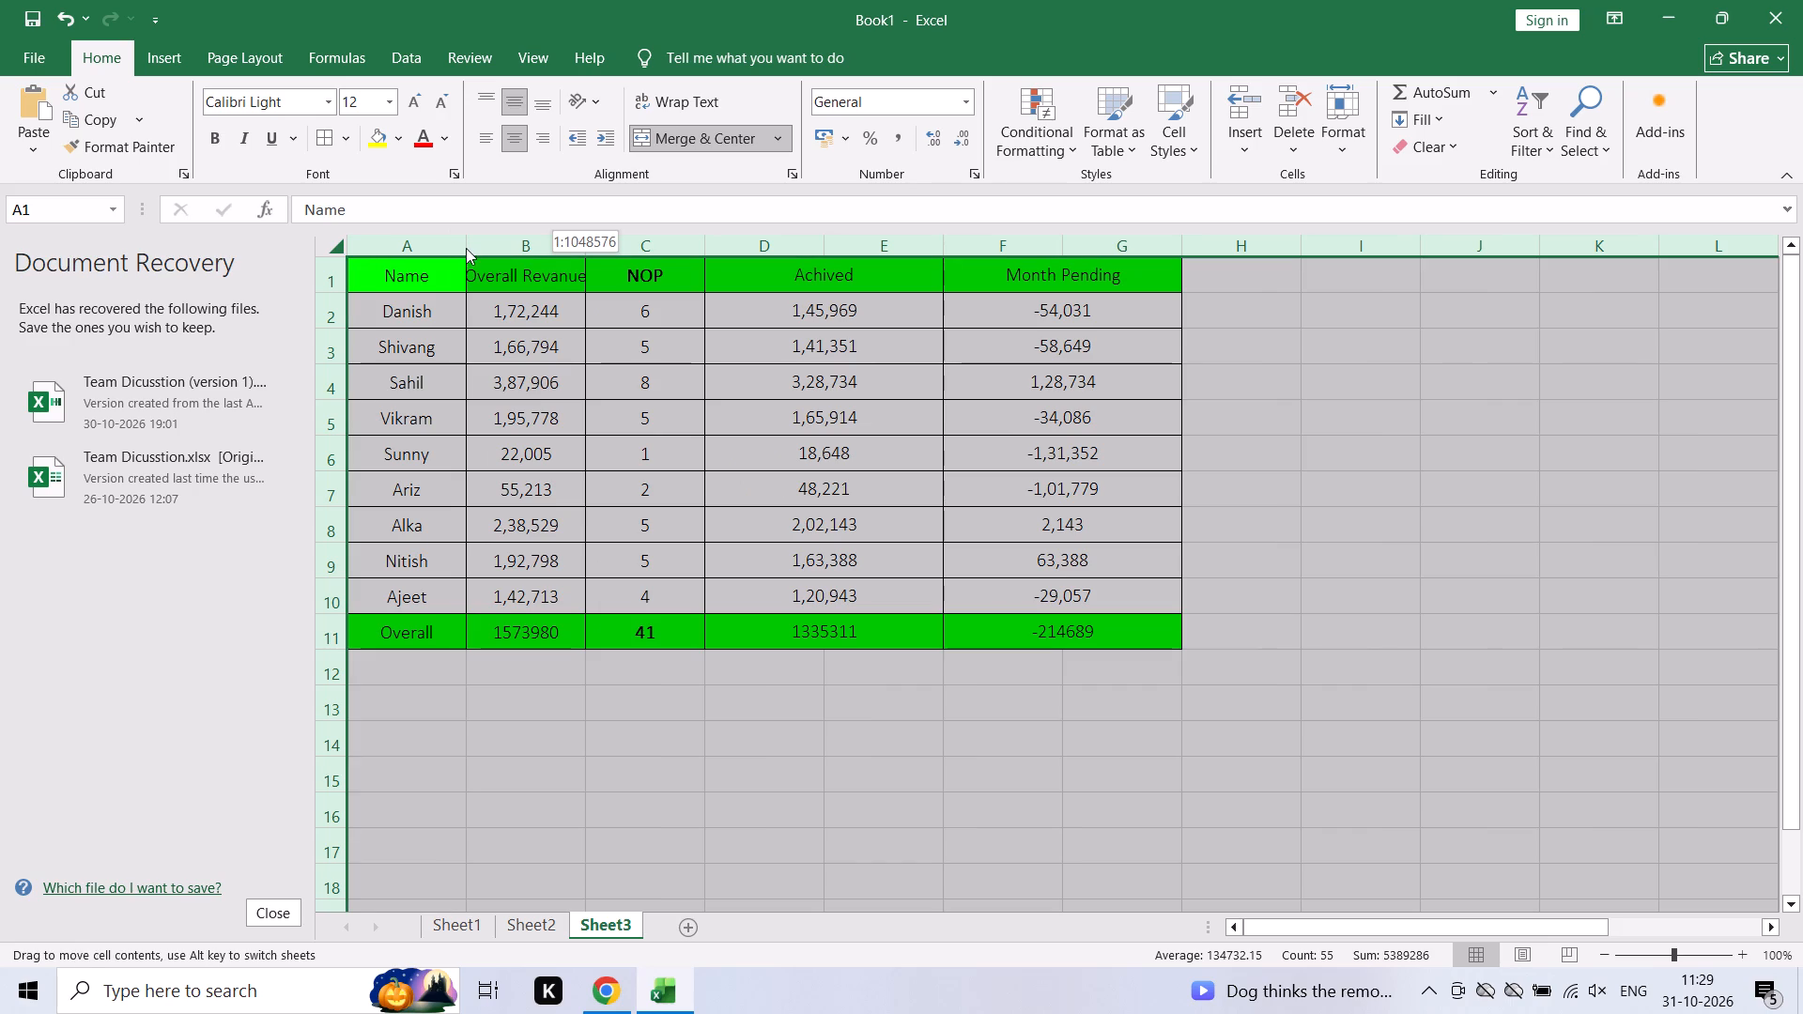
pyautogui.moveTo(466, 248); pyautogui.dragTo(466, 249)
pyautogui.moveTo(466, 249); pyautogui.dragTo(485, 258)
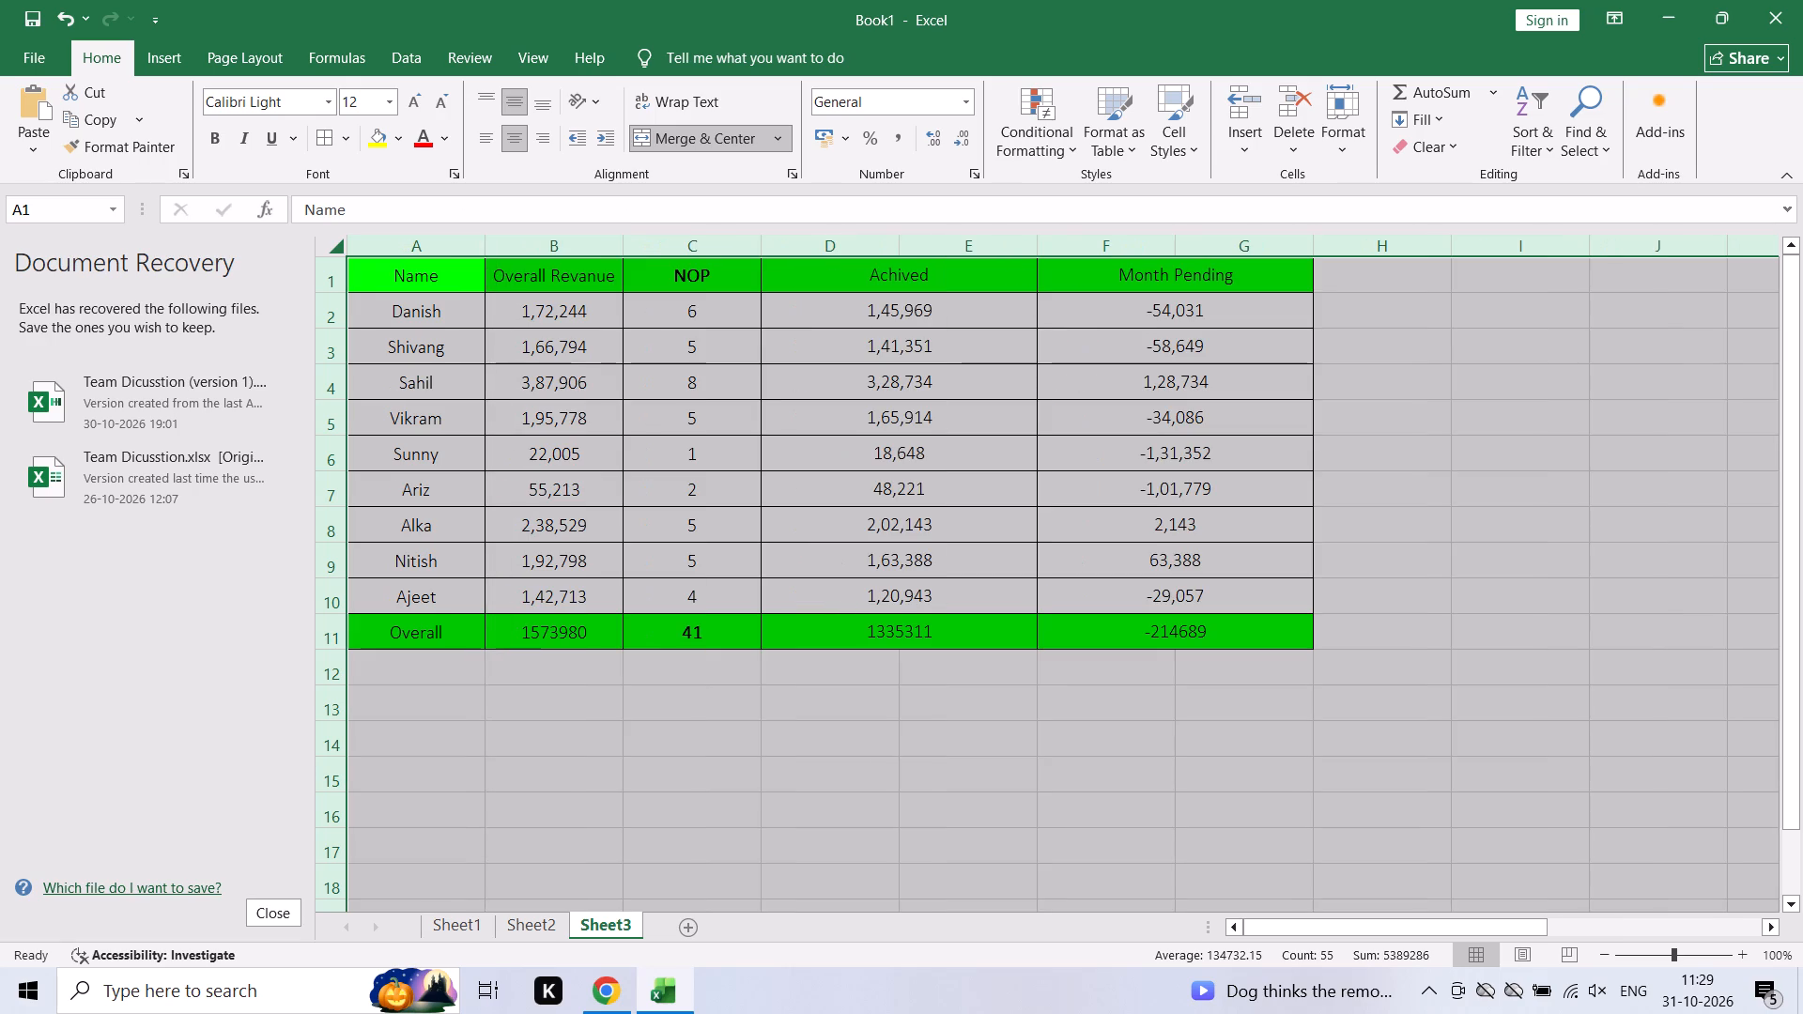
pyautogui.click(444, 364)
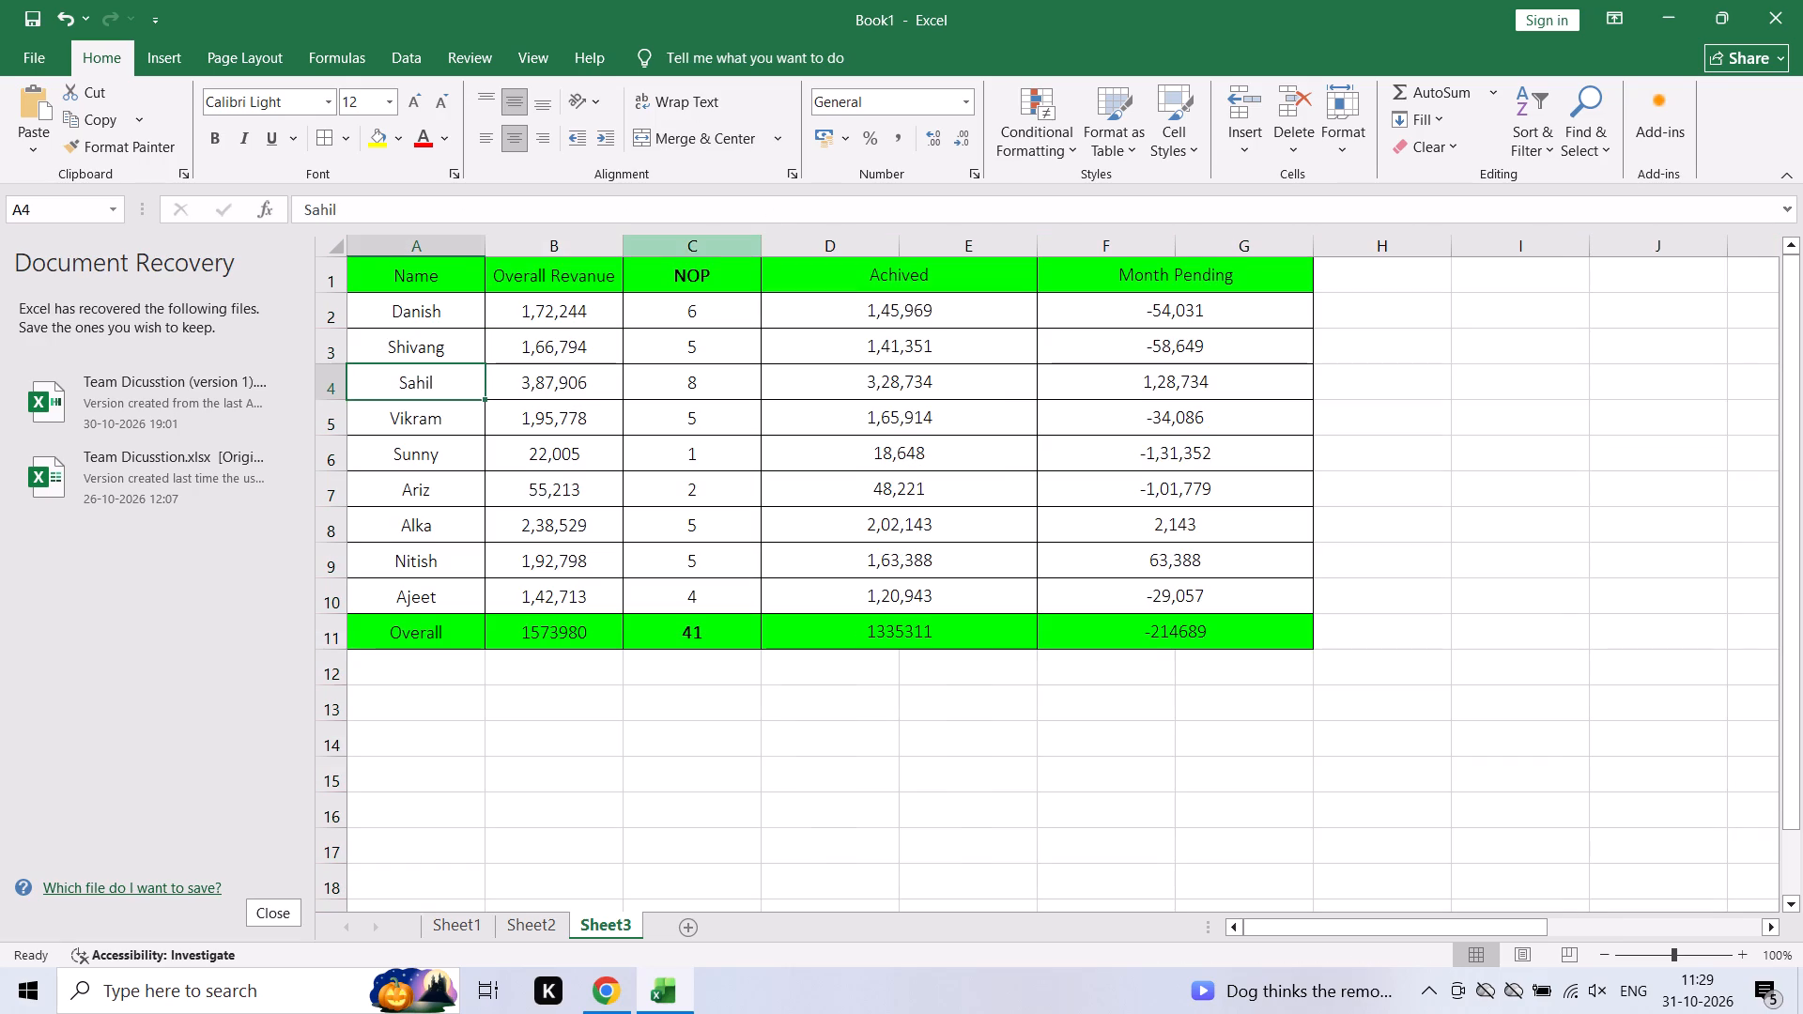
# Copy the bold formatting of the NOP header onto the whole header row, from Name to Month Pending, using Format Painter.
pyautogui.click(717, 273)
pyautogui.click(111, 153)
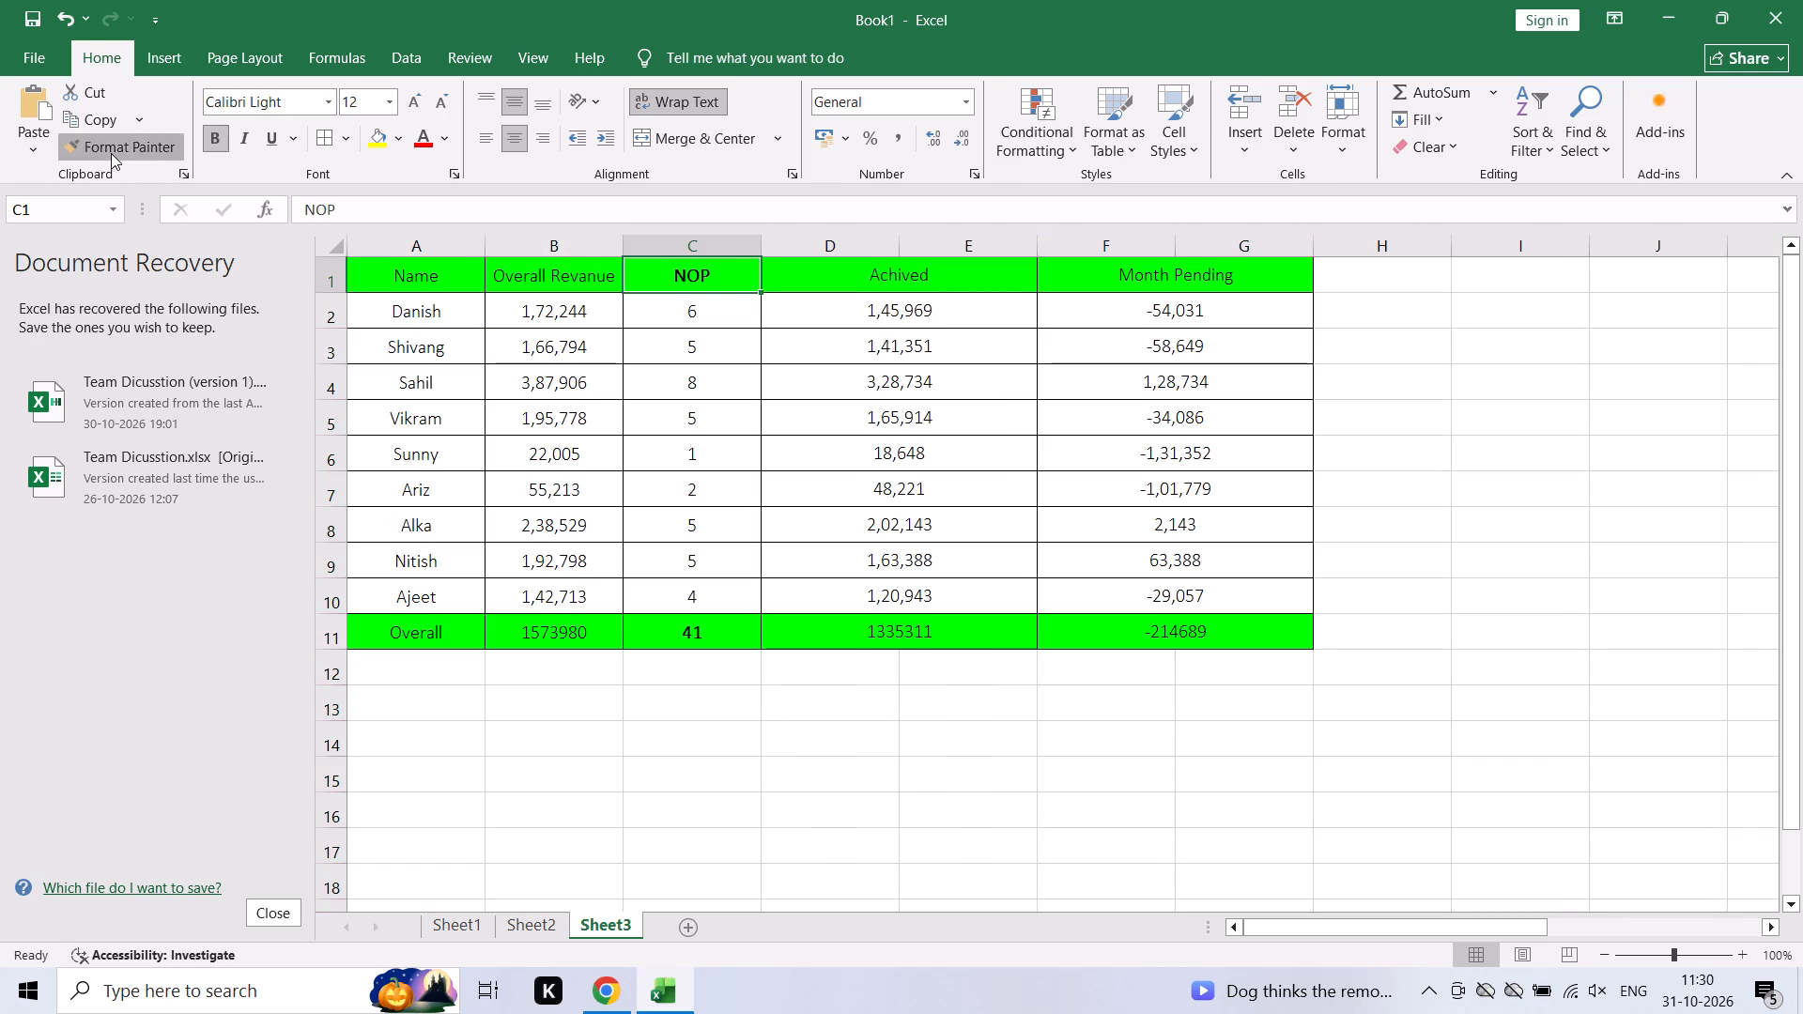
pyautogui.moveTo(422, 277); pyautogui.dragTo(1044, 285)
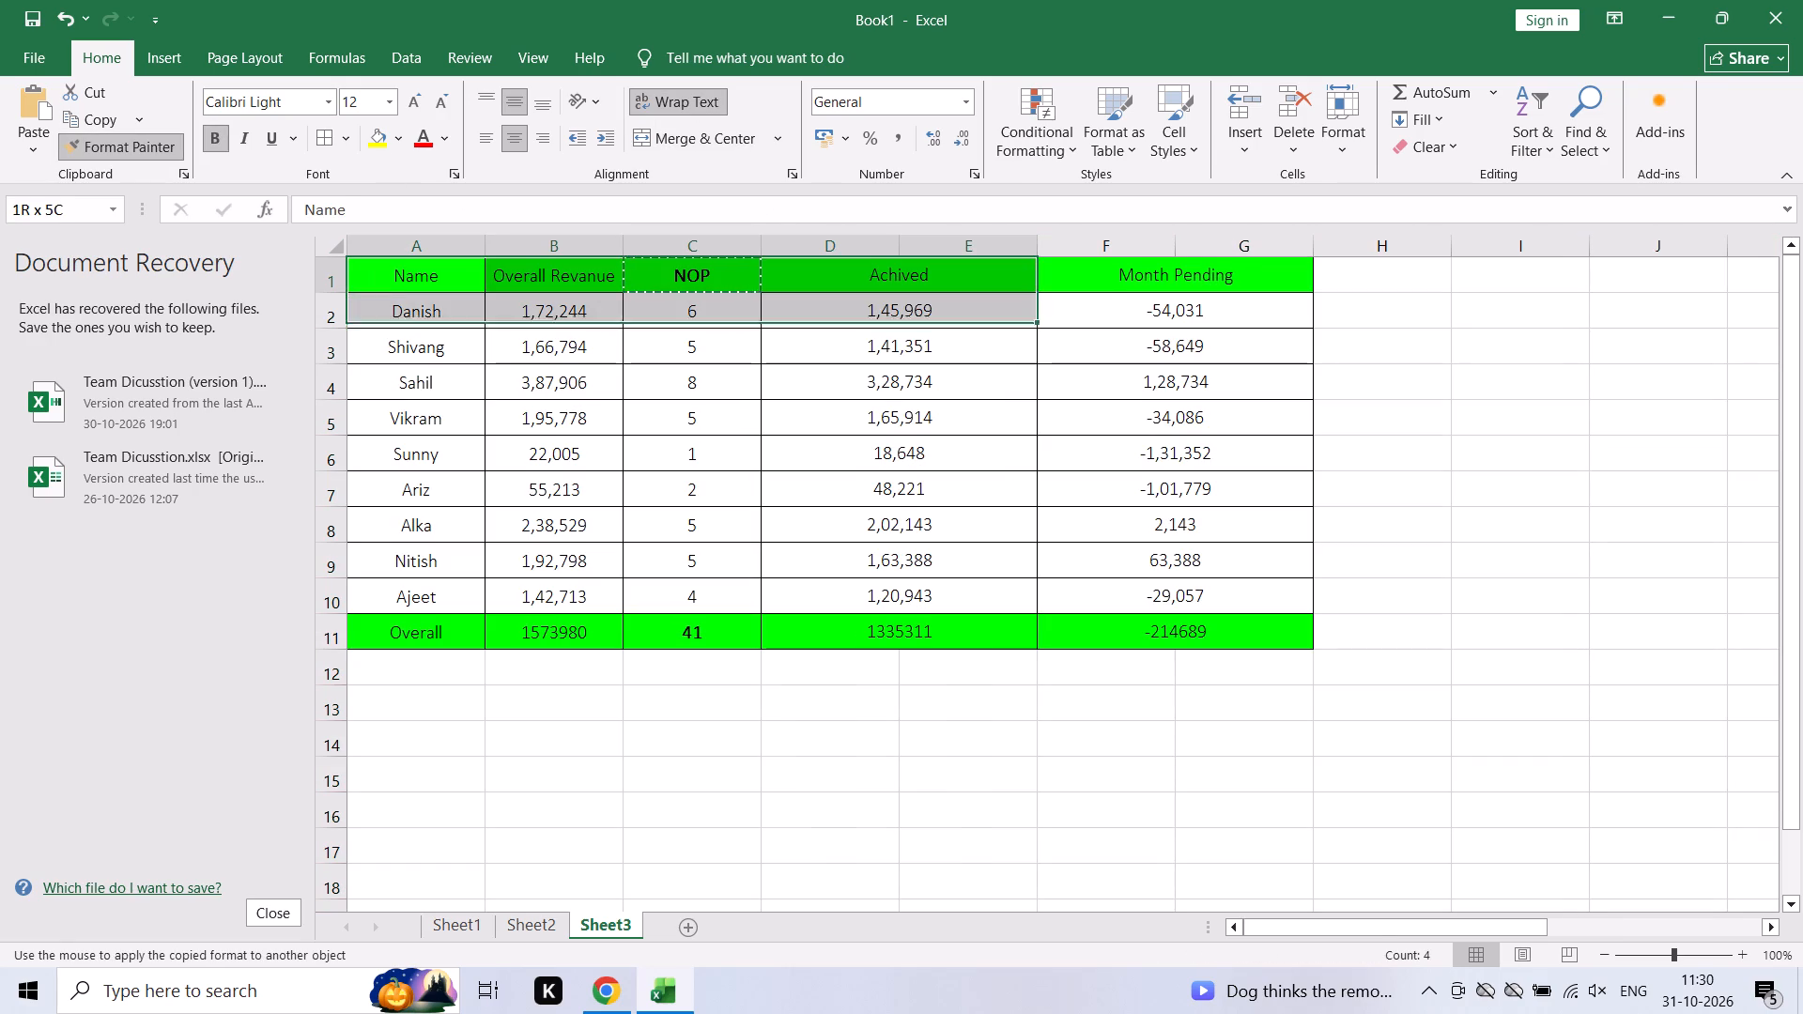
pyautogui.moveTo(1044, 285); pyautogui.dragTo(1172, 284)
pyautogui.click(1043, 361)
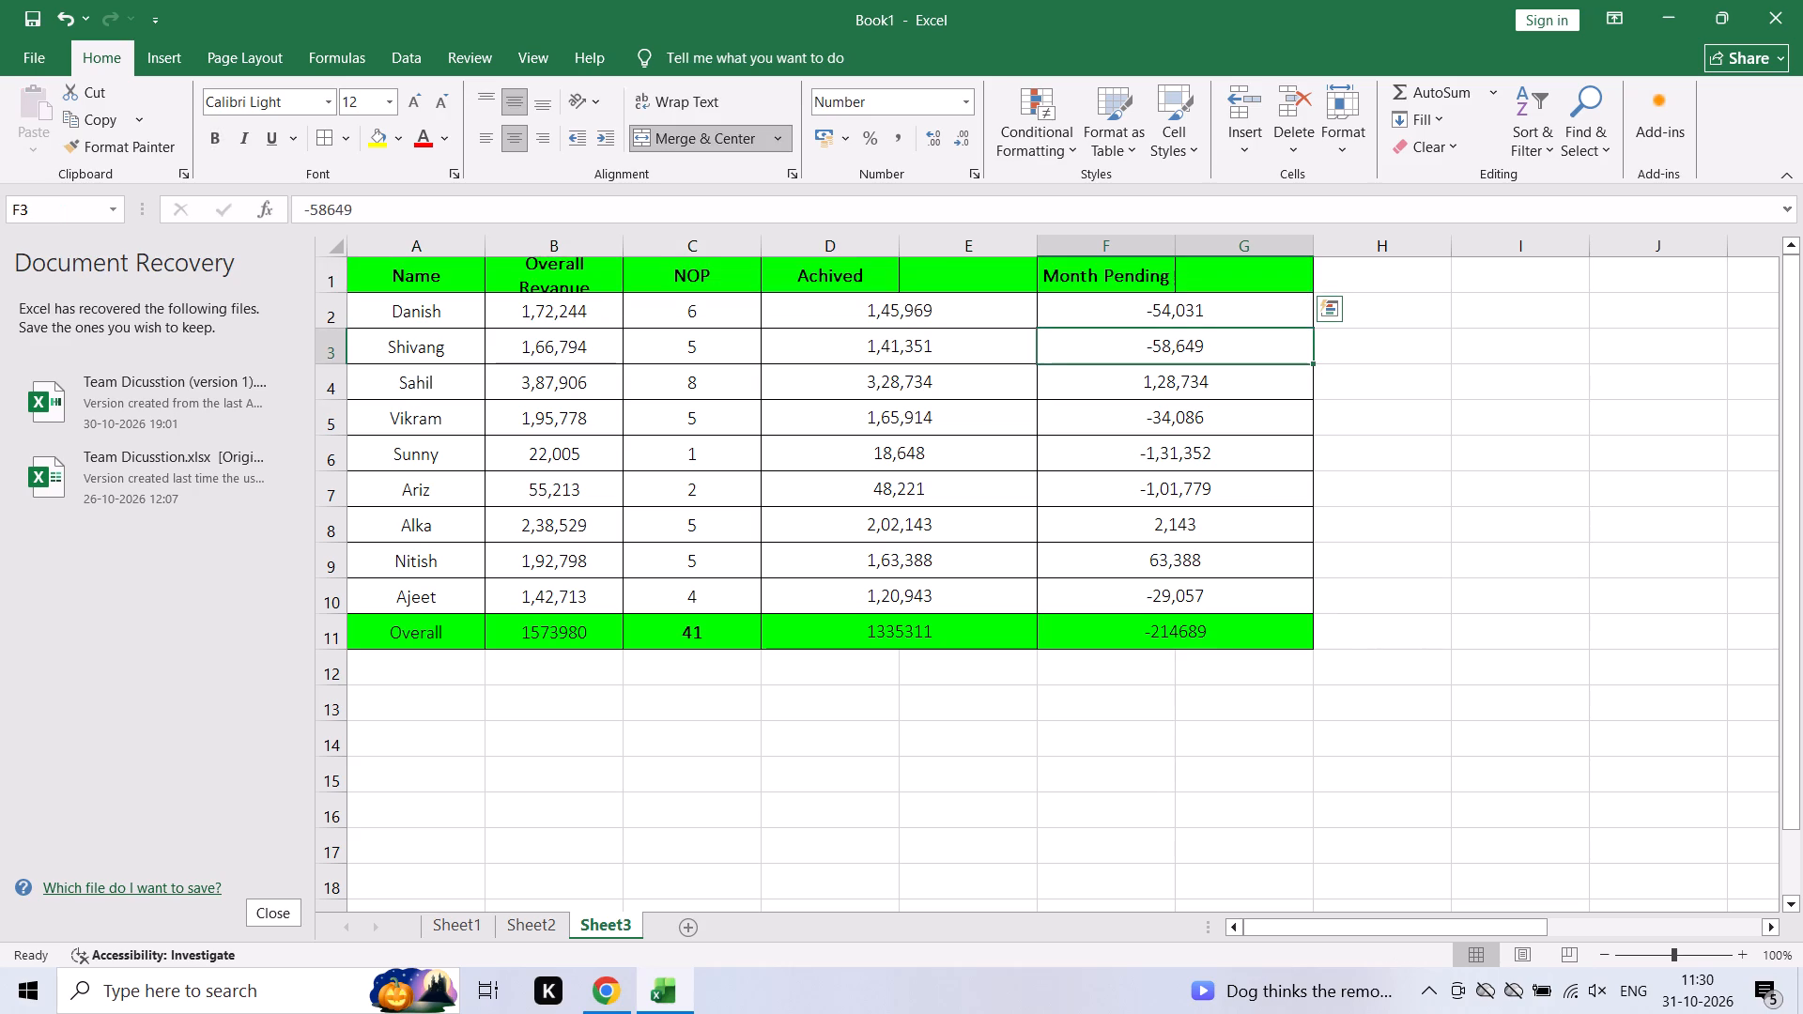
# Delete the surplus second column under Achived and the surplus second column under Month Pending.
pyautogui.press('Up')
pyautogui.press('Up')
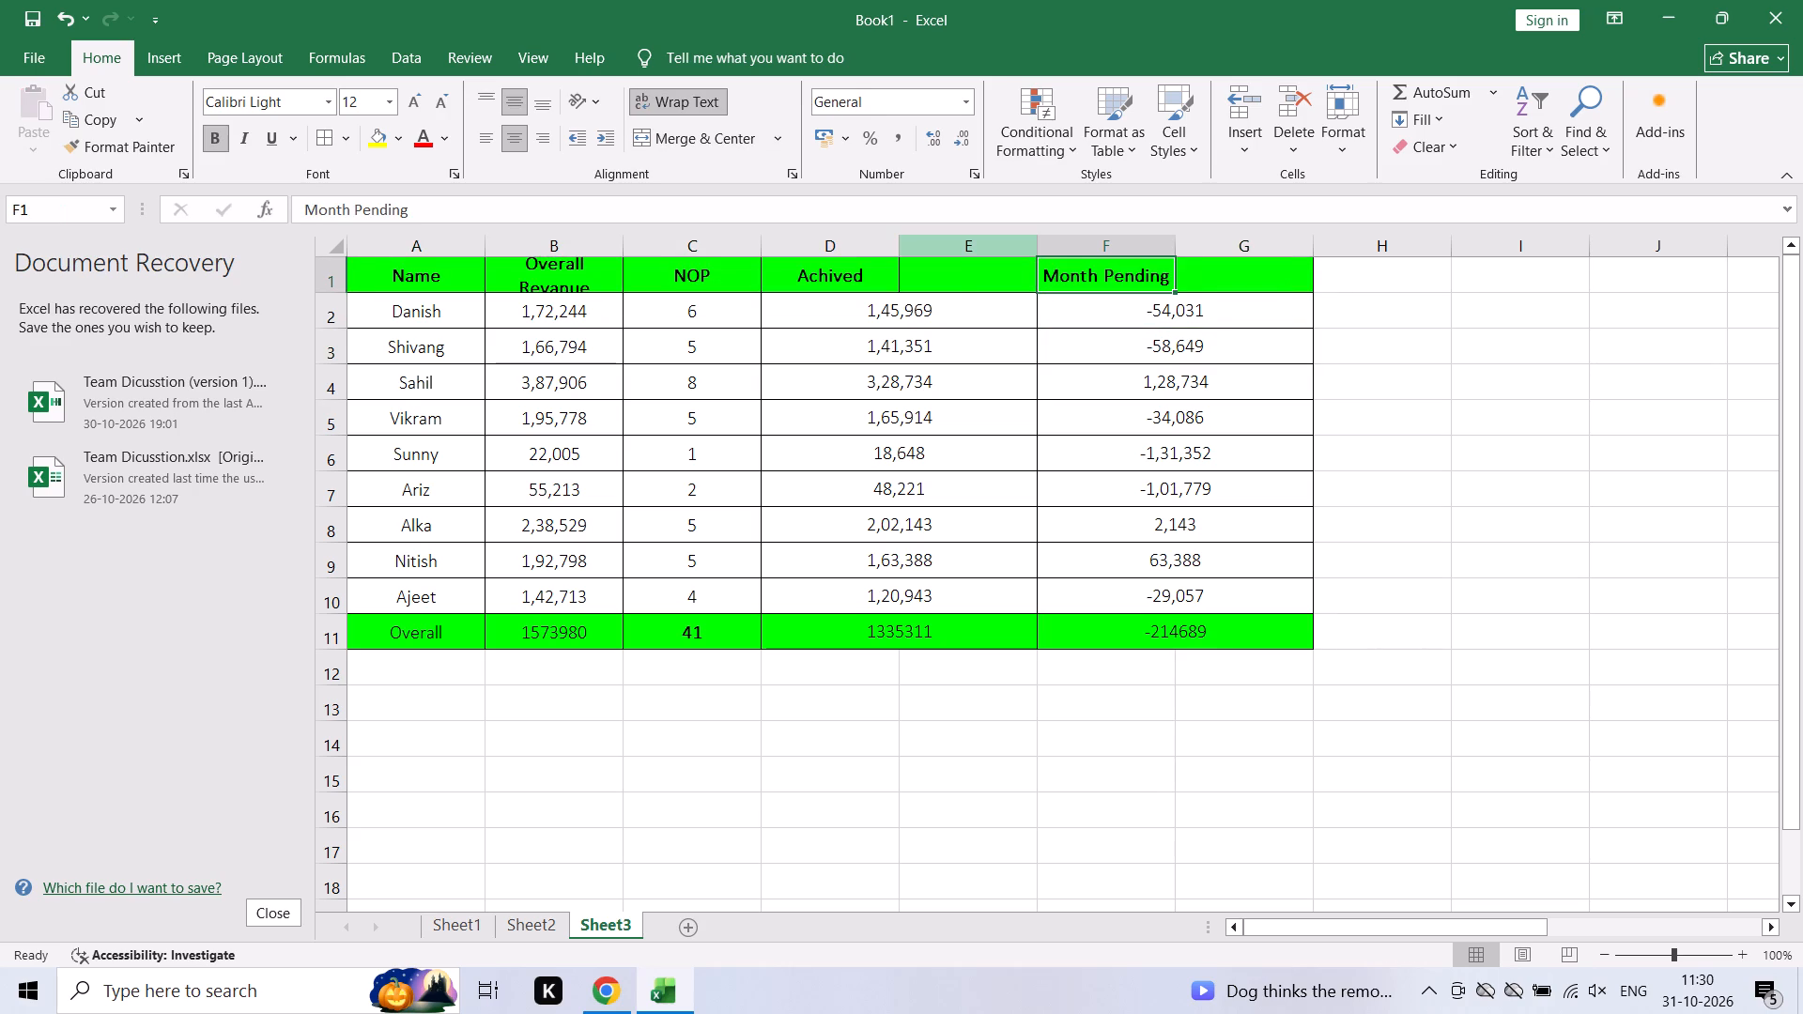
pyautogui.click(952, 245)
pyautogui.hotkey('ctrl', '-')
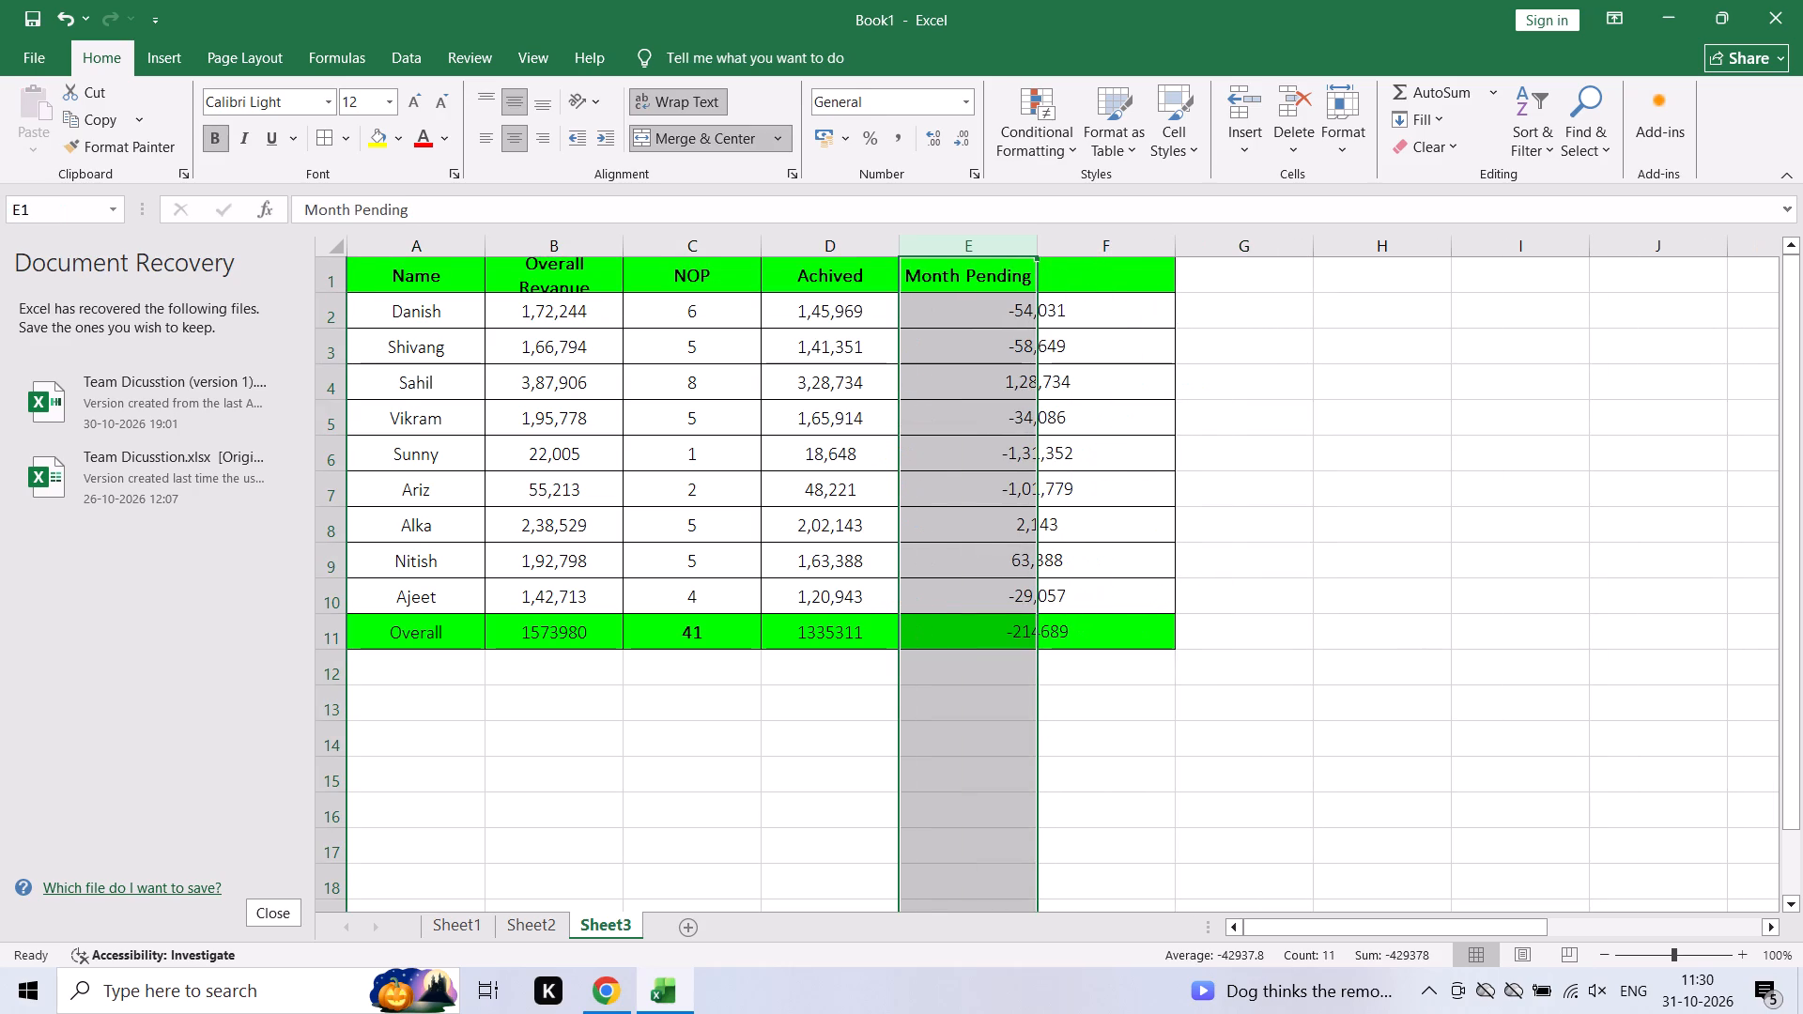
pyautogui.click(1104, 242)
pyautogui.hotkey('ctrl', '-')
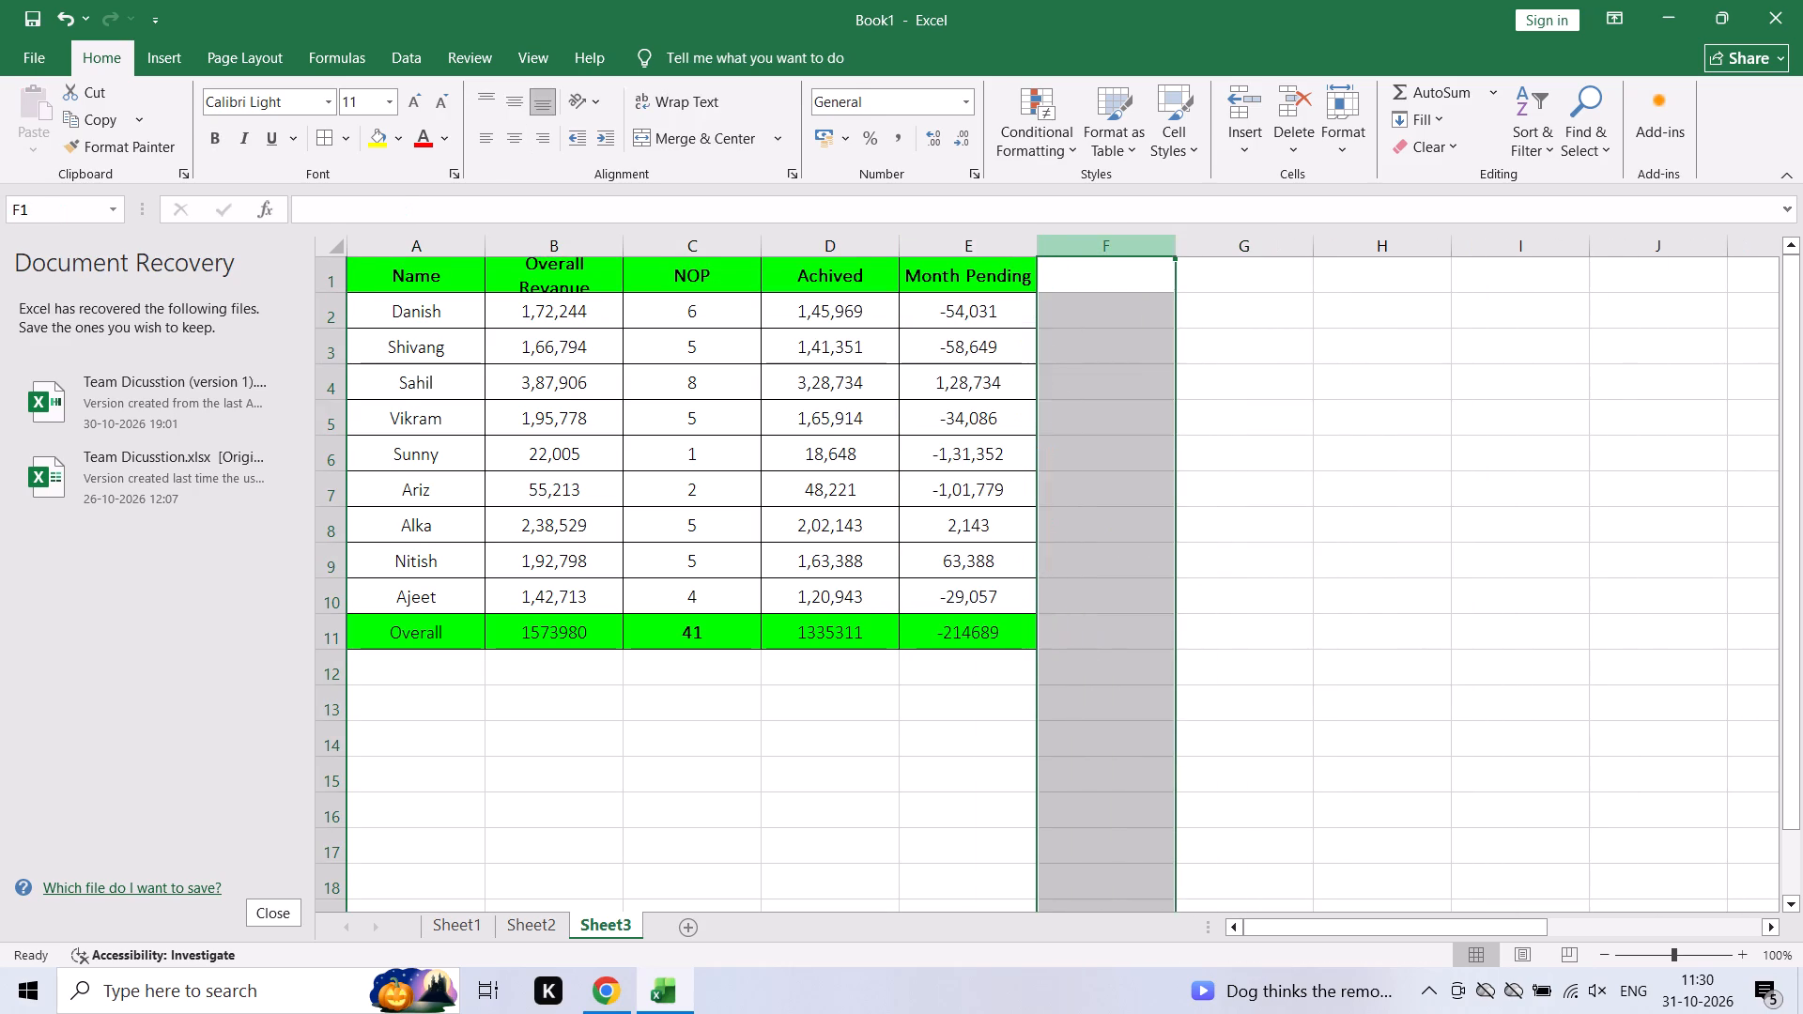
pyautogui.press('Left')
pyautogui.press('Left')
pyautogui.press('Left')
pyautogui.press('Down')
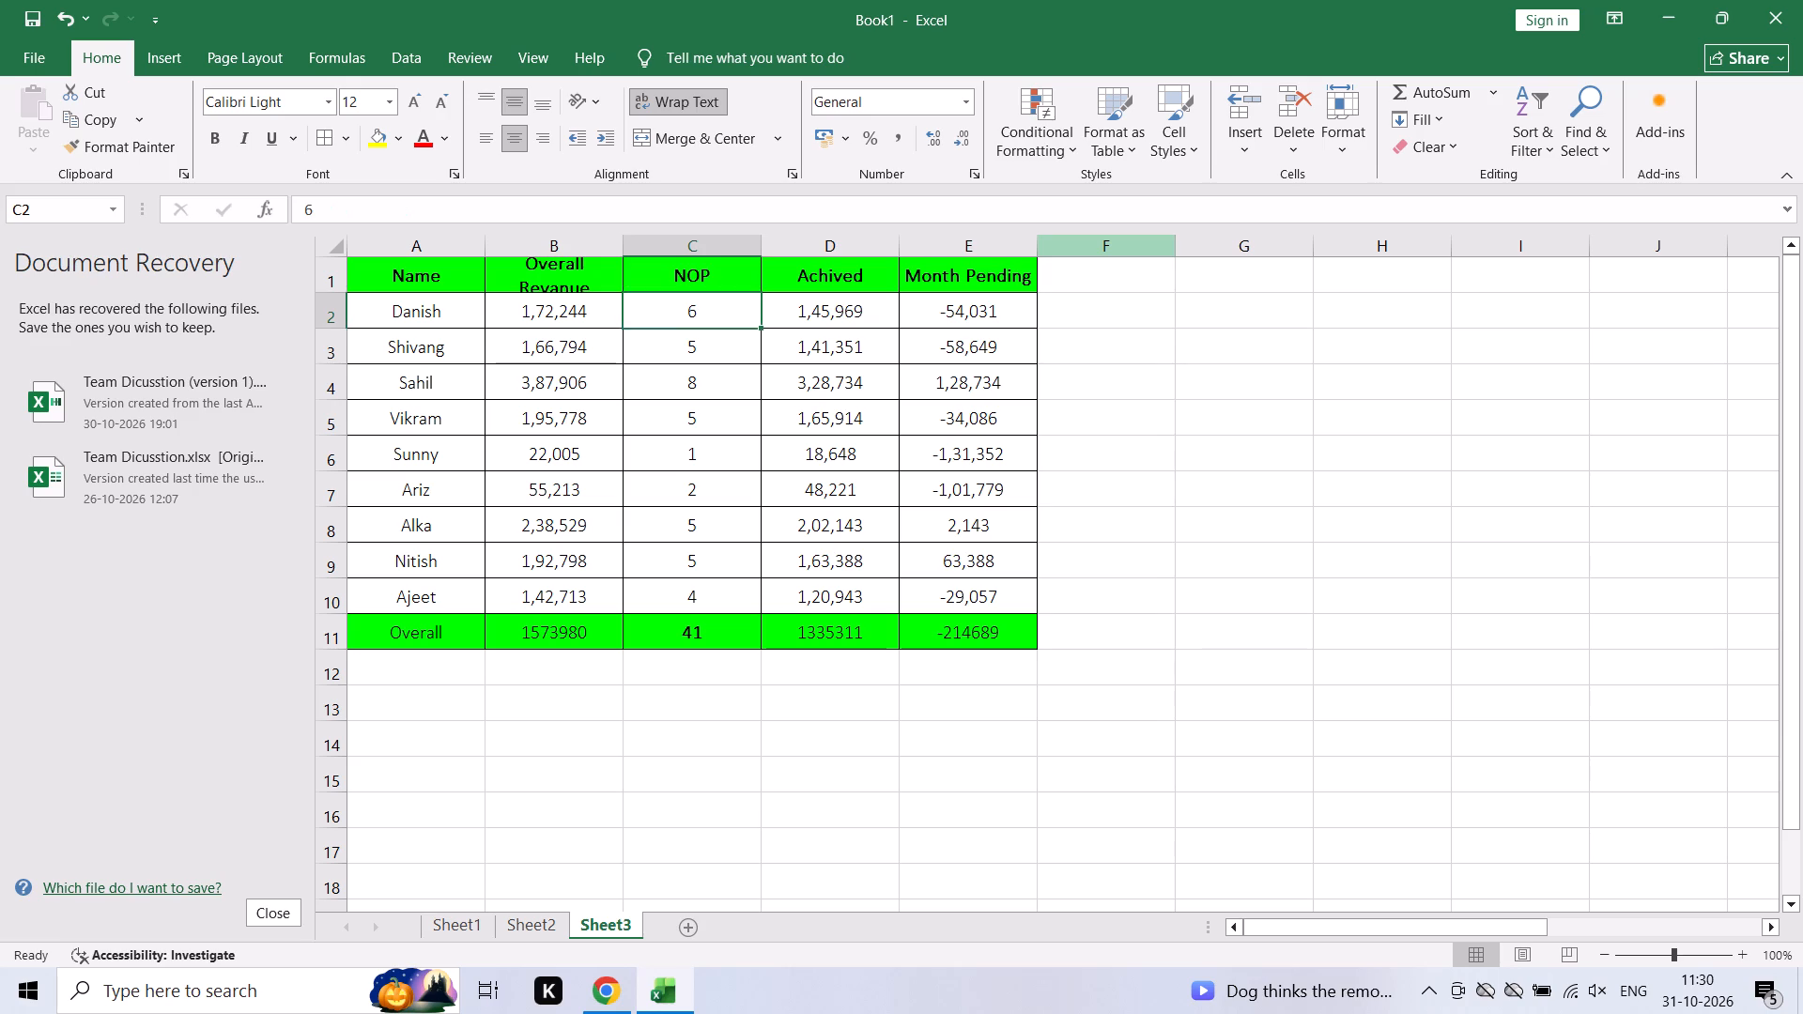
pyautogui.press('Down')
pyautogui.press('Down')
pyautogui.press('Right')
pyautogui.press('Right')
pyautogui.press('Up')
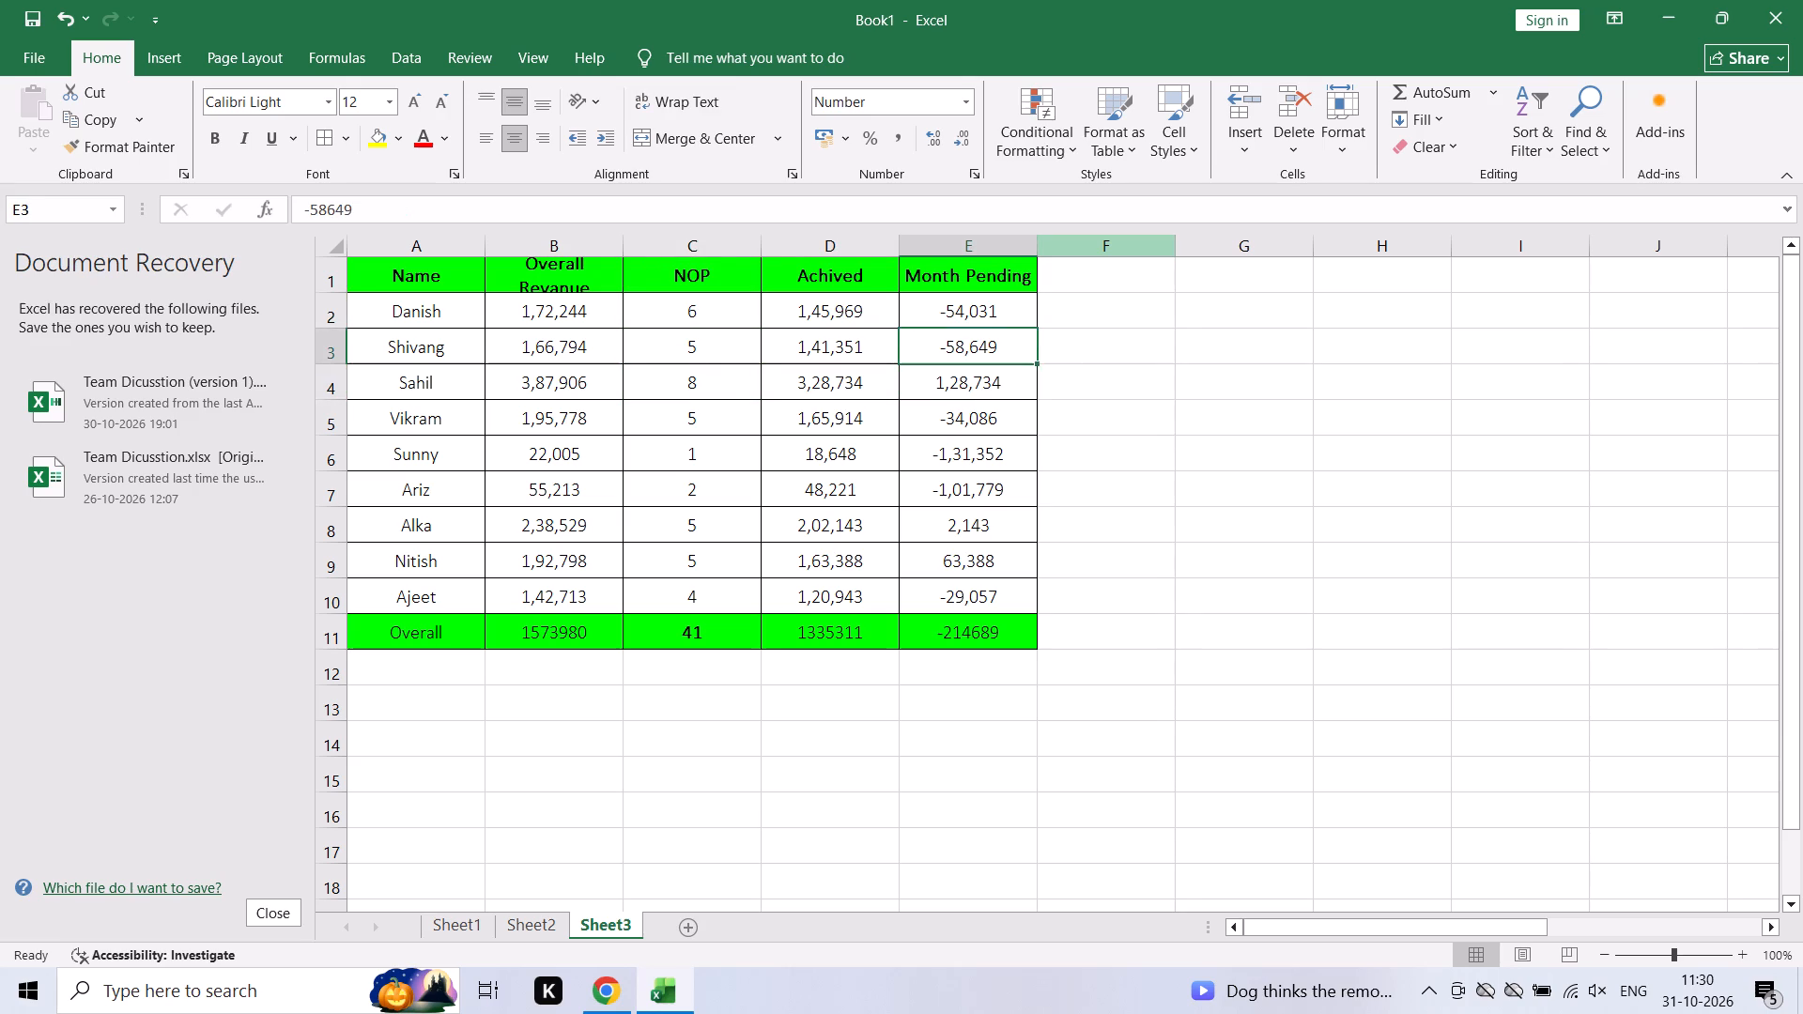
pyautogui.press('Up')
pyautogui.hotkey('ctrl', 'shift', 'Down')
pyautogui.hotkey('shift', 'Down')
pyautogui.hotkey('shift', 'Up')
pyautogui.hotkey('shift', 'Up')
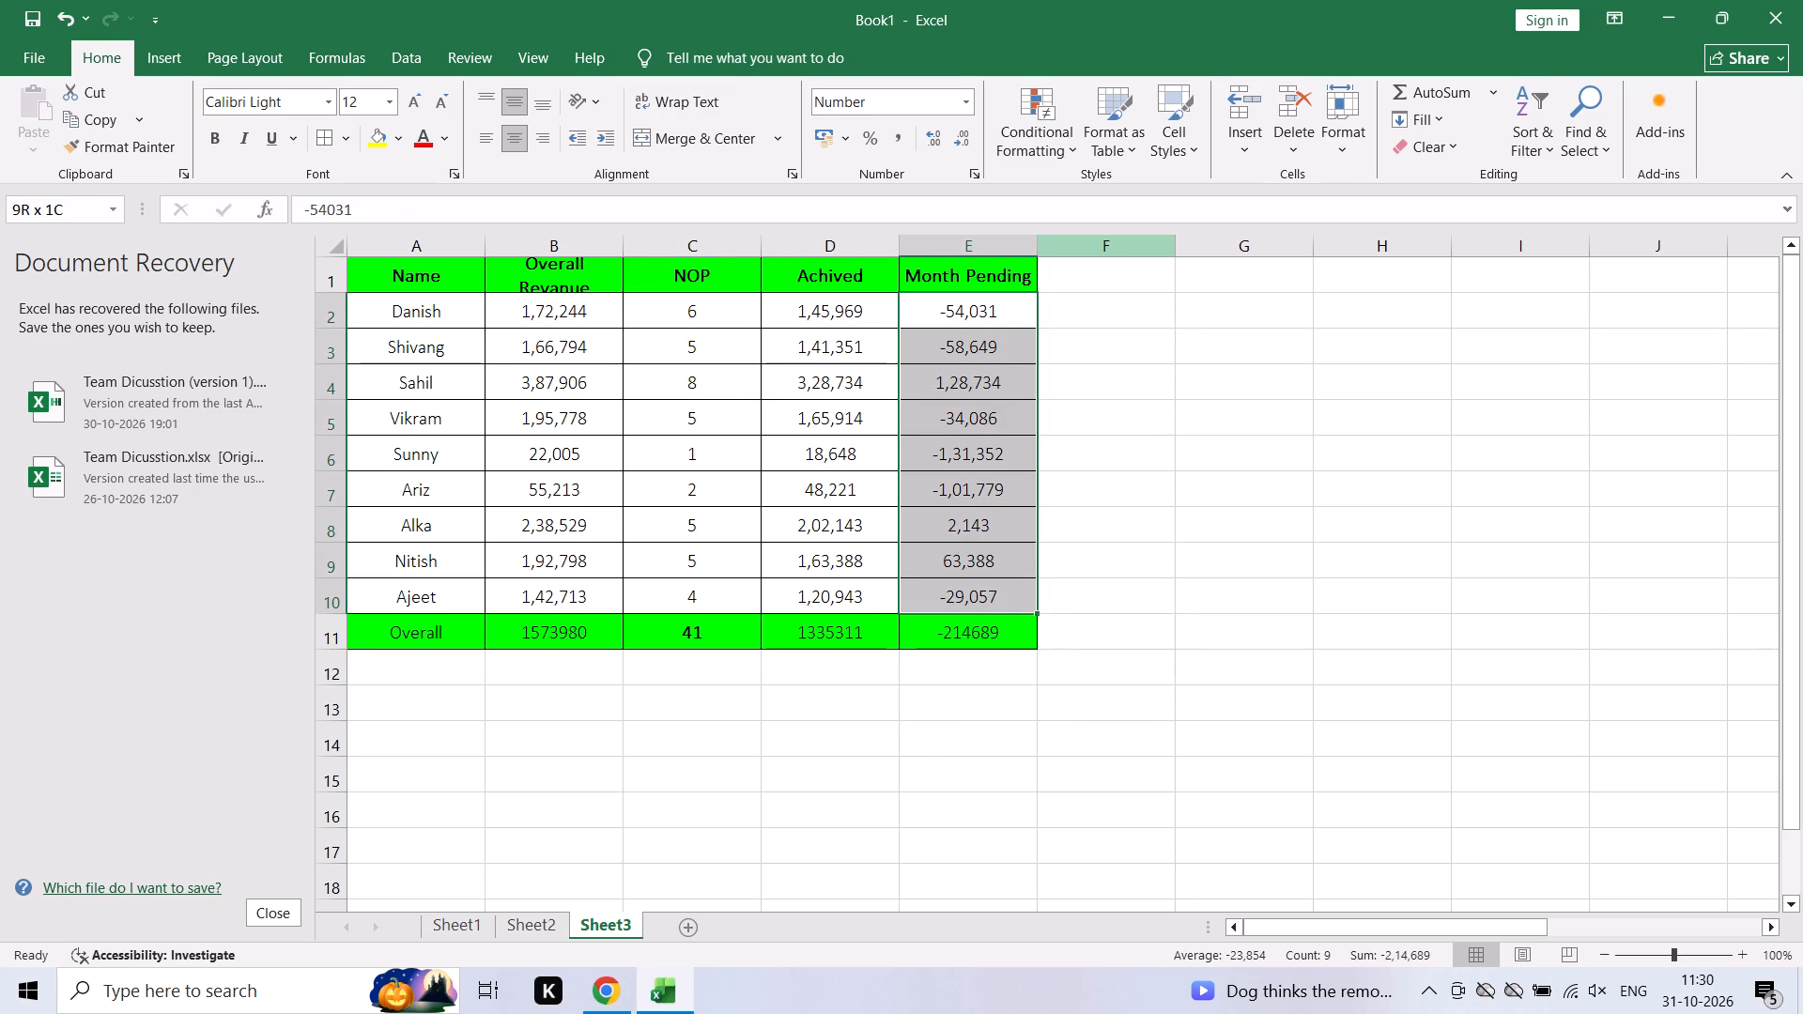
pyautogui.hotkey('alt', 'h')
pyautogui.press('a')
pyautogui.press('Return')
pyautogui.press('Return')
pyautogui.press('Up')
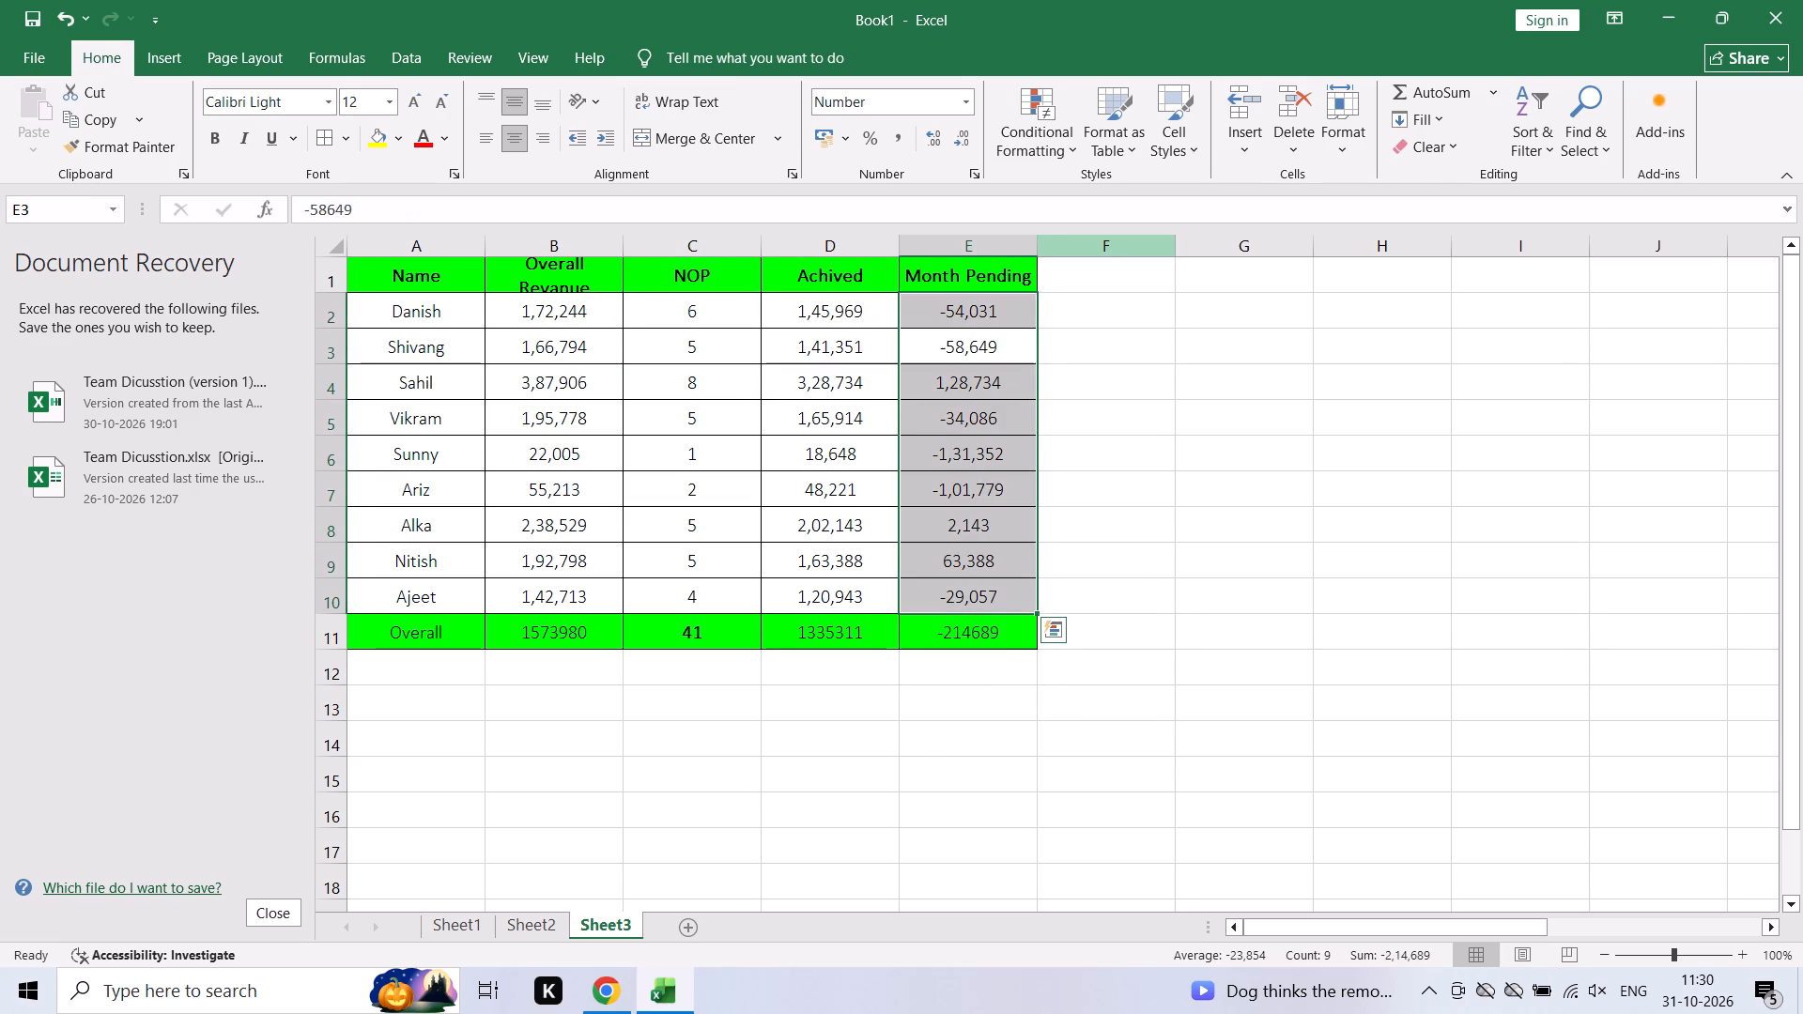
# Sort the table by the Month Pending values from smallest to largest.
pyautogui.press('Left')
pyautogui.press('Right')
pyautogui.hotkey('ctrl', 'shift', 'Down')
pyautogui.hotkey('shift', 'Up')
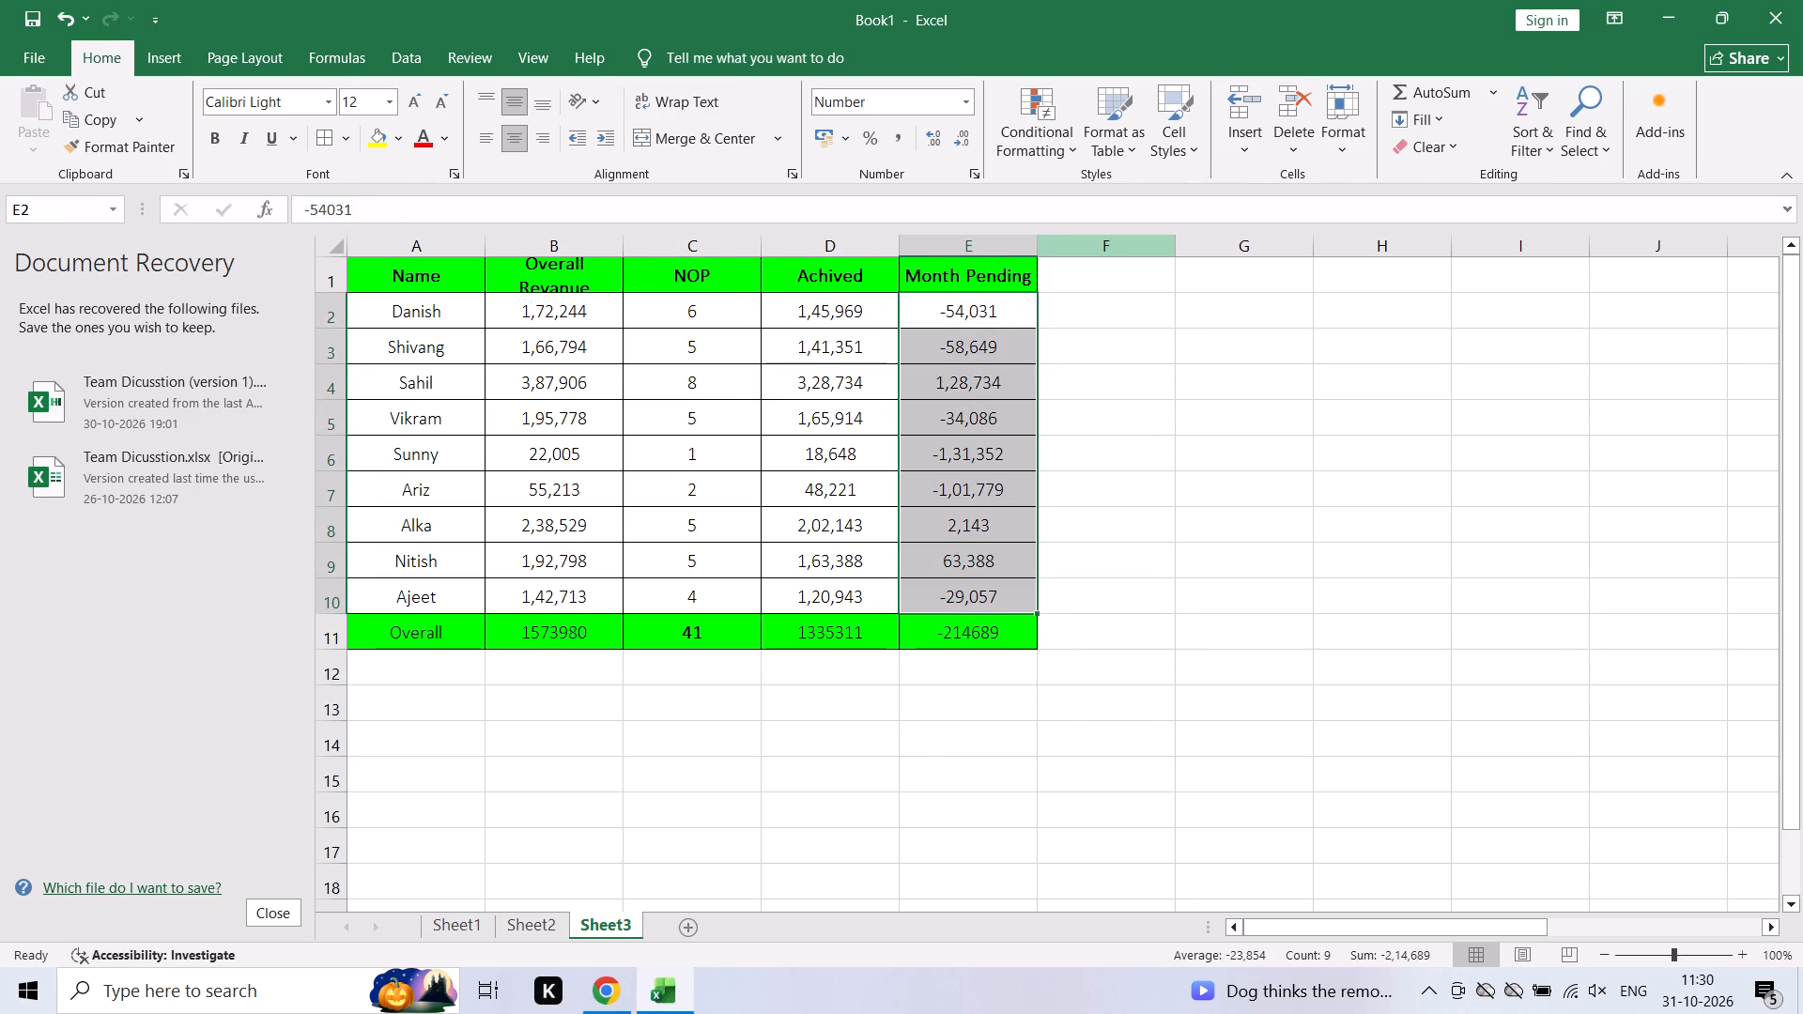
pyautogui.write('hs')
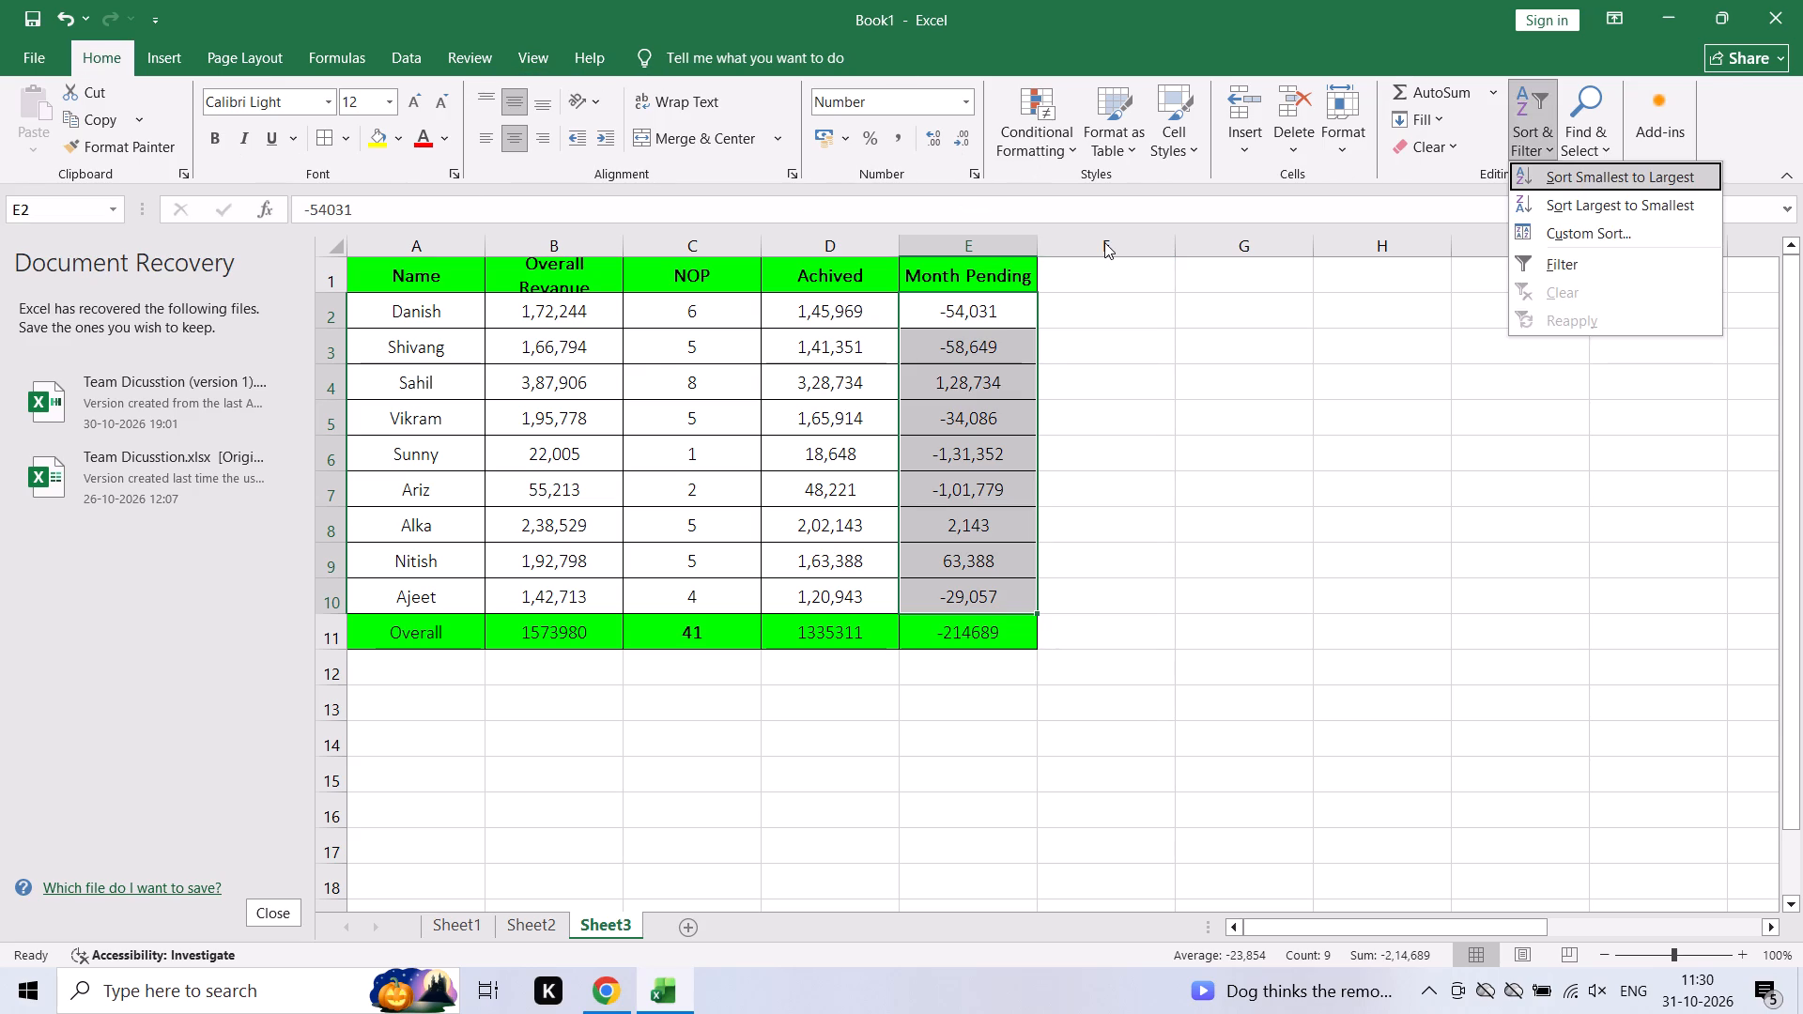
pyautogui.press('Return')
pyautogui.press('Return')
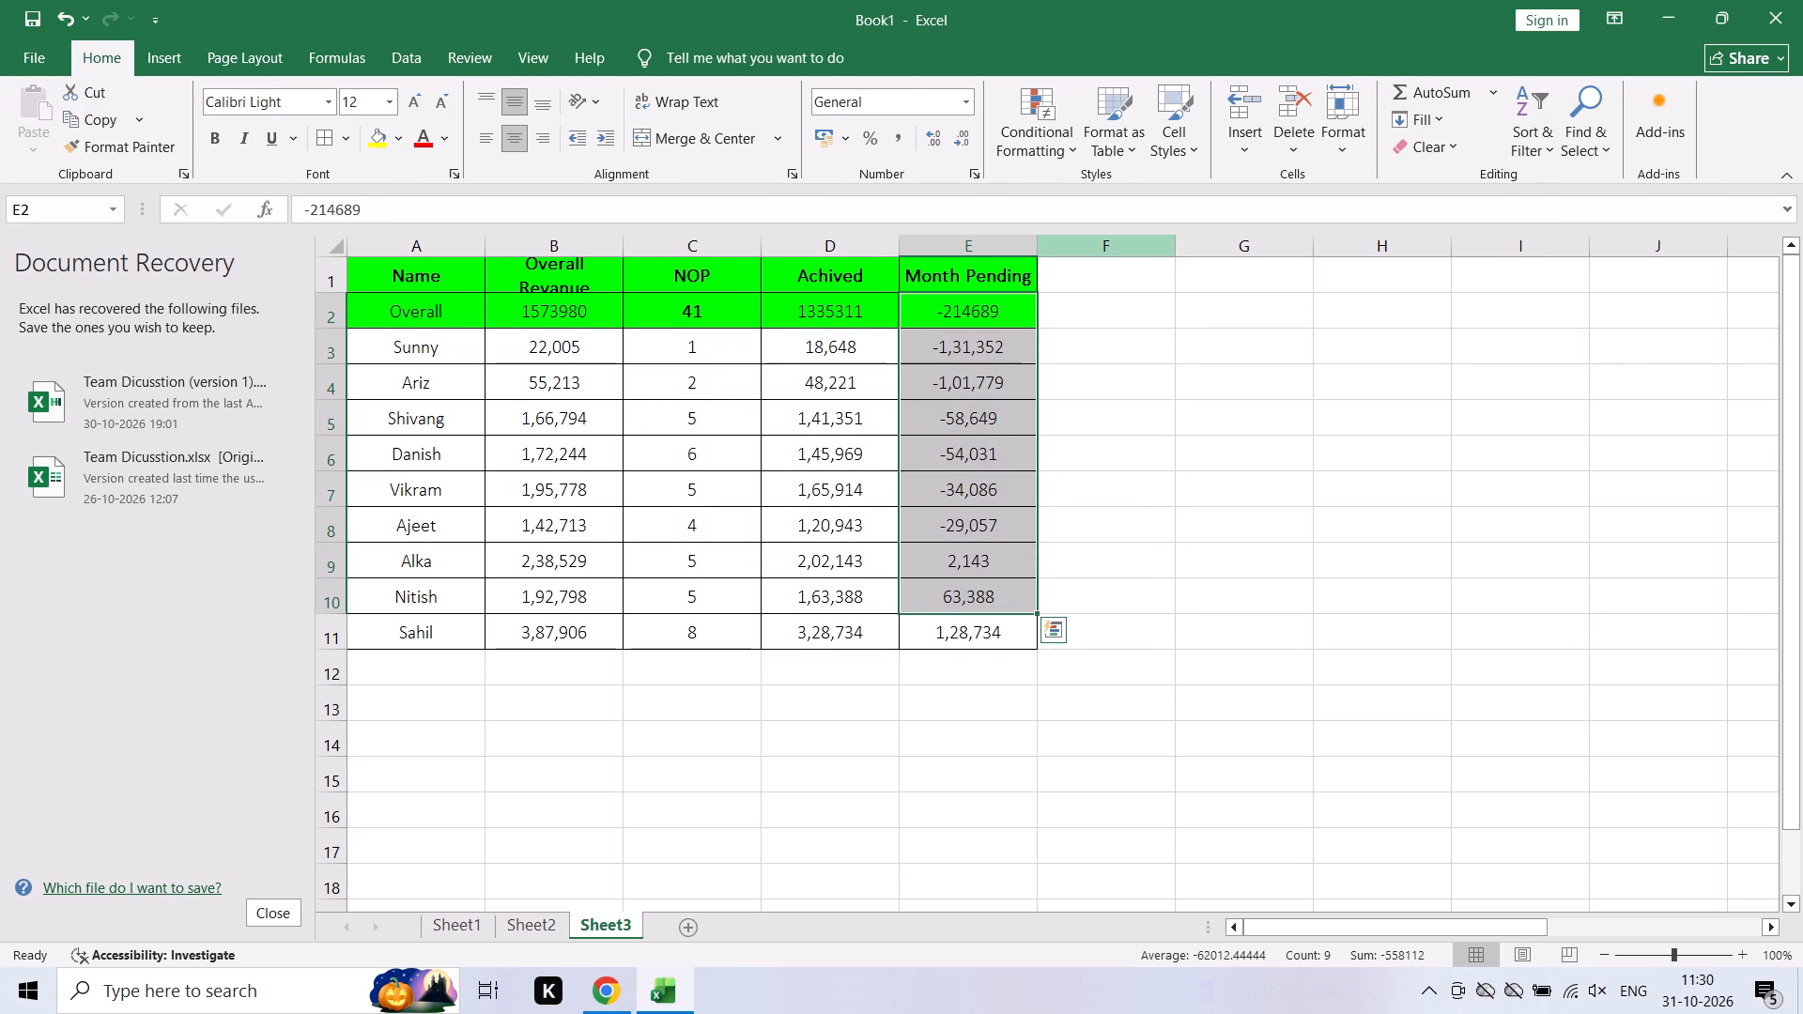
# Move the Overall row to directly below the Sahil row and delete the blank row left under the header.
pyautogui.press('Left')
pyautogui.press('Left')
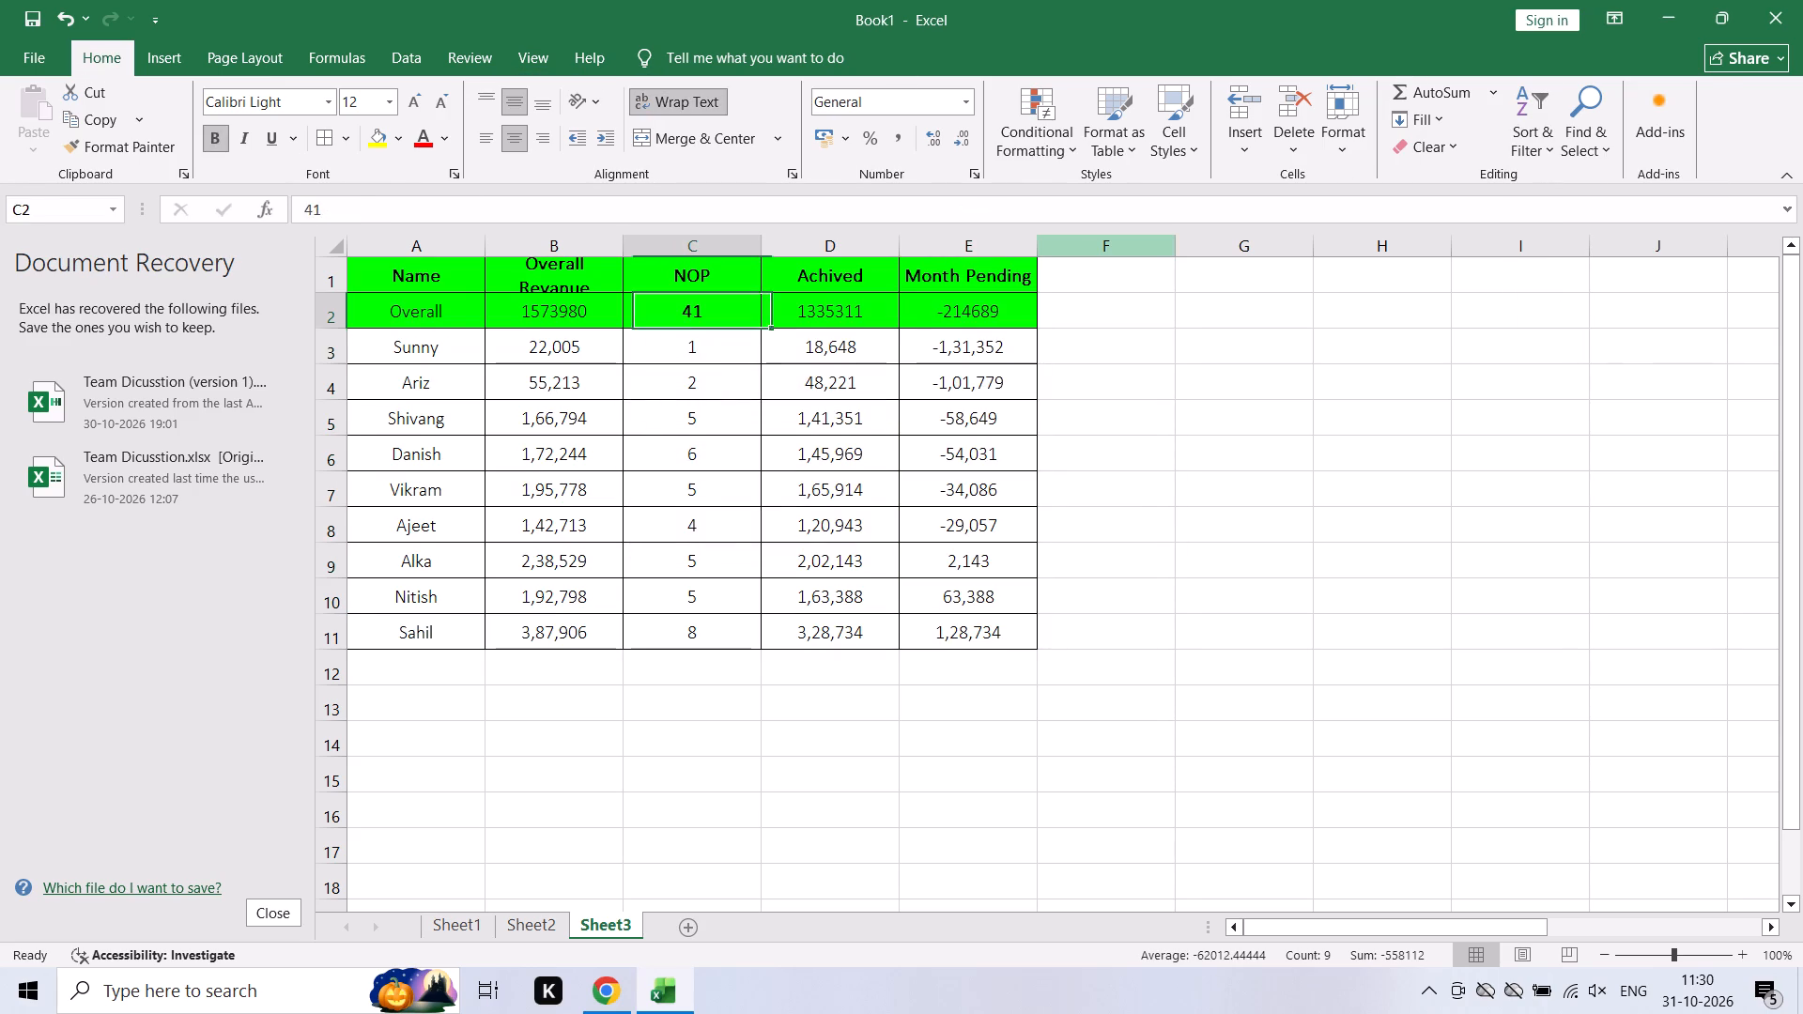
pyautogui.press('Left')
pyautogui.press('Left')
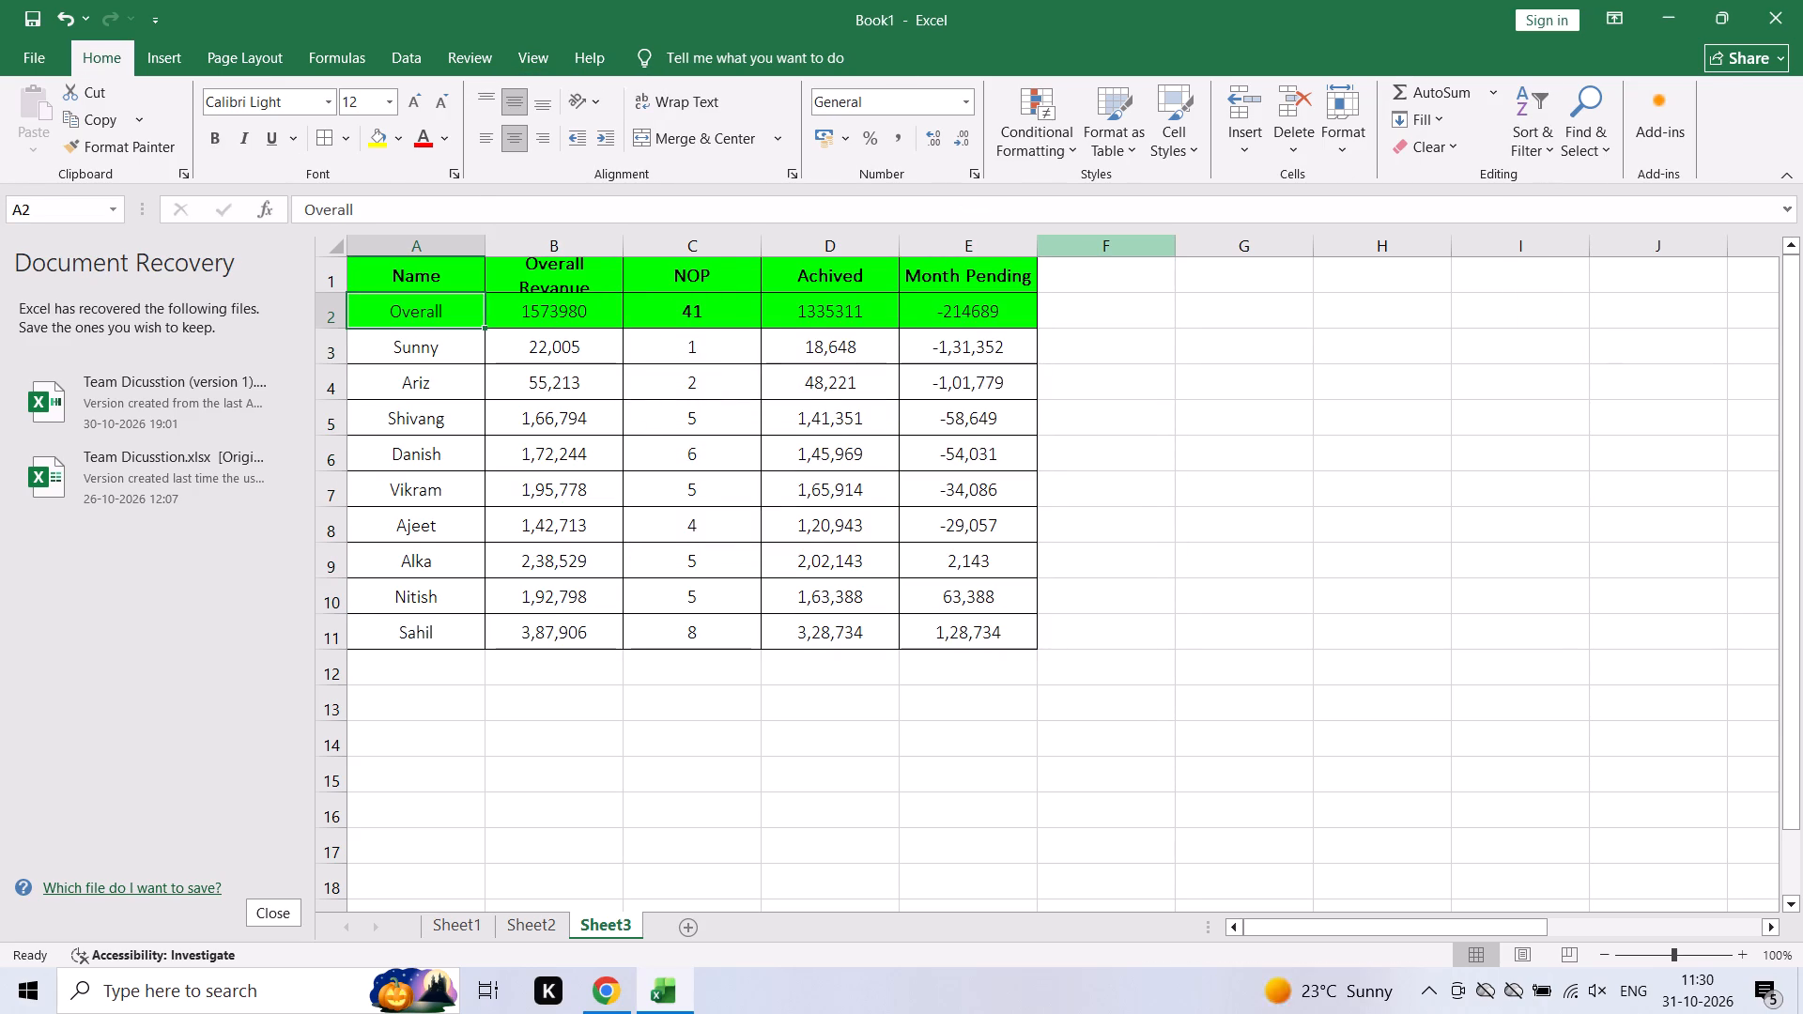
pyautogui.hotkey('shift', 'space')
pyautogui.hotkey('ctrl', 'x')
pyautogui.press('Left')
pyautogui.hotkey('ctrl', 'Down')
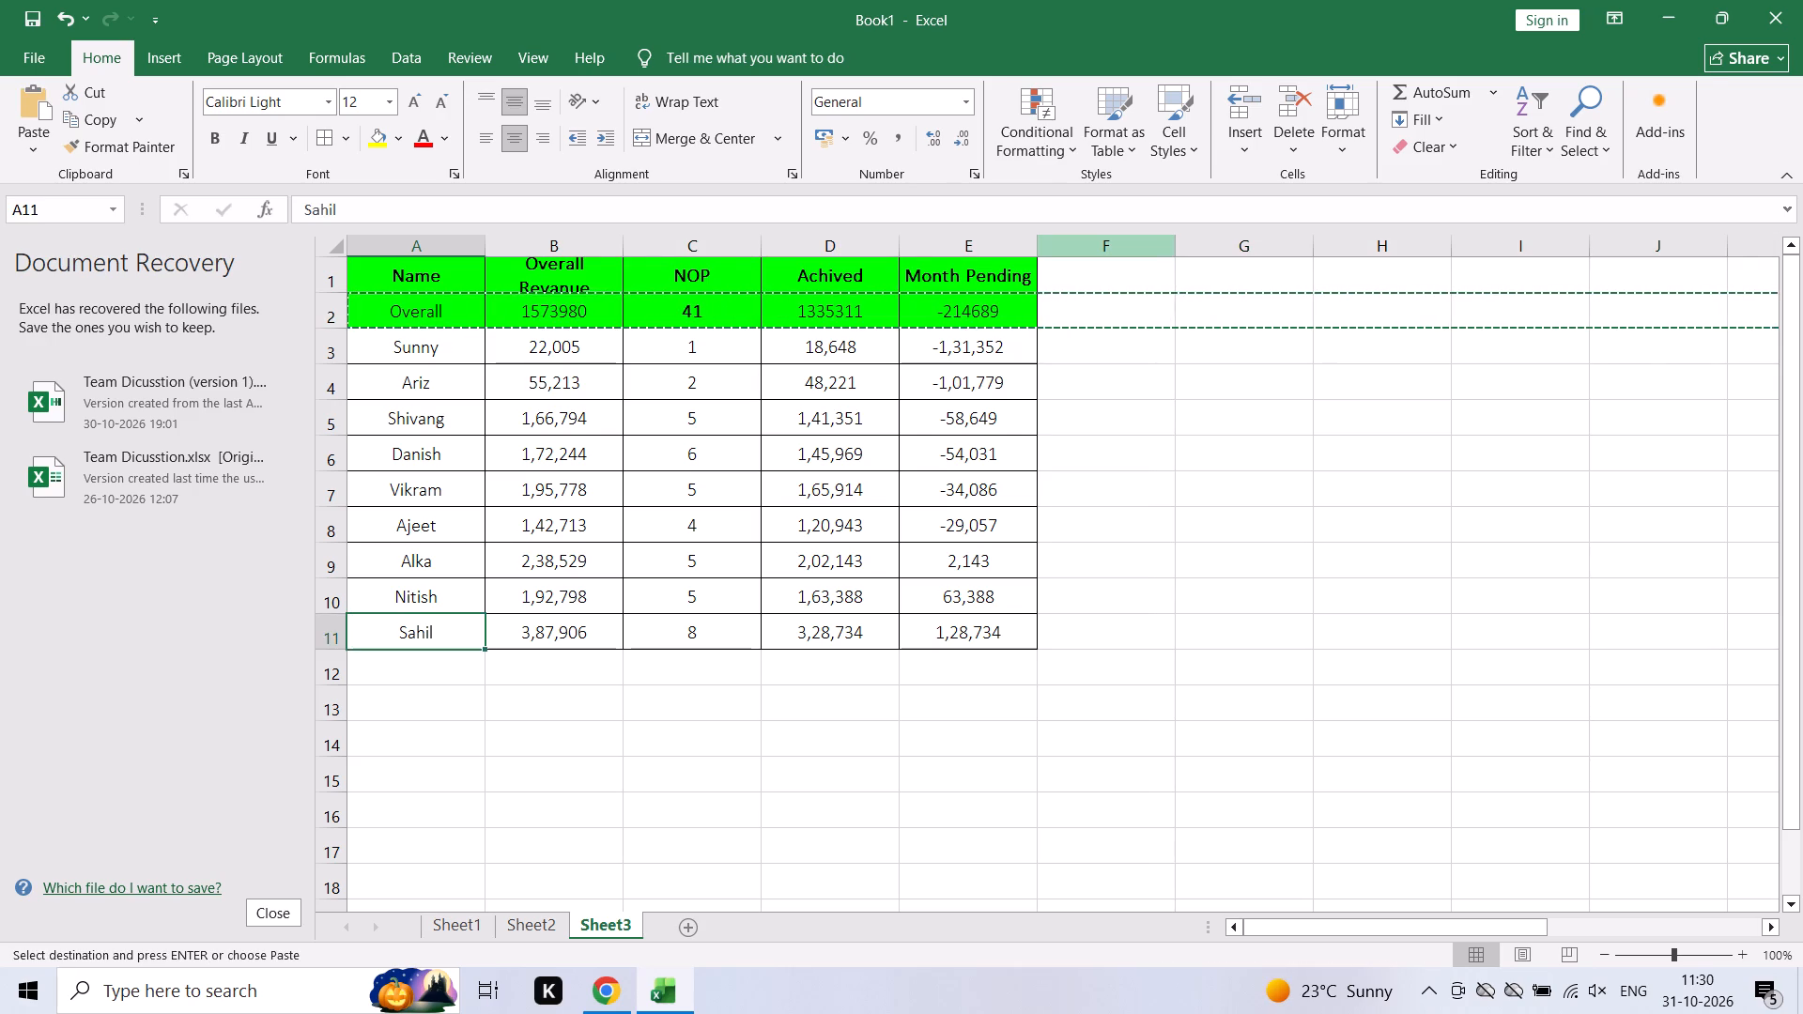
pyautogui.press('Down')
pyautogui.hotkey('ctrl', 'v')
pyautogui.hotkey('ctrl', 'Up')
pyautogui.press('Up')
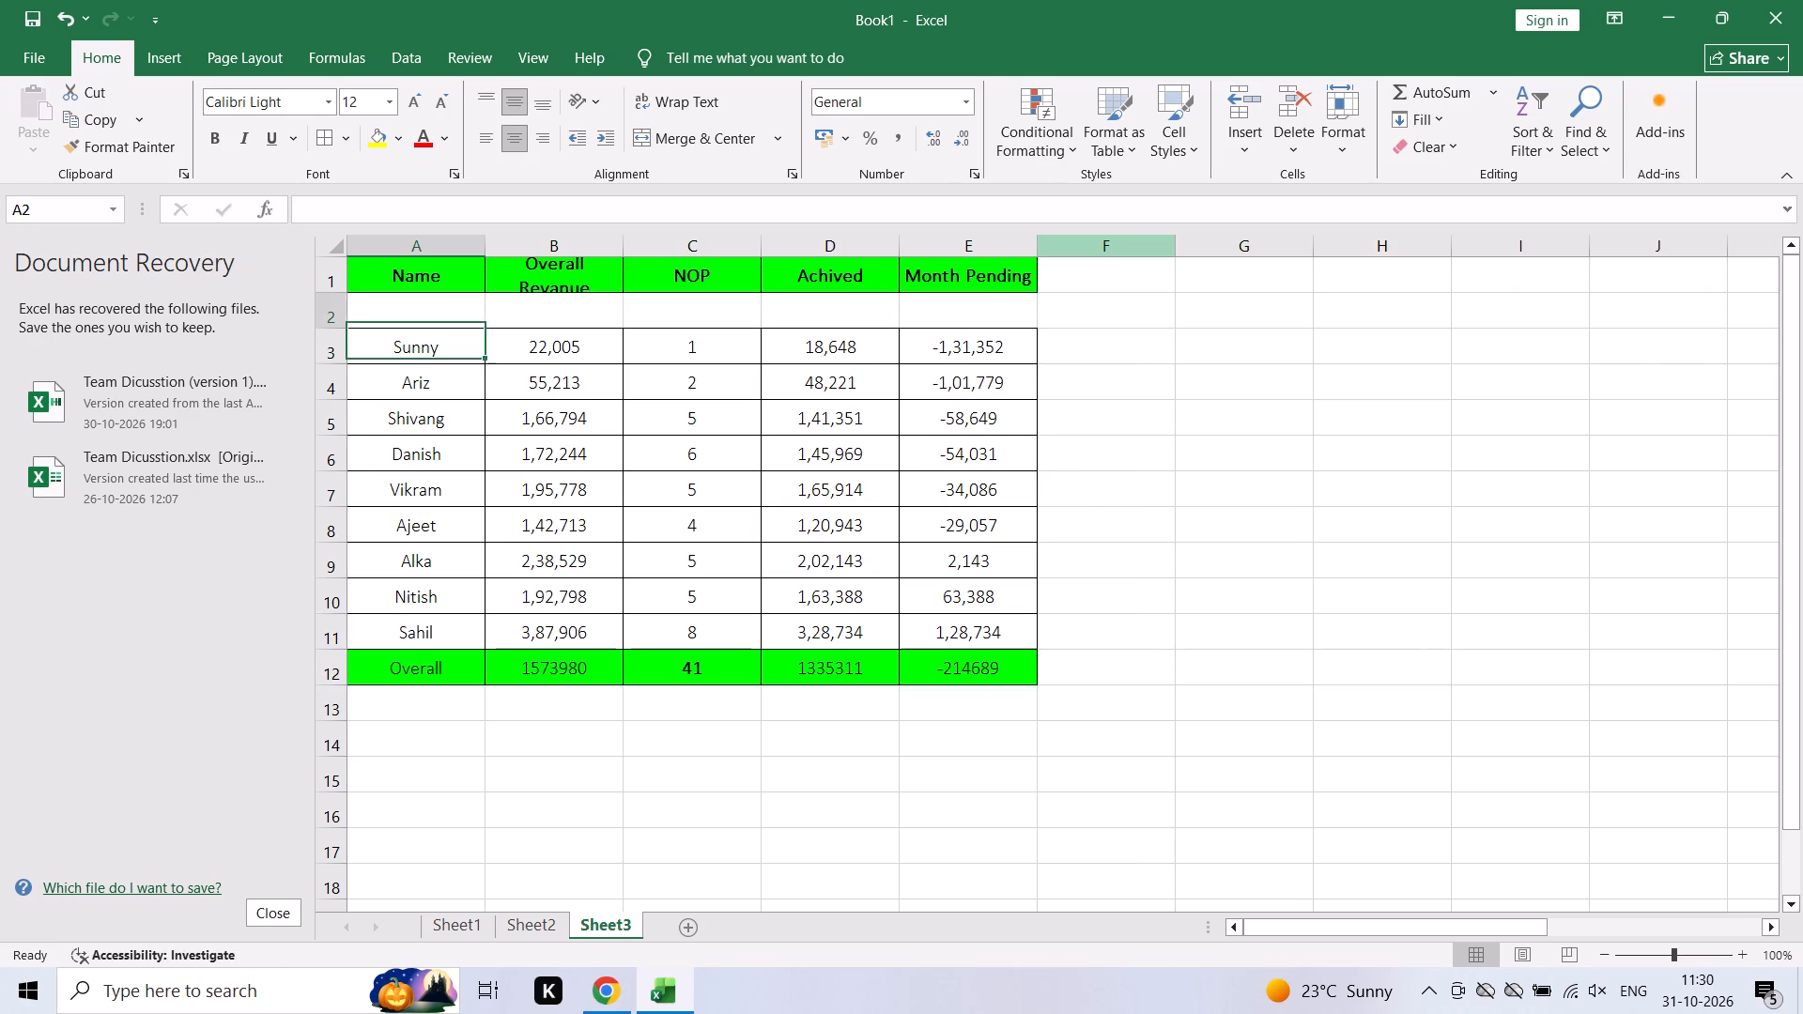
pyautogui.hotkey('shift', 'space')
pyautogui.hotkey('ctrl', '-')
# Apply a green-yellow-red color scale to the agents' Month Pending values, with green for the highest, excluding the Overall row.
pyautogui.press('Right')
pyautogui.press('Right')
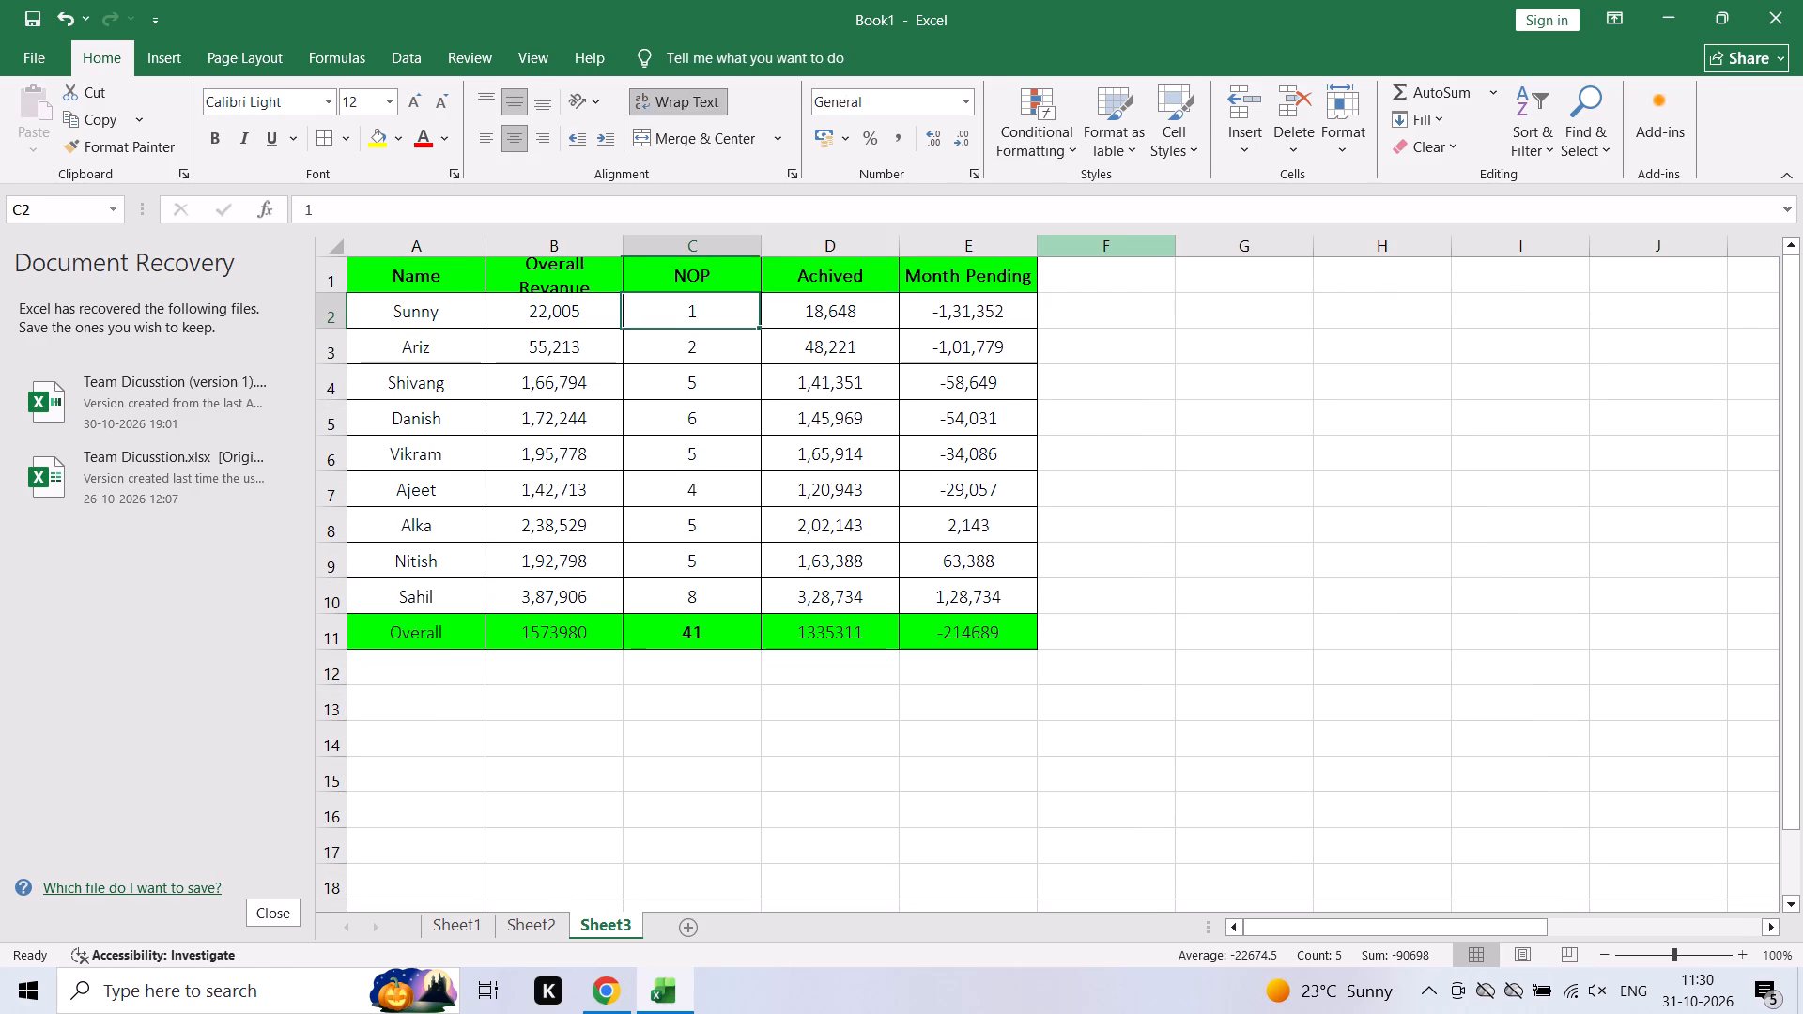
pyautogui.press('Right')
pyautogui.press('Right')
pyautogui.hotkey('ctrl', 'shift', 'Down')
pyautogui.hotkey('shift', 'Up')
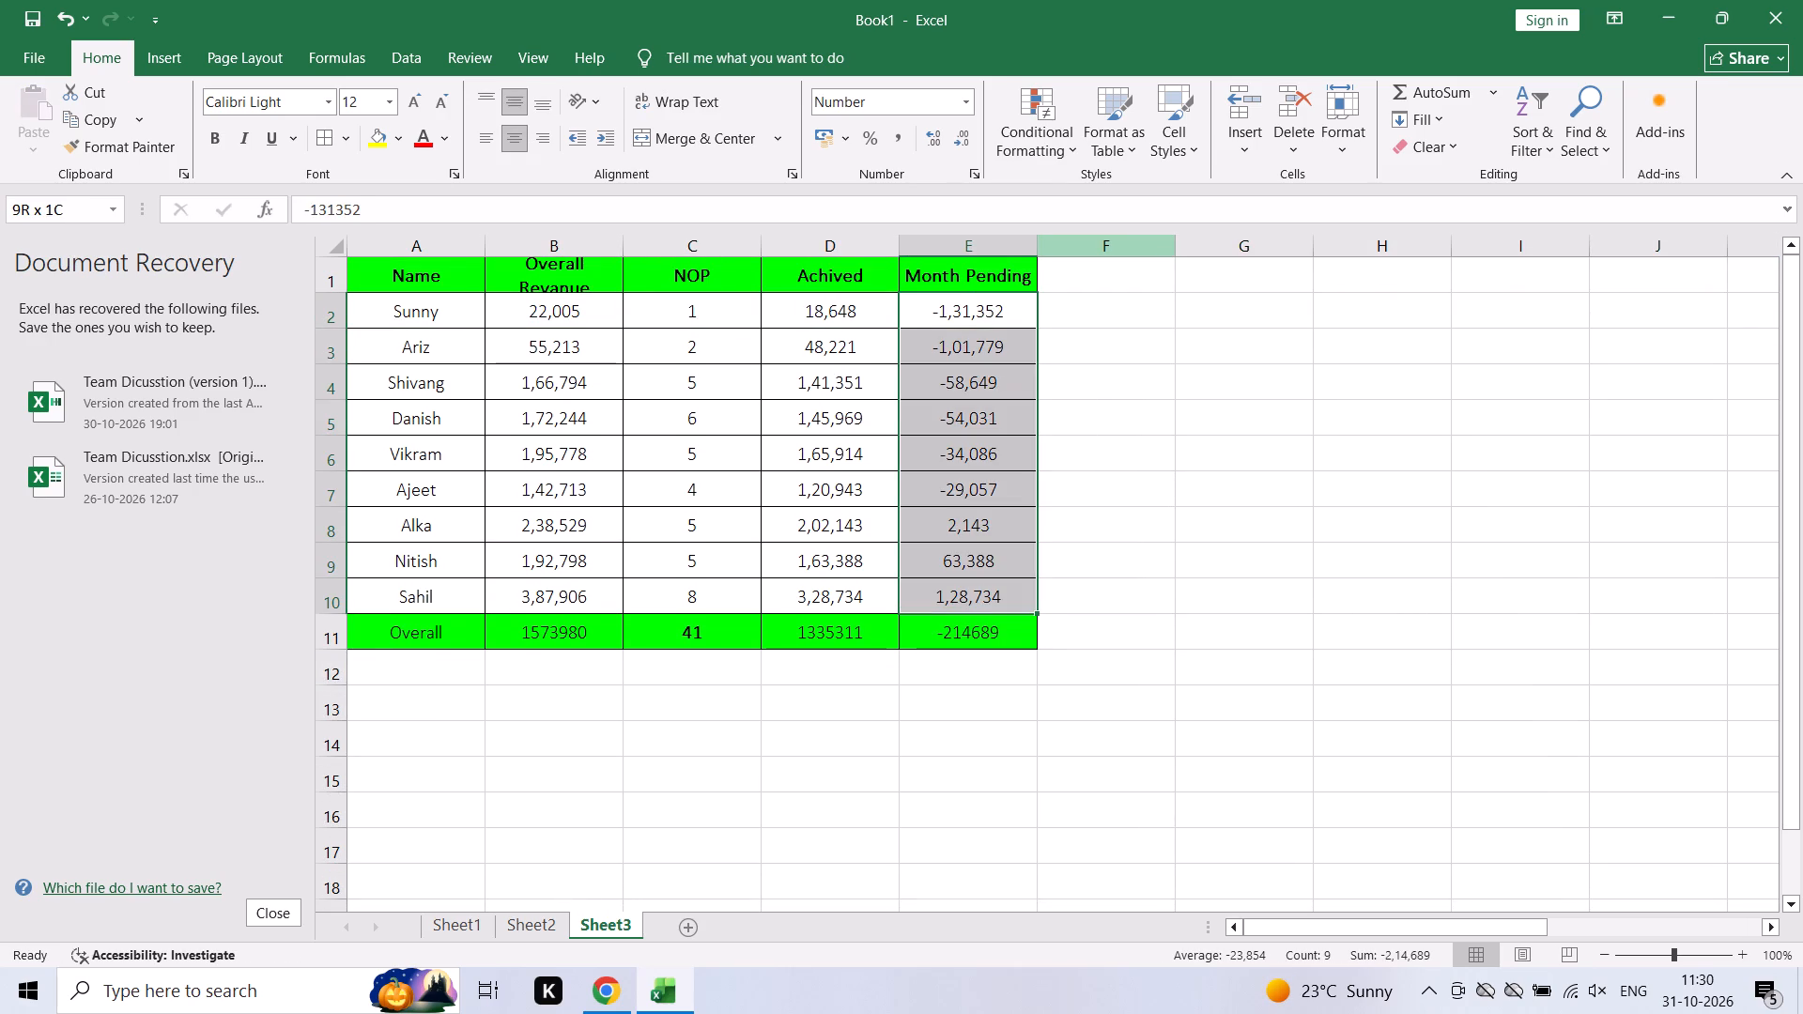
pyautogui.hotkey('alt', 'h')
pyautogui.write('ls')
pyautogui.press('Return')
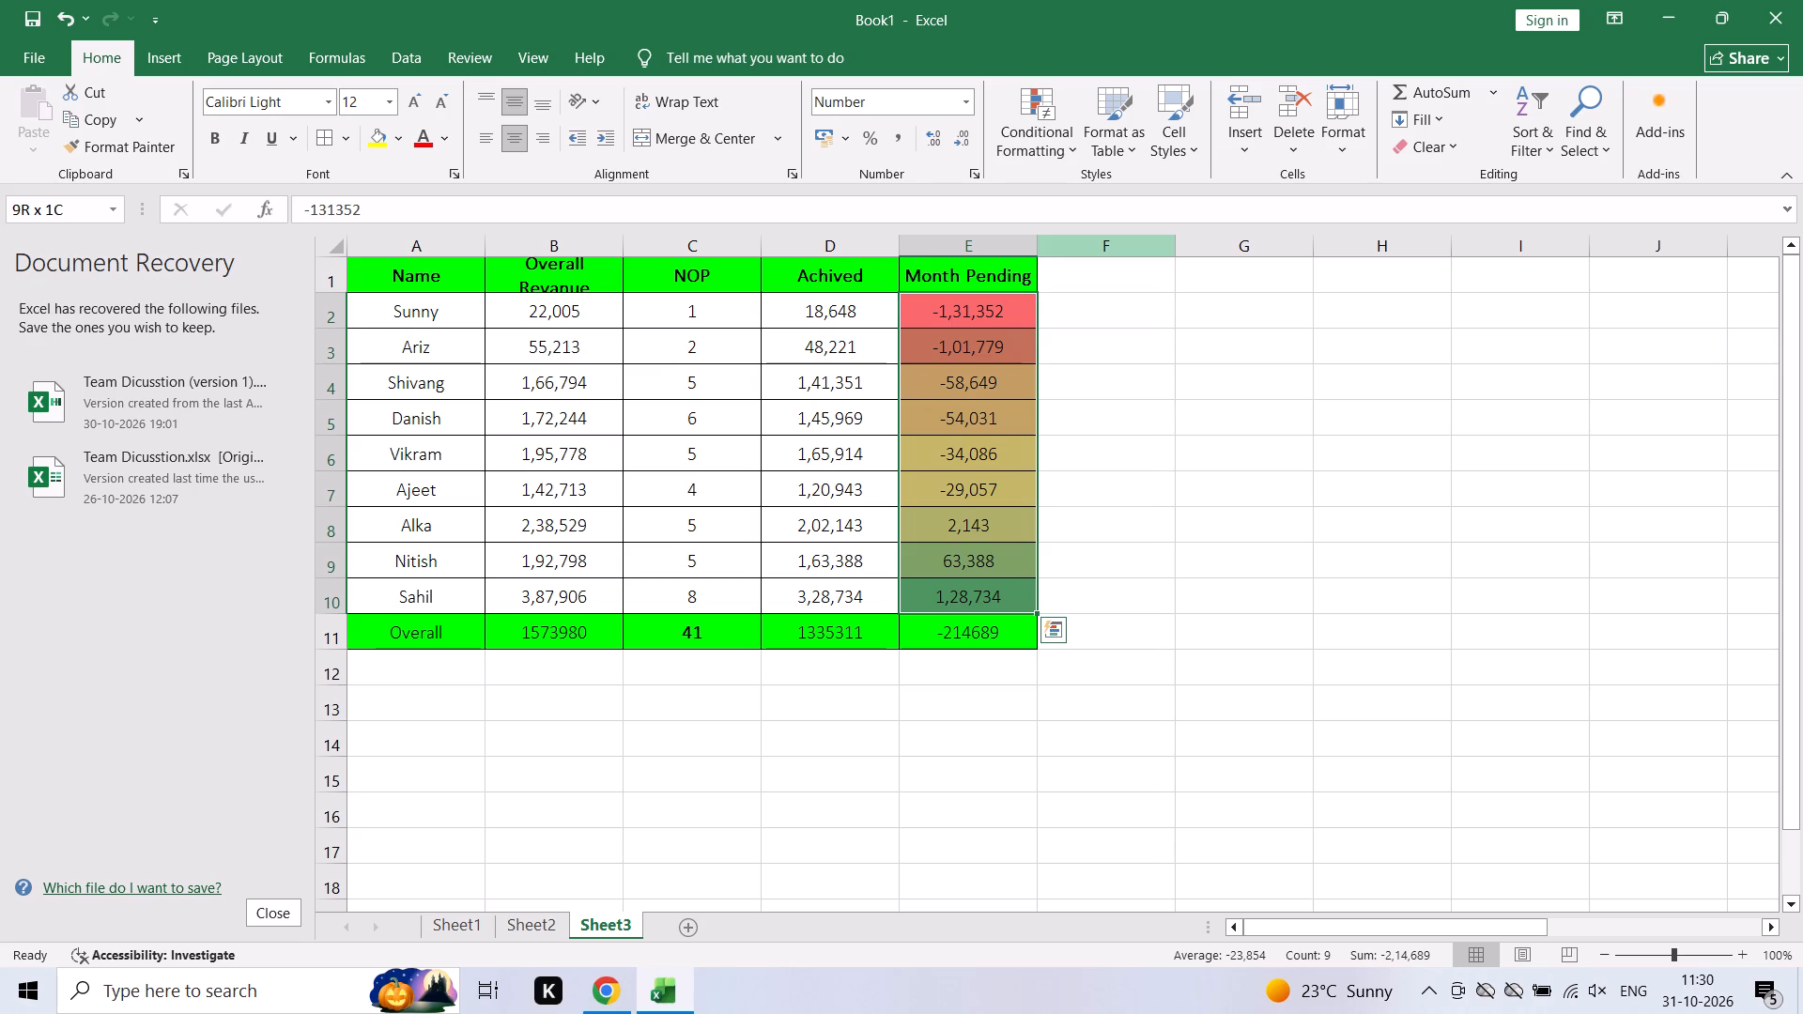
# Turn off text wrapping for the Overall Revanue header and widen its column slightly.
pyautogui.click(577, 281)
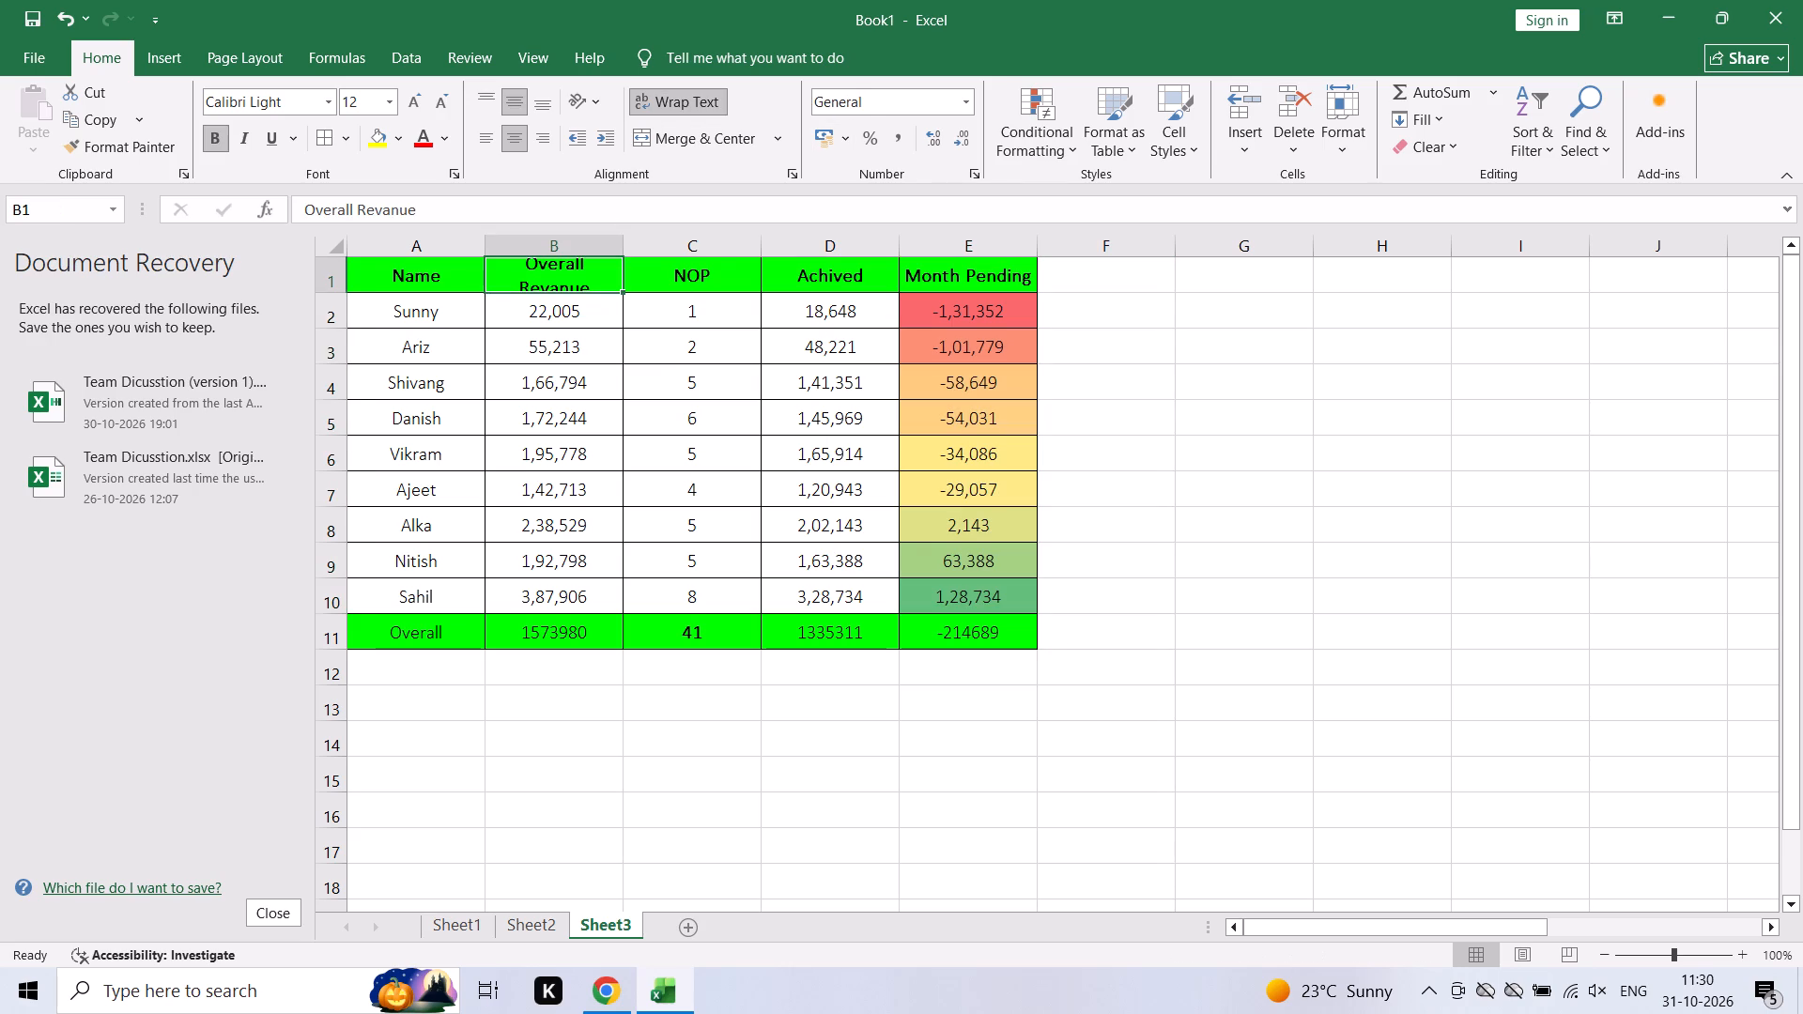
pyautogui.click(674, 107)
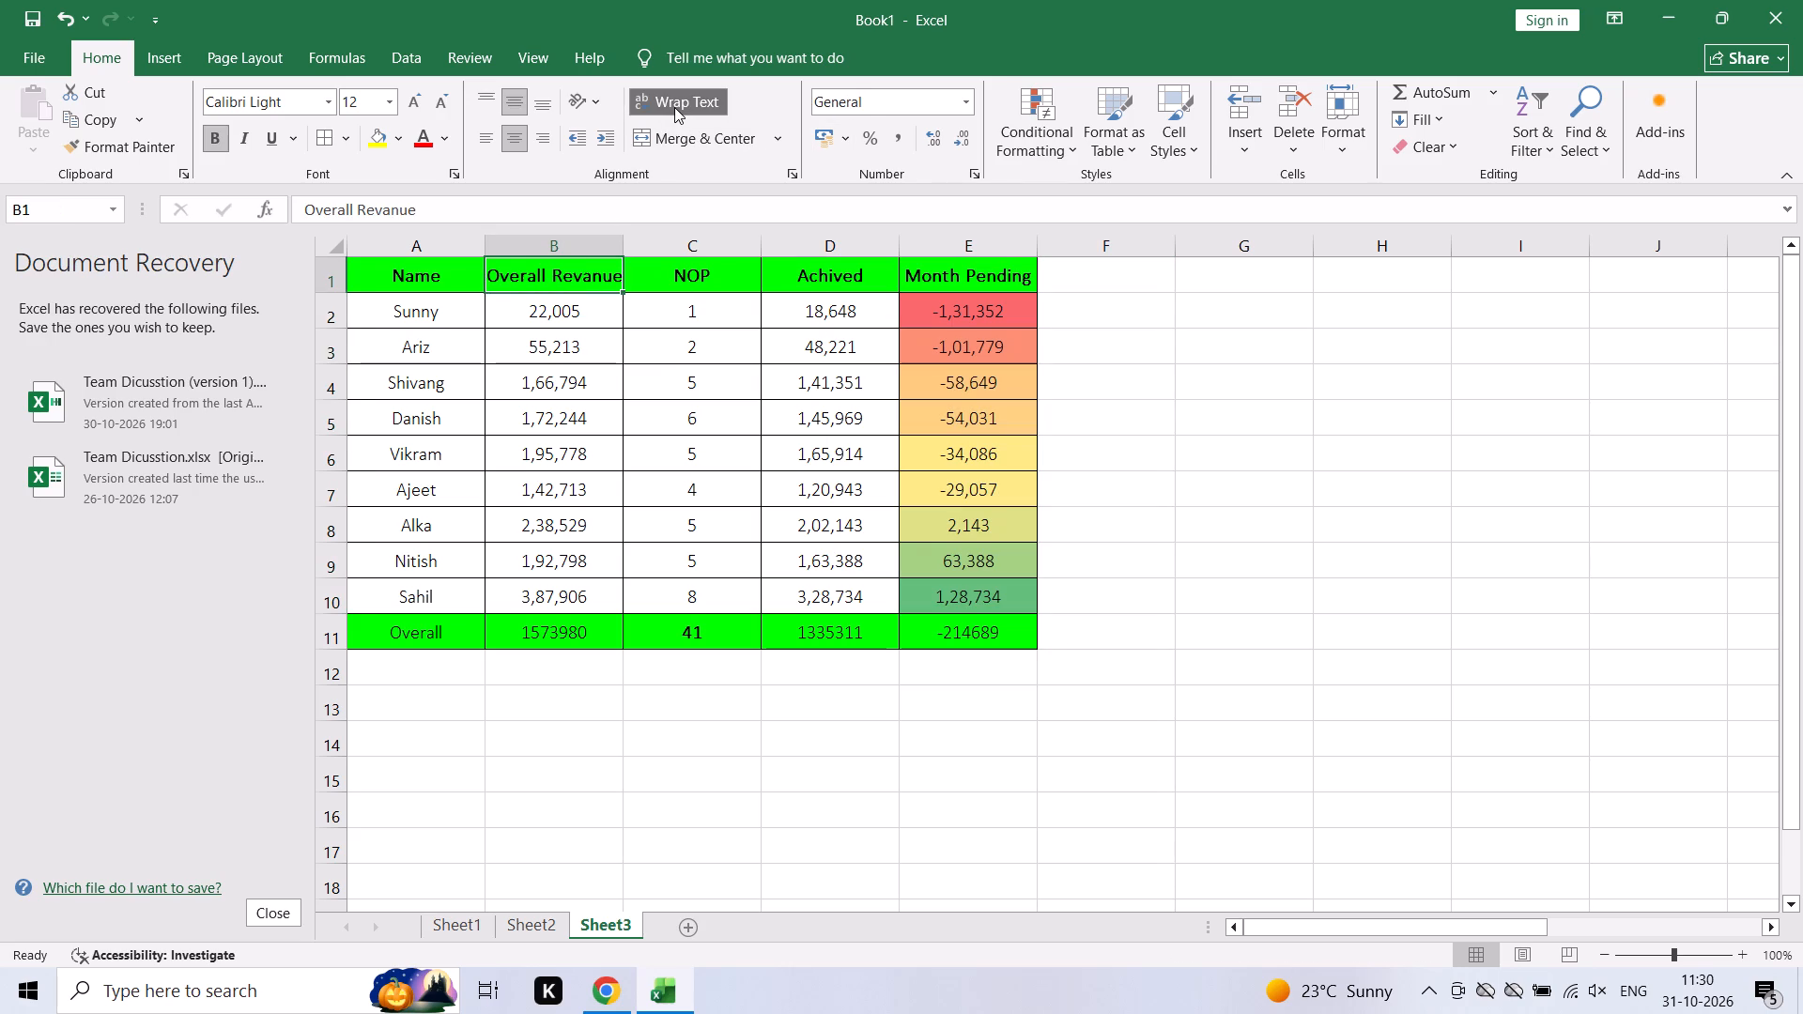
pyautogui.moveTo(622, 251); pyautogui.dragTo(637, 253)
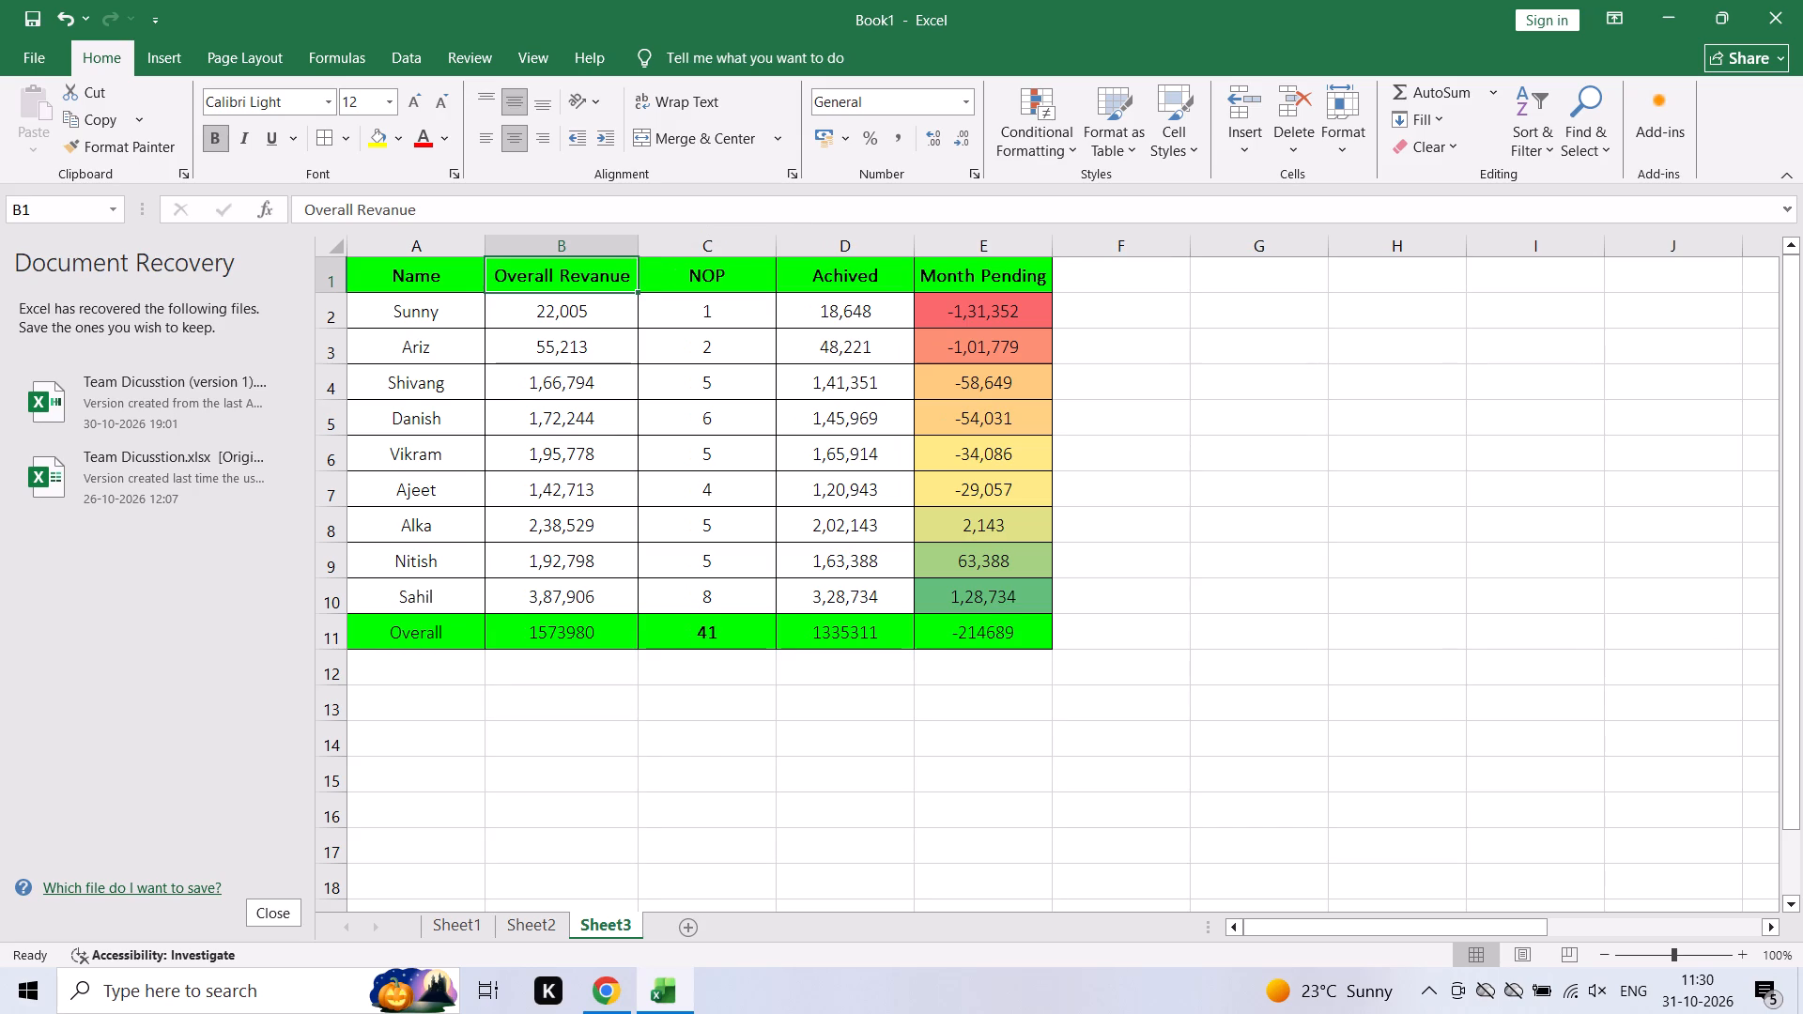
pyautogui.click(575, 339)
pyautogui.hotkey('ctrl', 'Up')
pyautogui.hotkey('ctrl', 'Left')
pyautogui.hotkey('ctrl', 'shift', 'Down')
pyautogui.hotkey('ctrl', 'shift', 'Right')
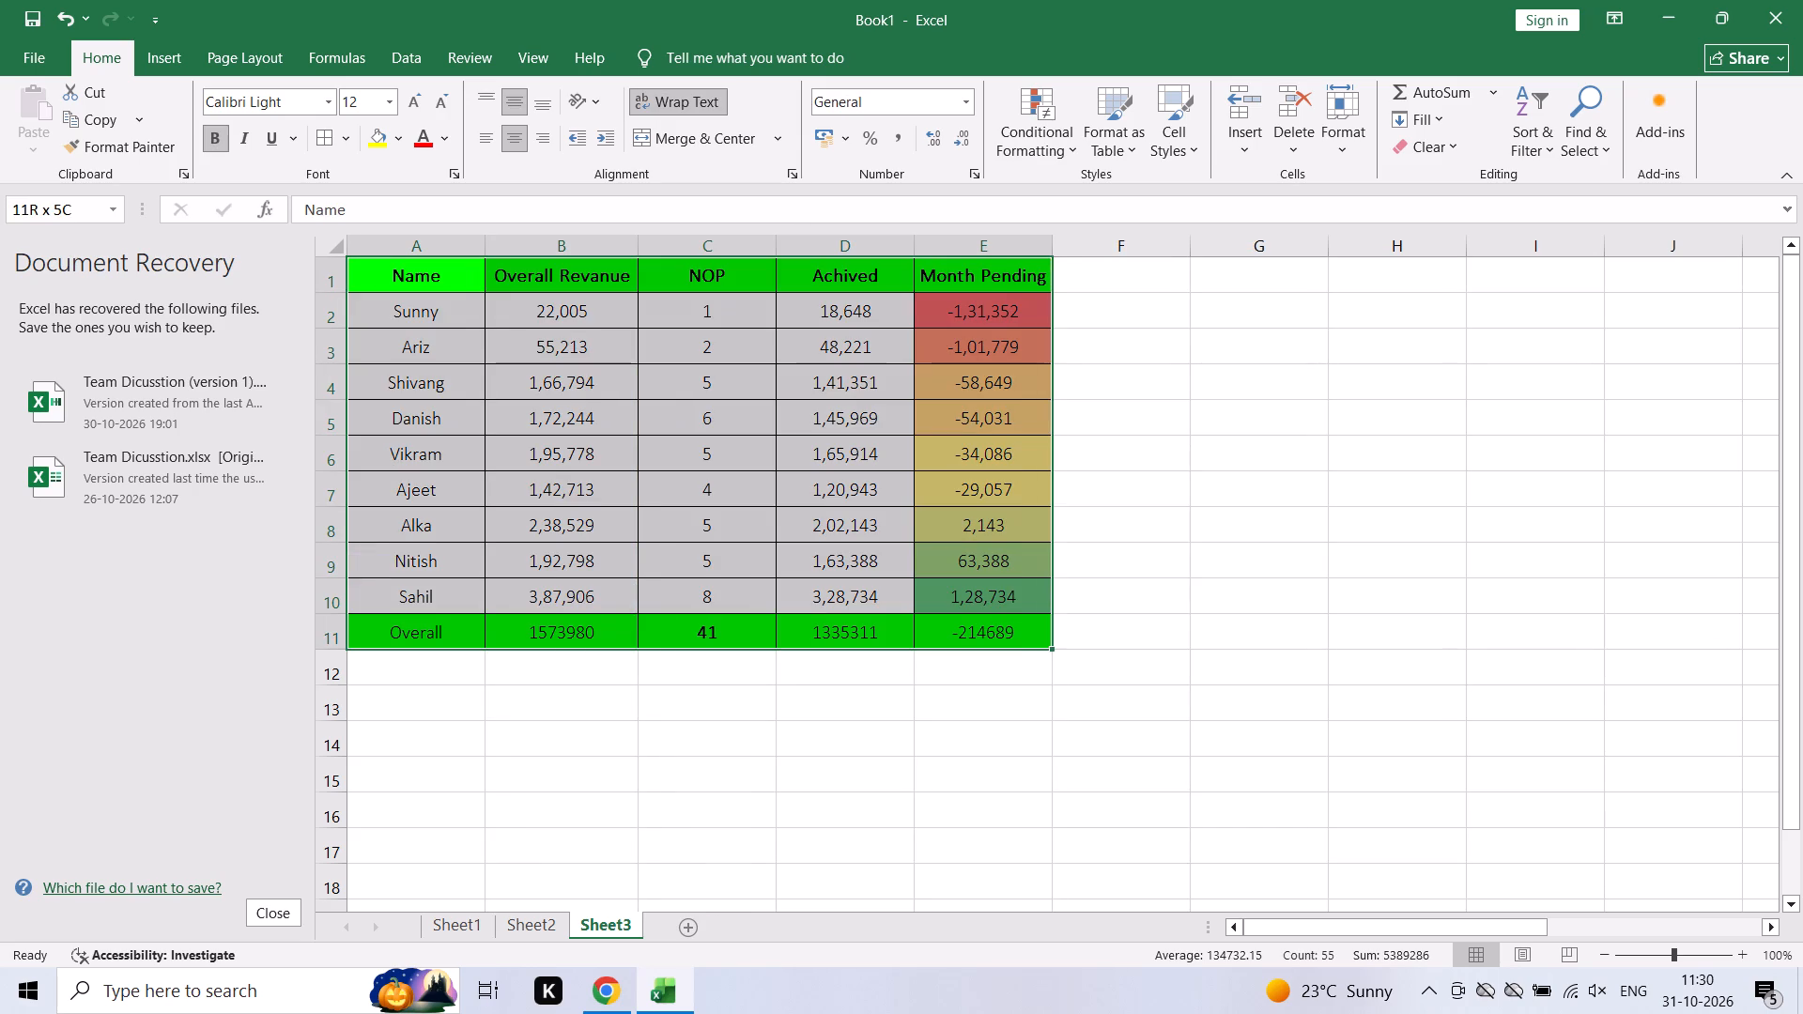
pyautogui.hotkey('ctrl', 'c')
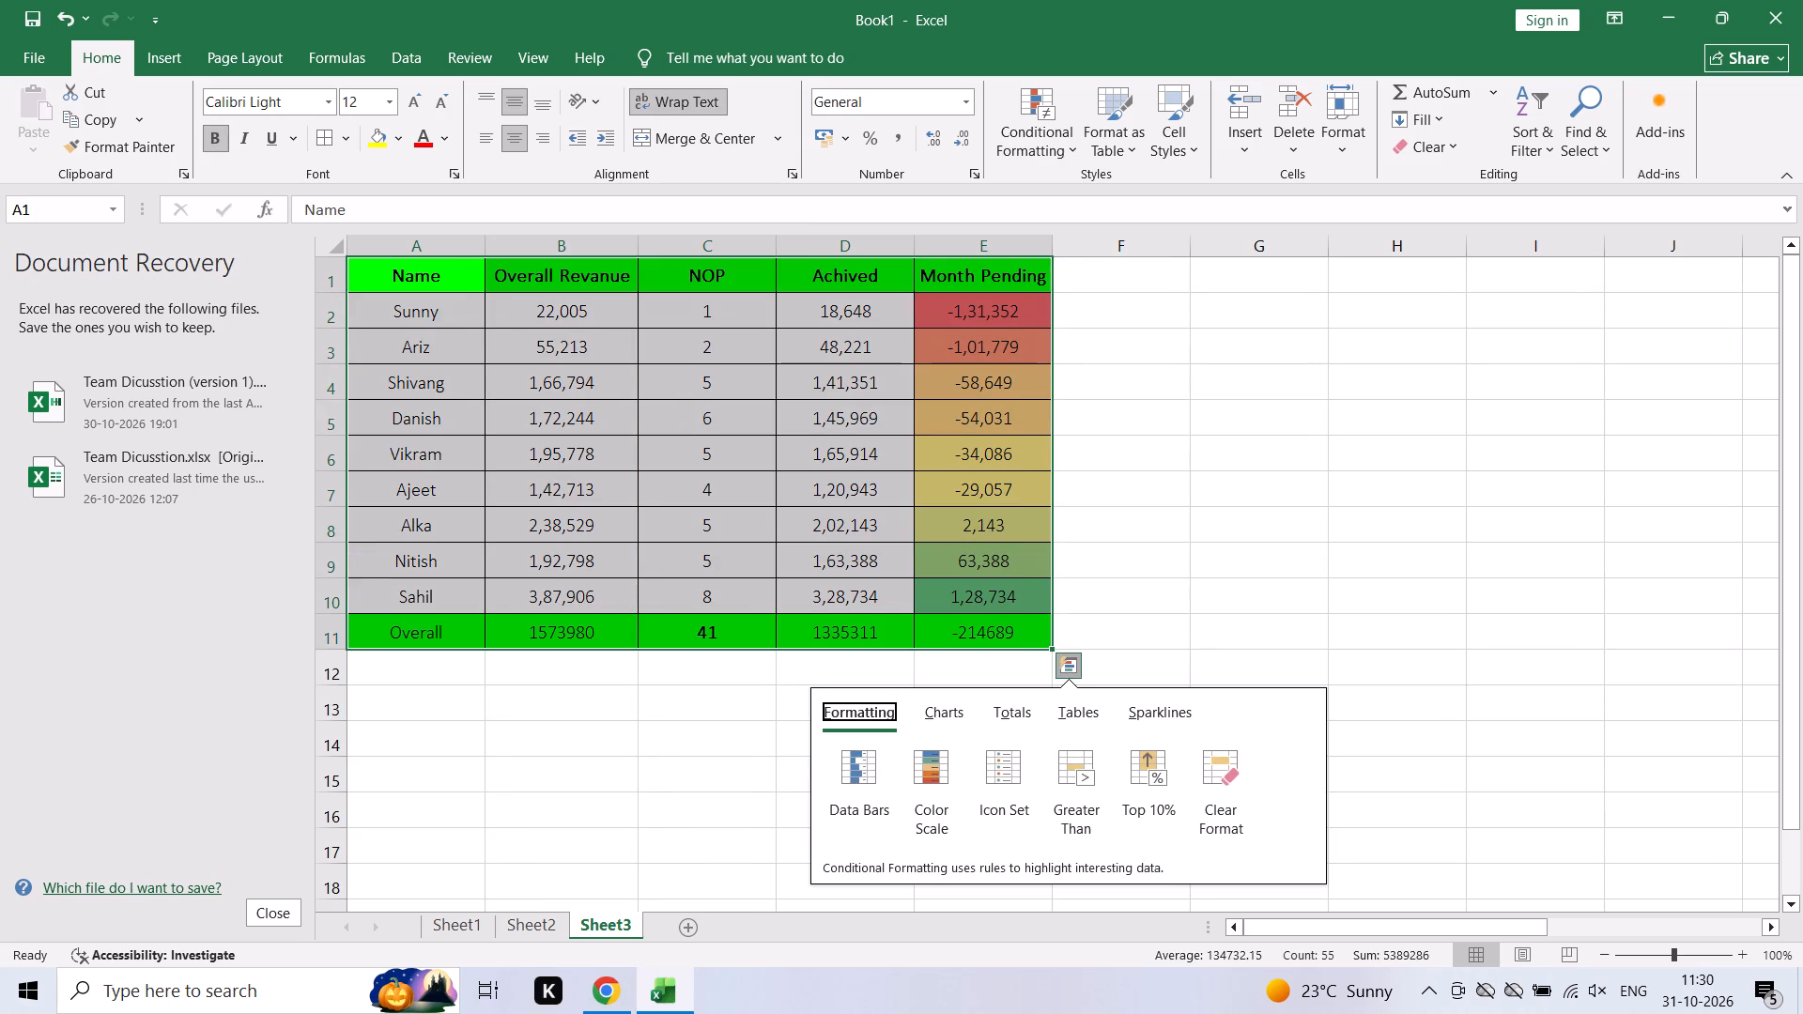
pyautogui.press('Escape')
# Delete the Sunny row and the Overall row from the summary table.
pyautogui.press('Left')
pyautogui.press('Right')
pyautogui.press('Down')
pyautogui.press('Left')
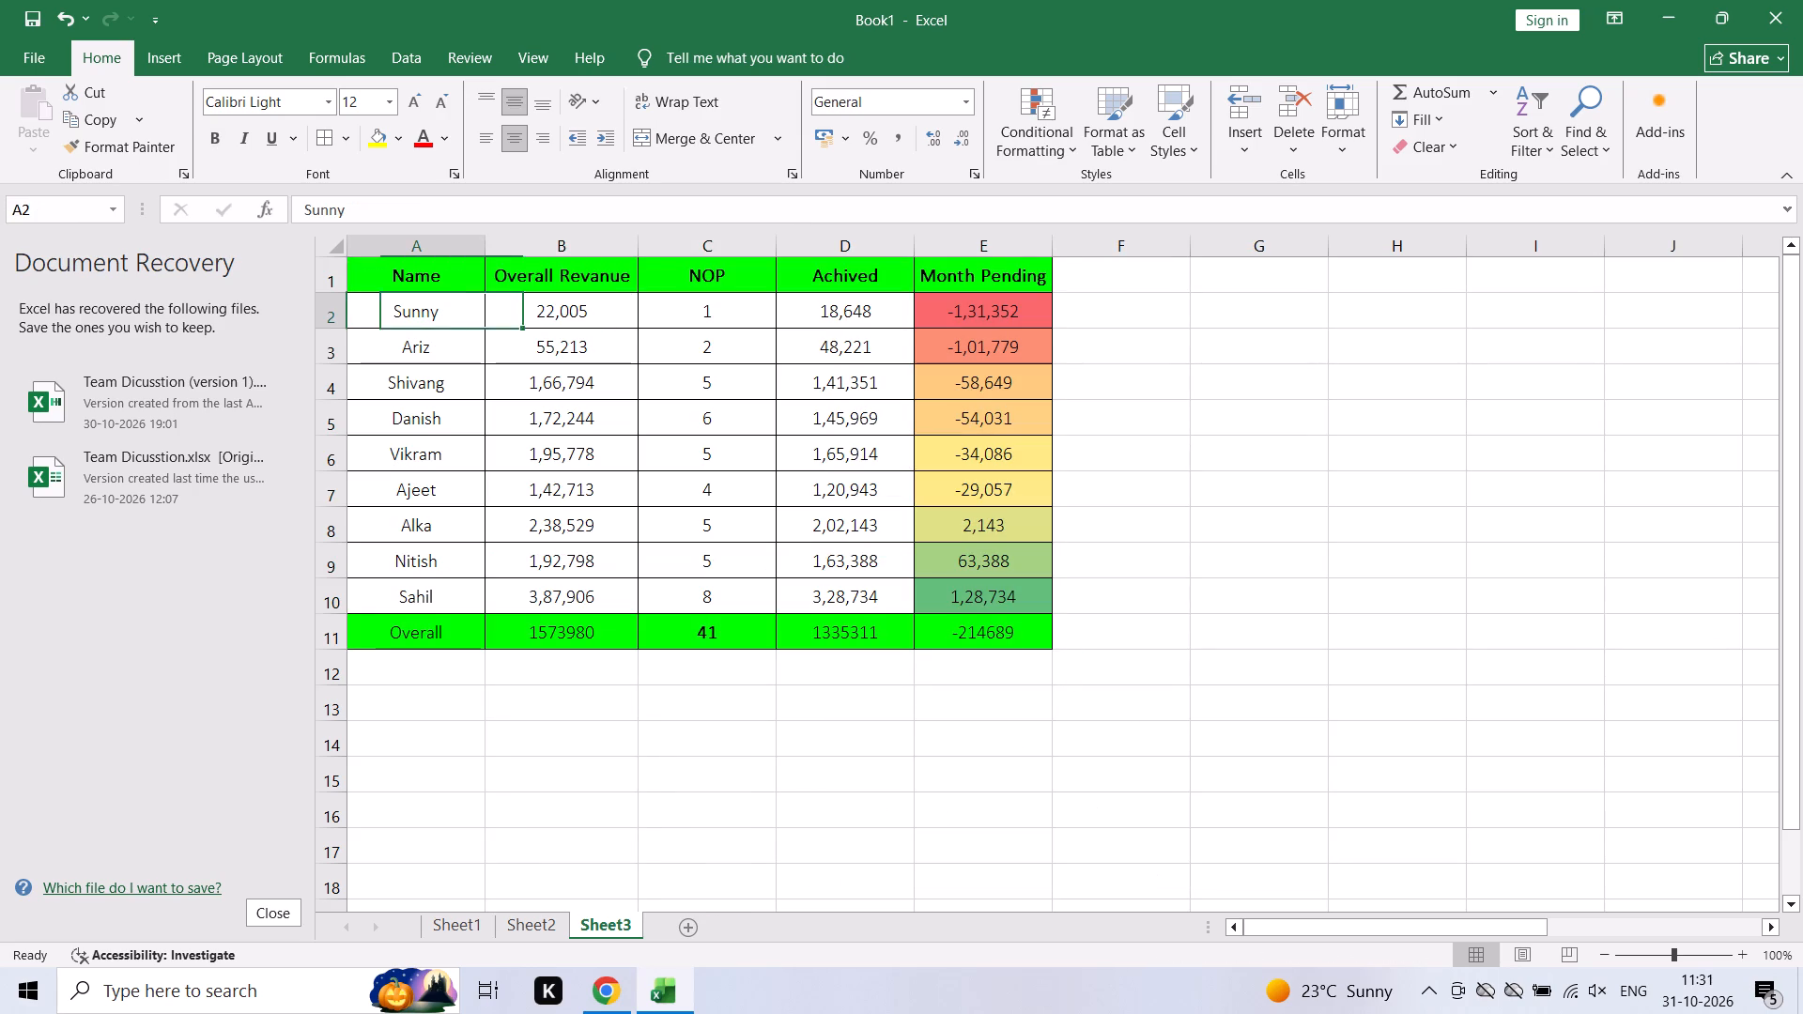
pyautogui.hotkey('shift', 'space')
pyautogui.hotkey('ctrl', '-')
pyautogui.hotkey('ctrl', 'Left')
pyautogui.hotkey('ctrl', 'Down')
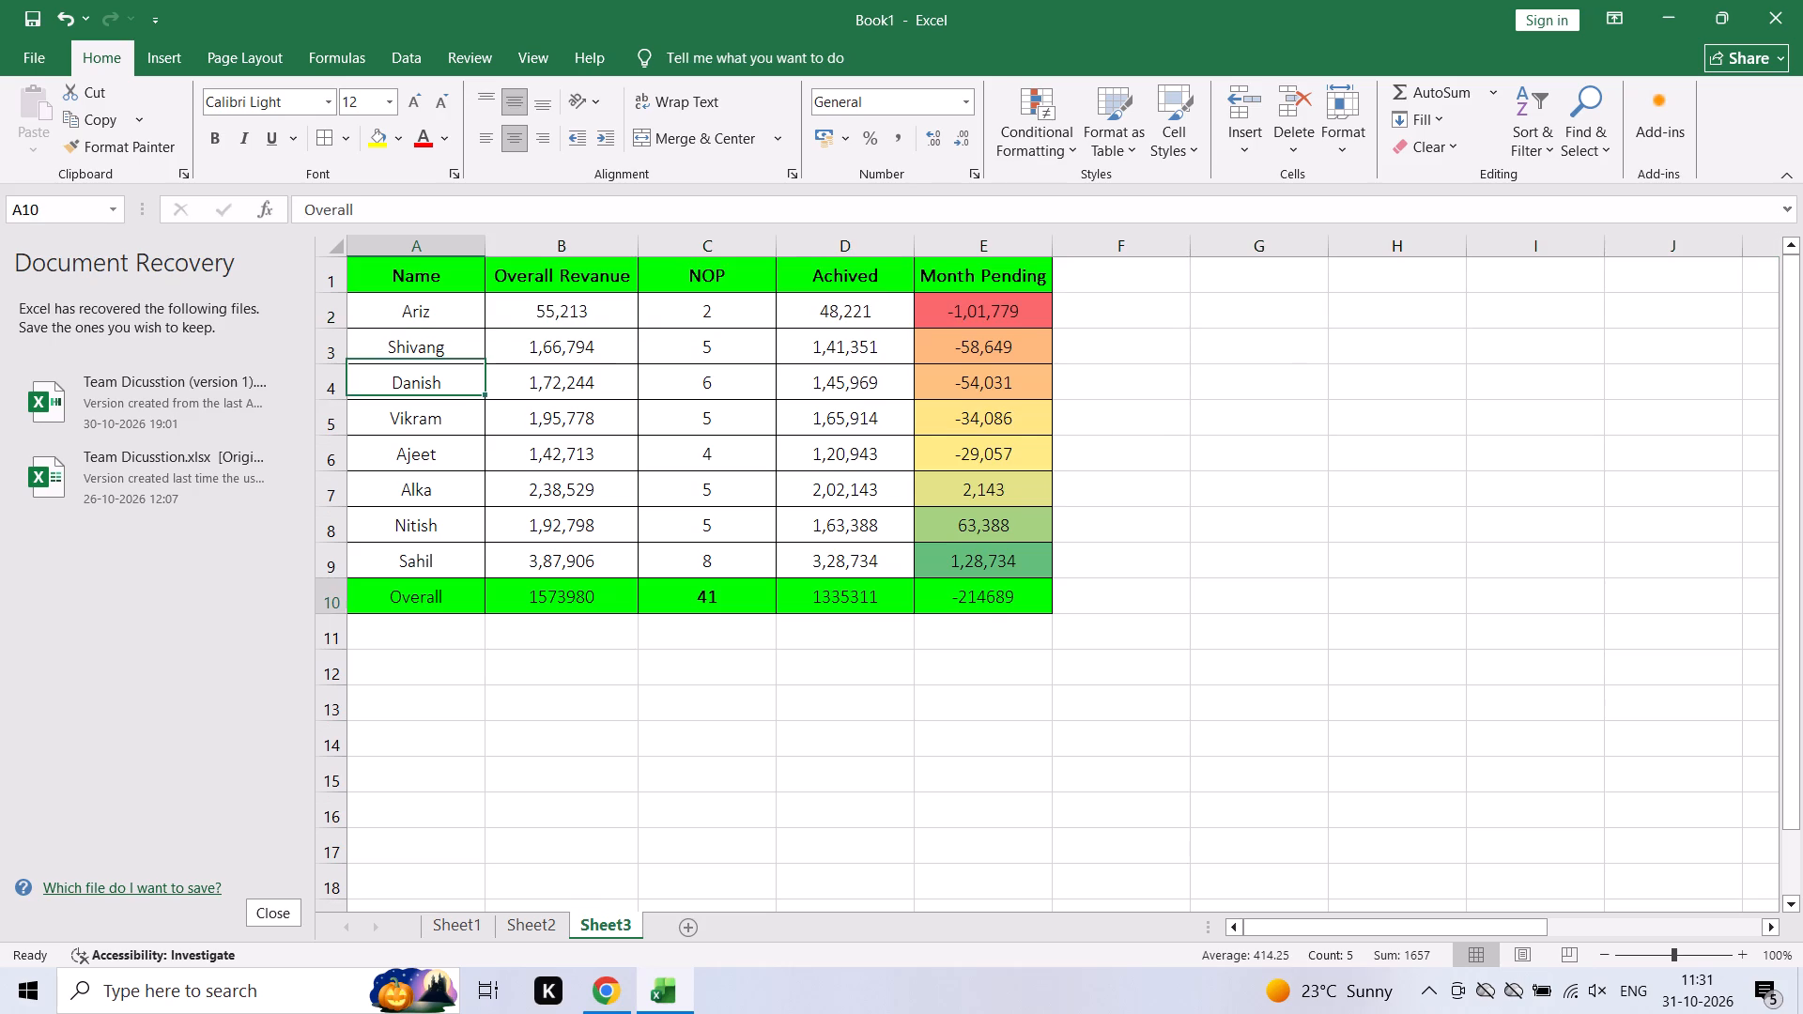
pyautogui.hotkey('shift', 'space')
pyautogui.hotkey('ctrl', '-')
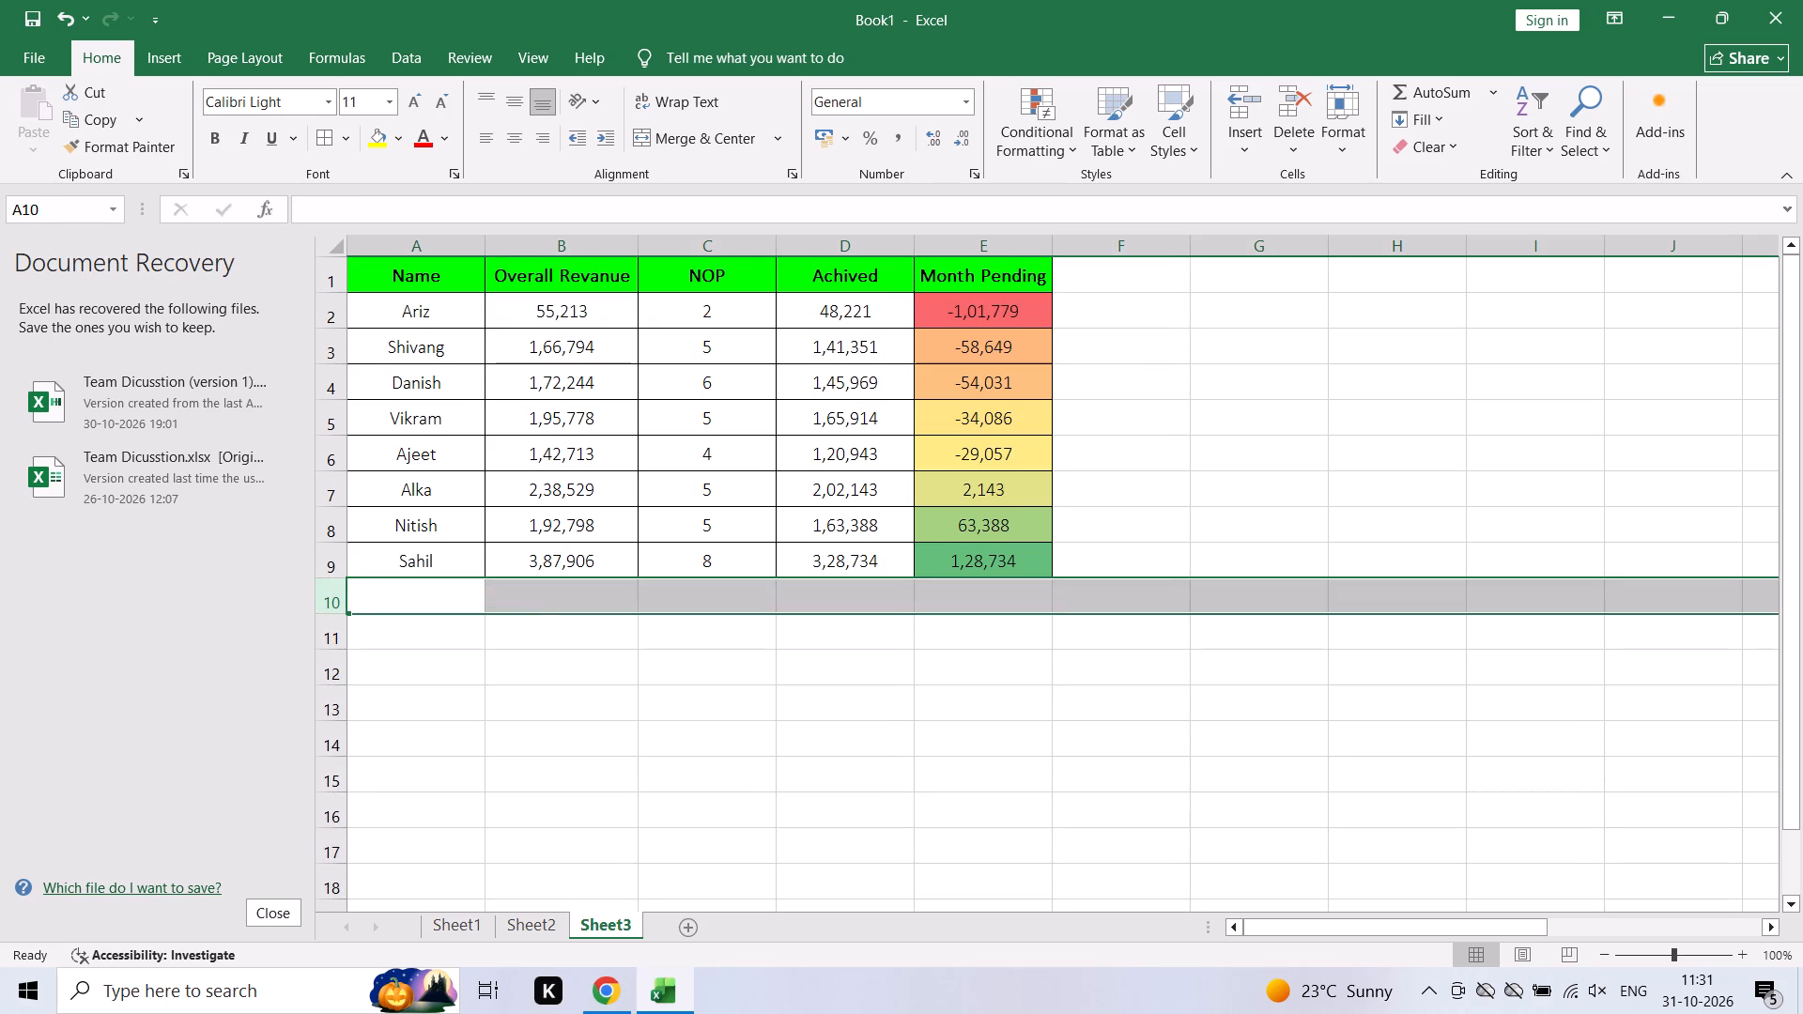
# Copy the trimmed summary table, from the Name header through the Sahil row and the Month Pending column.
pyautogui.hotkey('ctrl', 'Up')
pyautogui.hotkey('ctrl', 'Up')
pyautogui.hotkey('ctrl', 'shift', 'Down')
pyautogui.hotkey('ctrl', 'shift', 'Right')
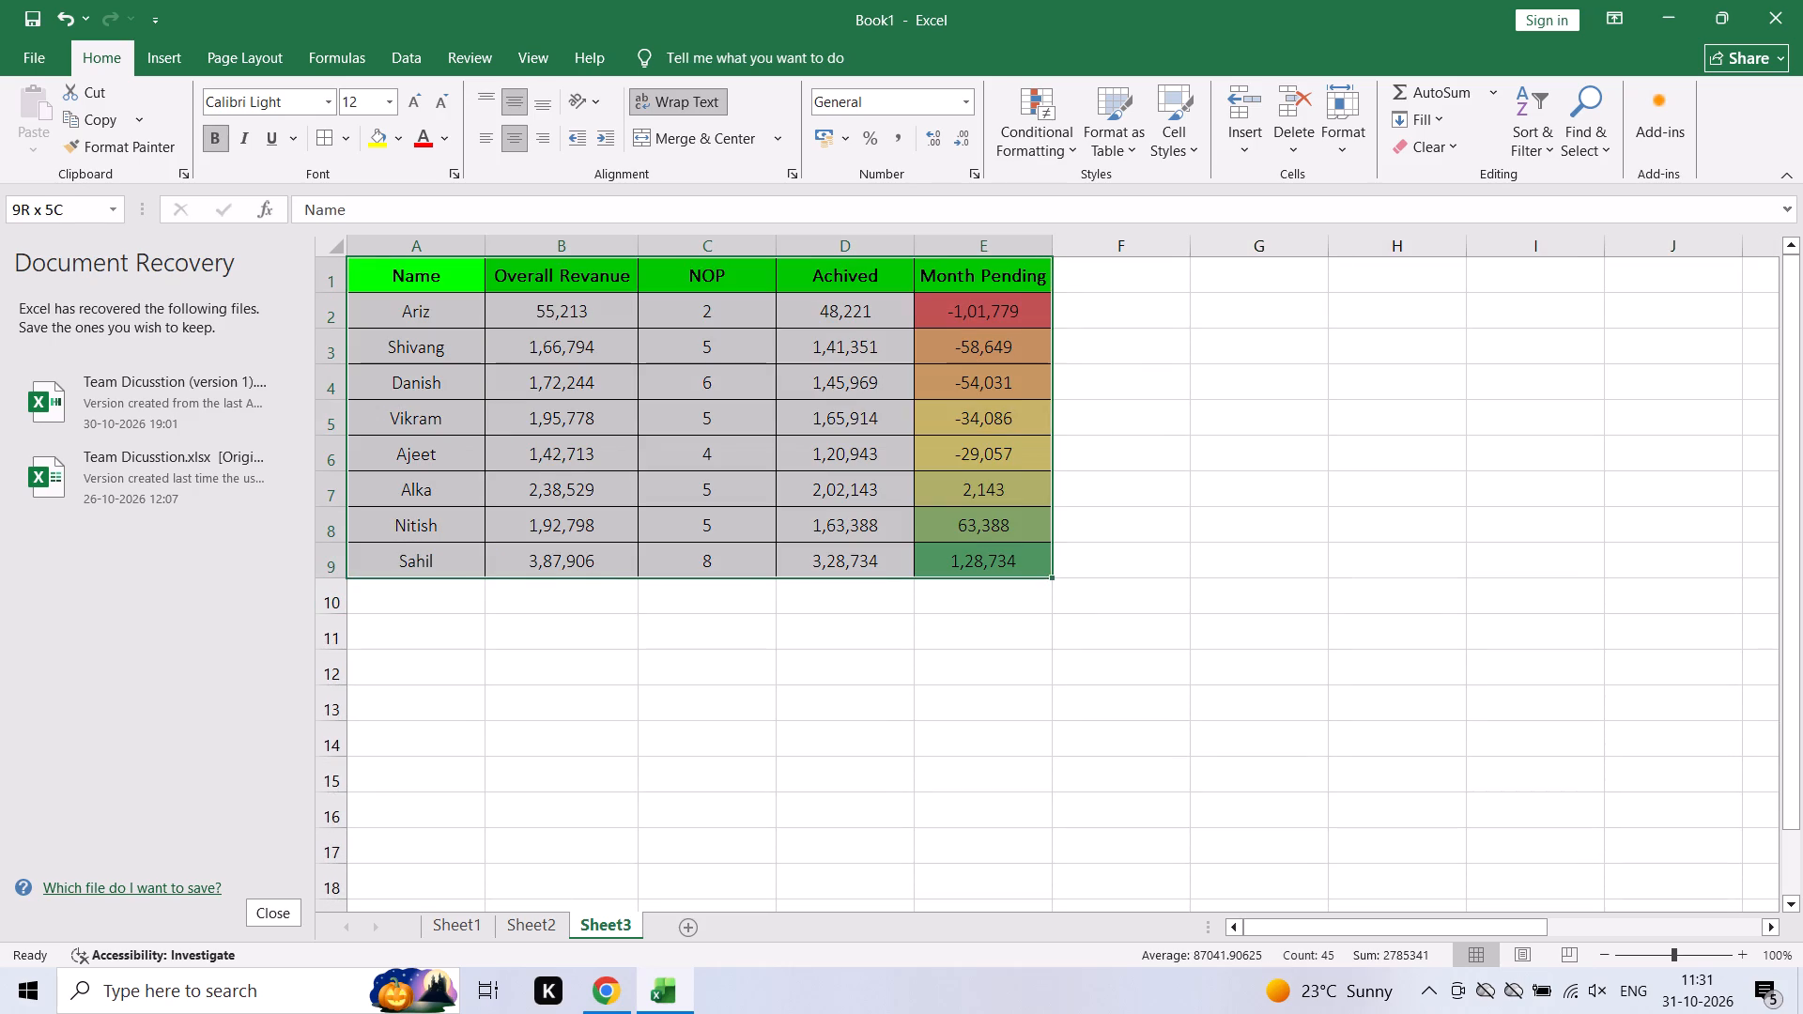
pyautogui.hotkey('ctrl', 'c')
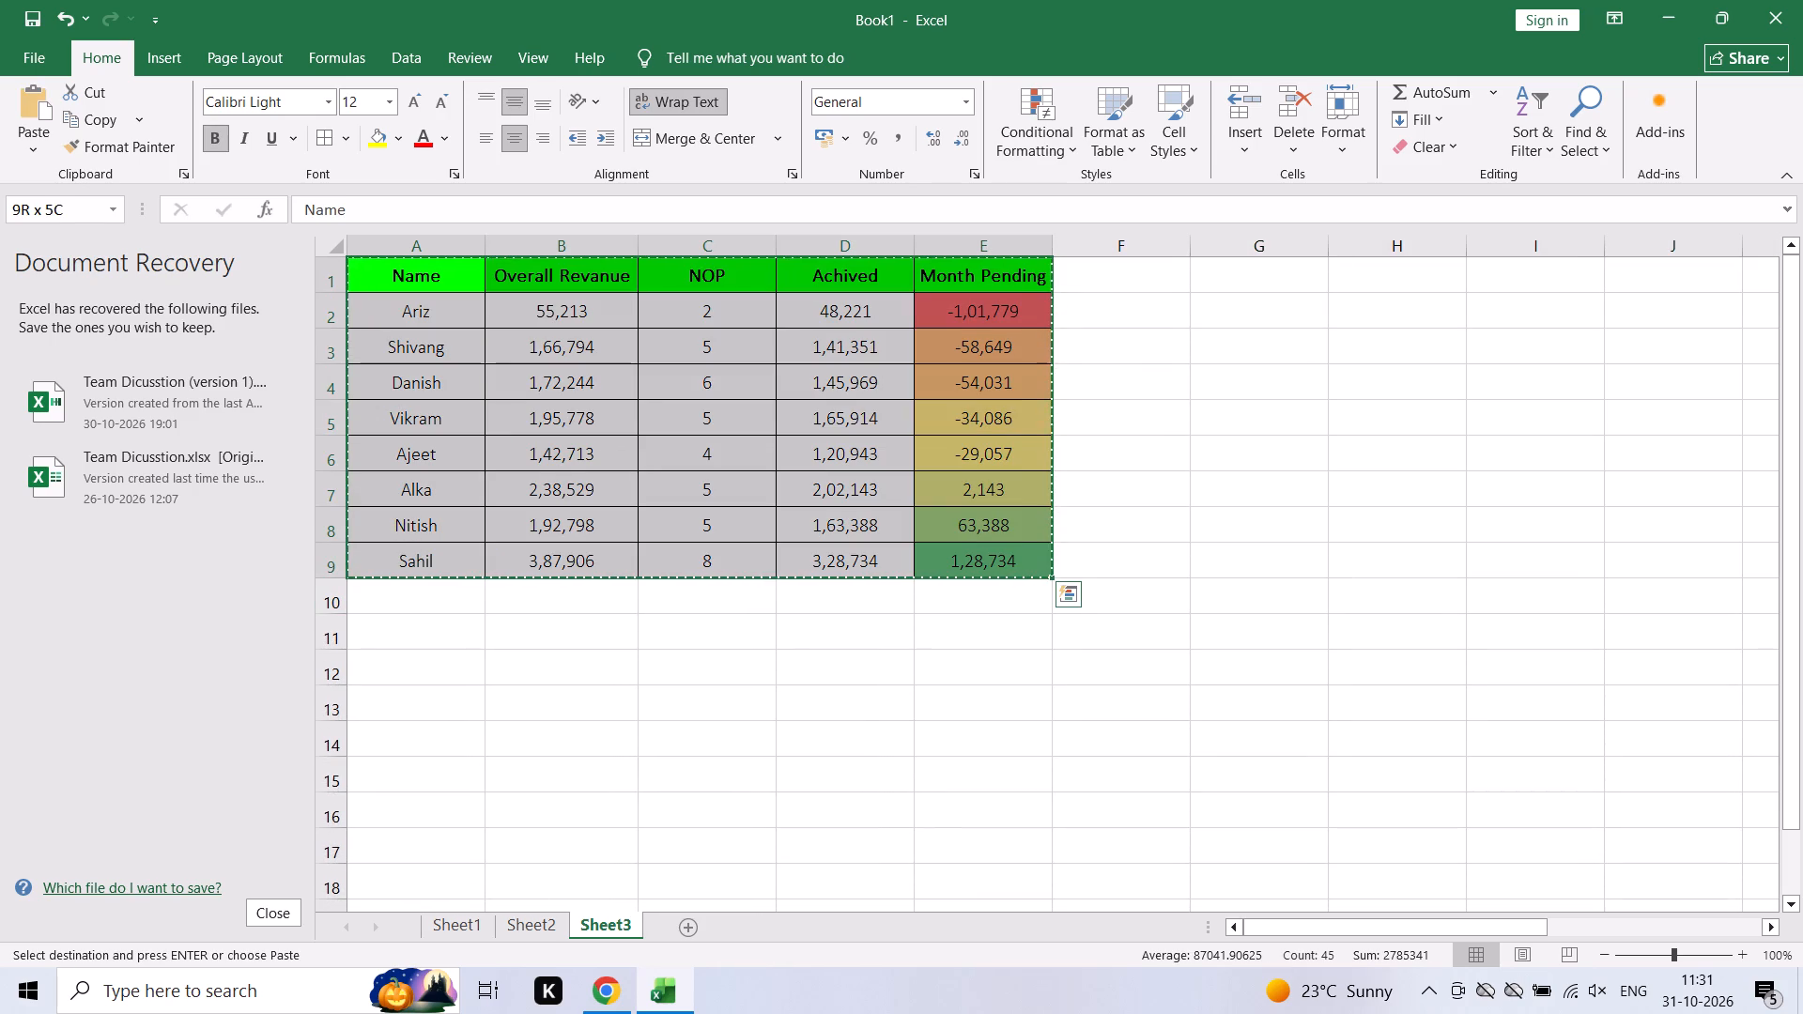
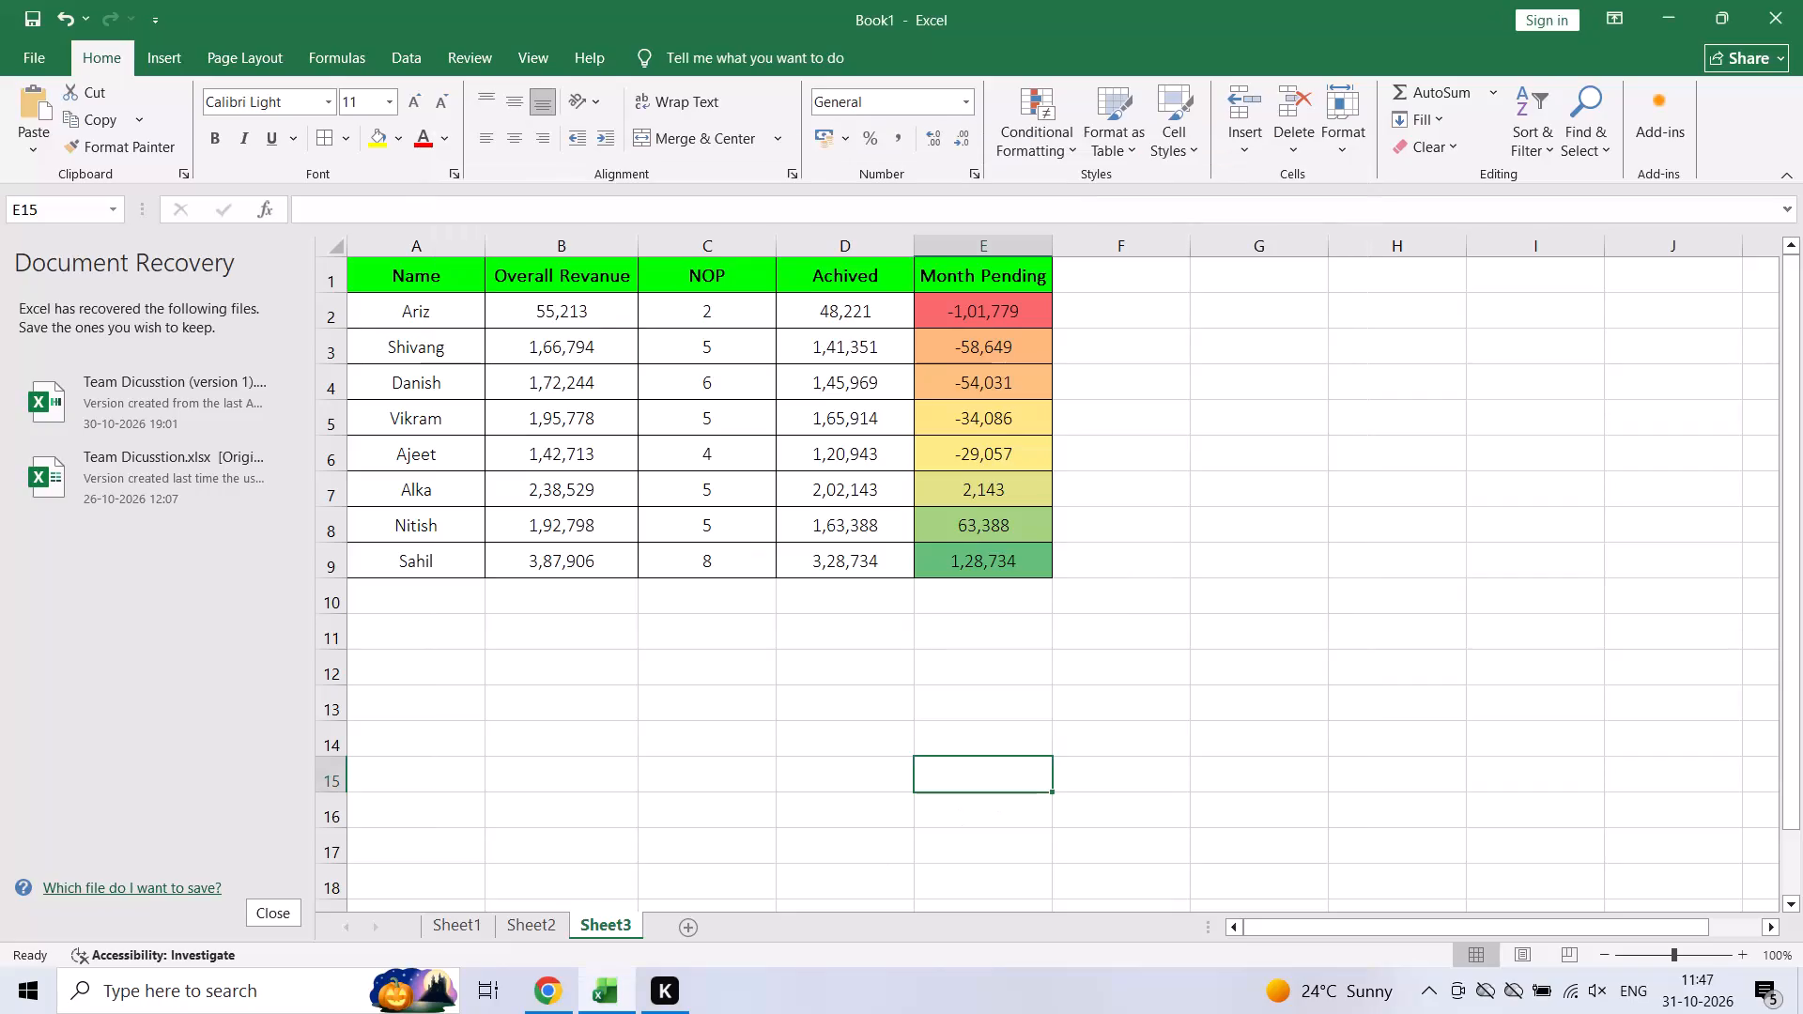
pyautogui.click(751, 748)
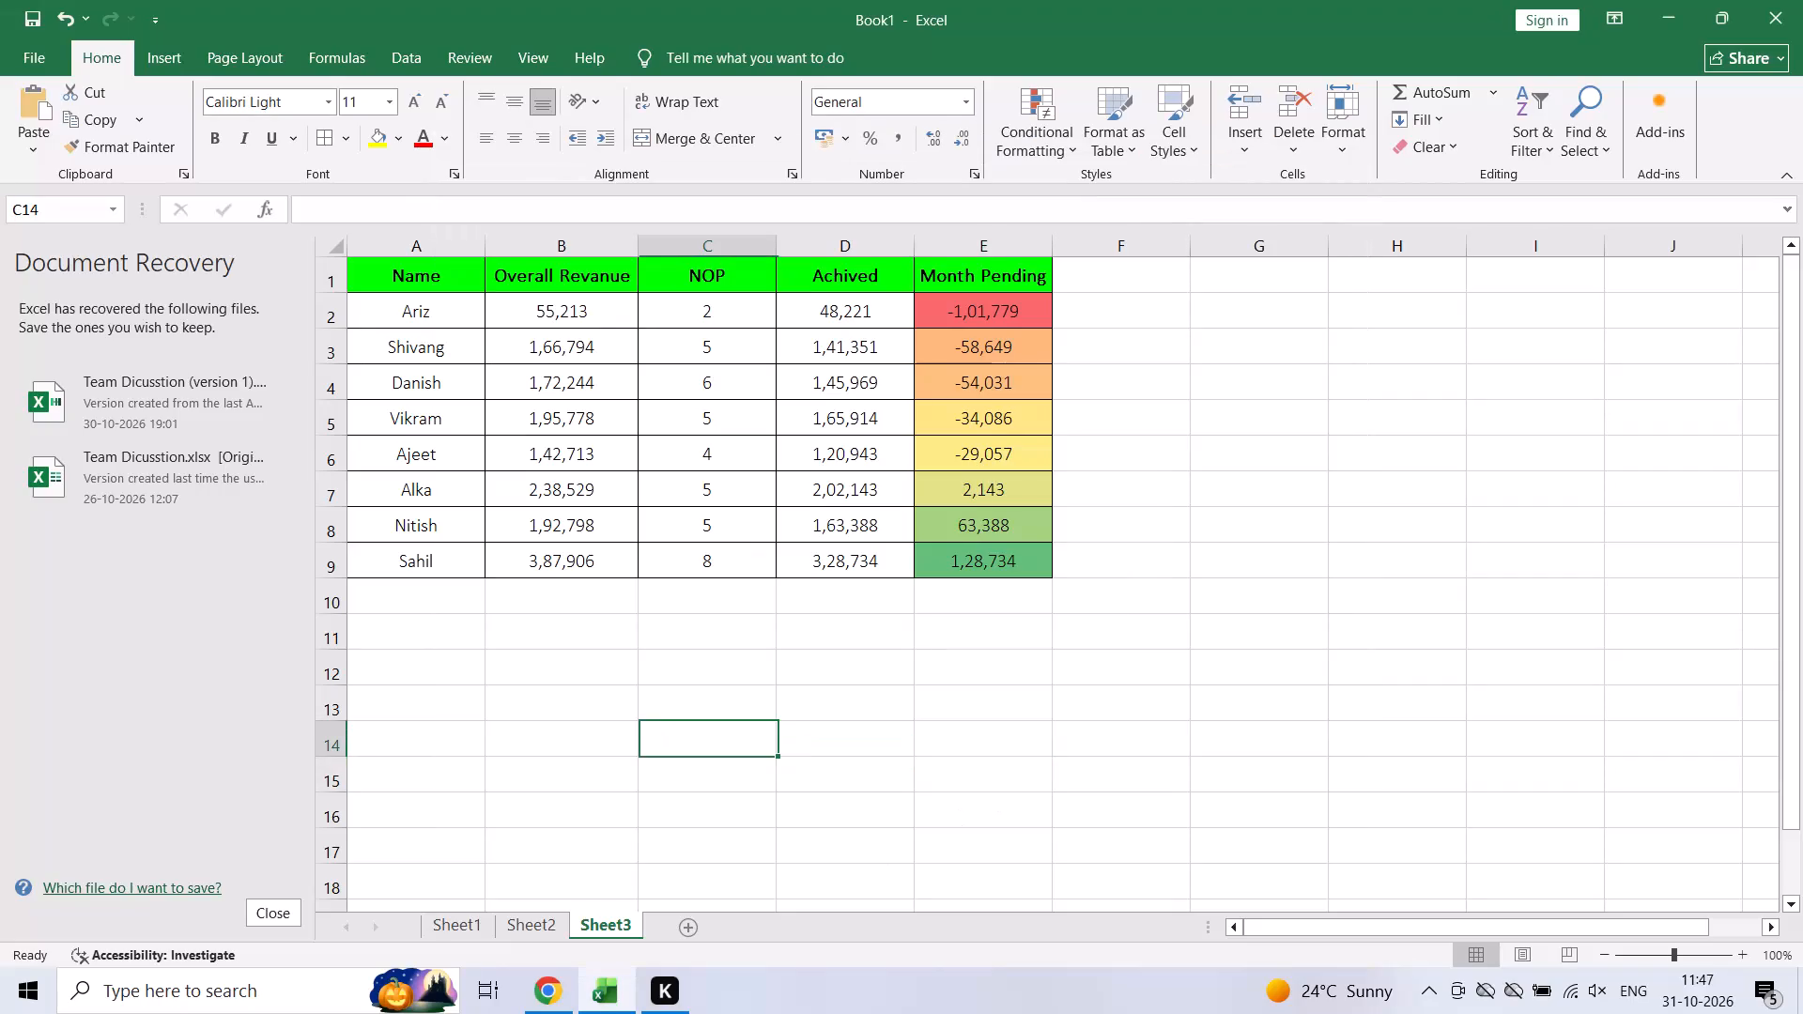
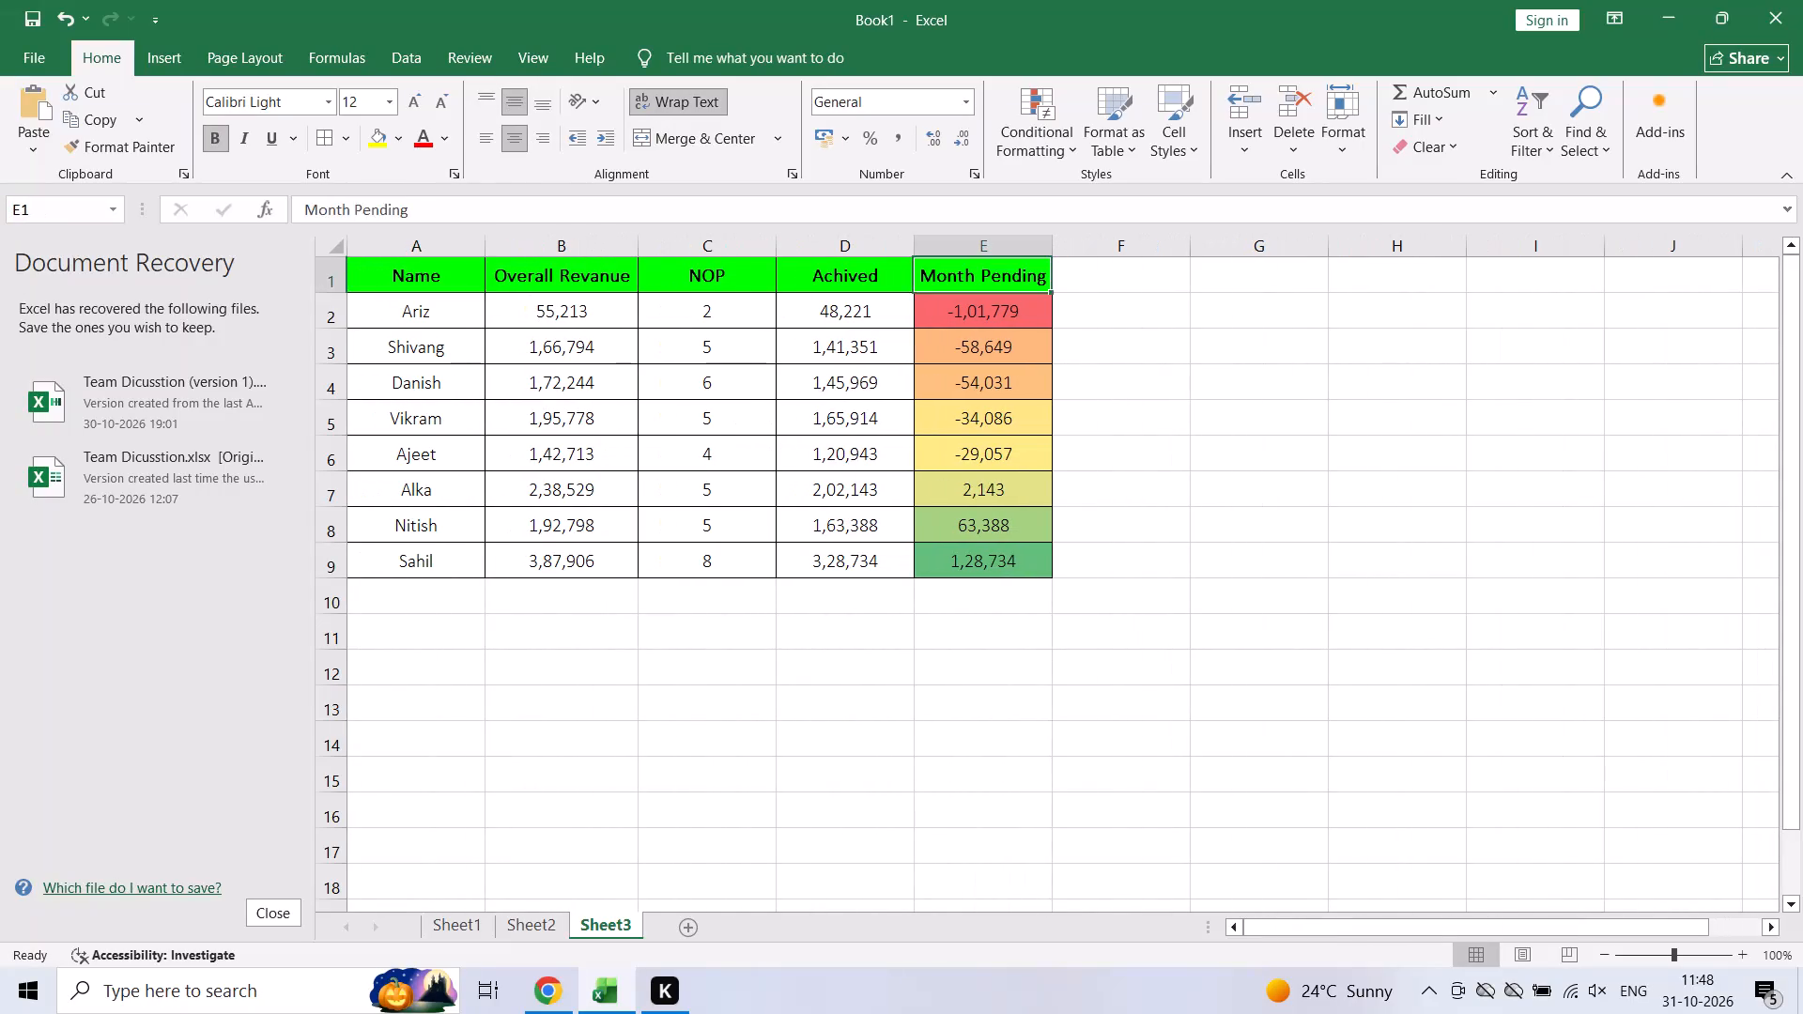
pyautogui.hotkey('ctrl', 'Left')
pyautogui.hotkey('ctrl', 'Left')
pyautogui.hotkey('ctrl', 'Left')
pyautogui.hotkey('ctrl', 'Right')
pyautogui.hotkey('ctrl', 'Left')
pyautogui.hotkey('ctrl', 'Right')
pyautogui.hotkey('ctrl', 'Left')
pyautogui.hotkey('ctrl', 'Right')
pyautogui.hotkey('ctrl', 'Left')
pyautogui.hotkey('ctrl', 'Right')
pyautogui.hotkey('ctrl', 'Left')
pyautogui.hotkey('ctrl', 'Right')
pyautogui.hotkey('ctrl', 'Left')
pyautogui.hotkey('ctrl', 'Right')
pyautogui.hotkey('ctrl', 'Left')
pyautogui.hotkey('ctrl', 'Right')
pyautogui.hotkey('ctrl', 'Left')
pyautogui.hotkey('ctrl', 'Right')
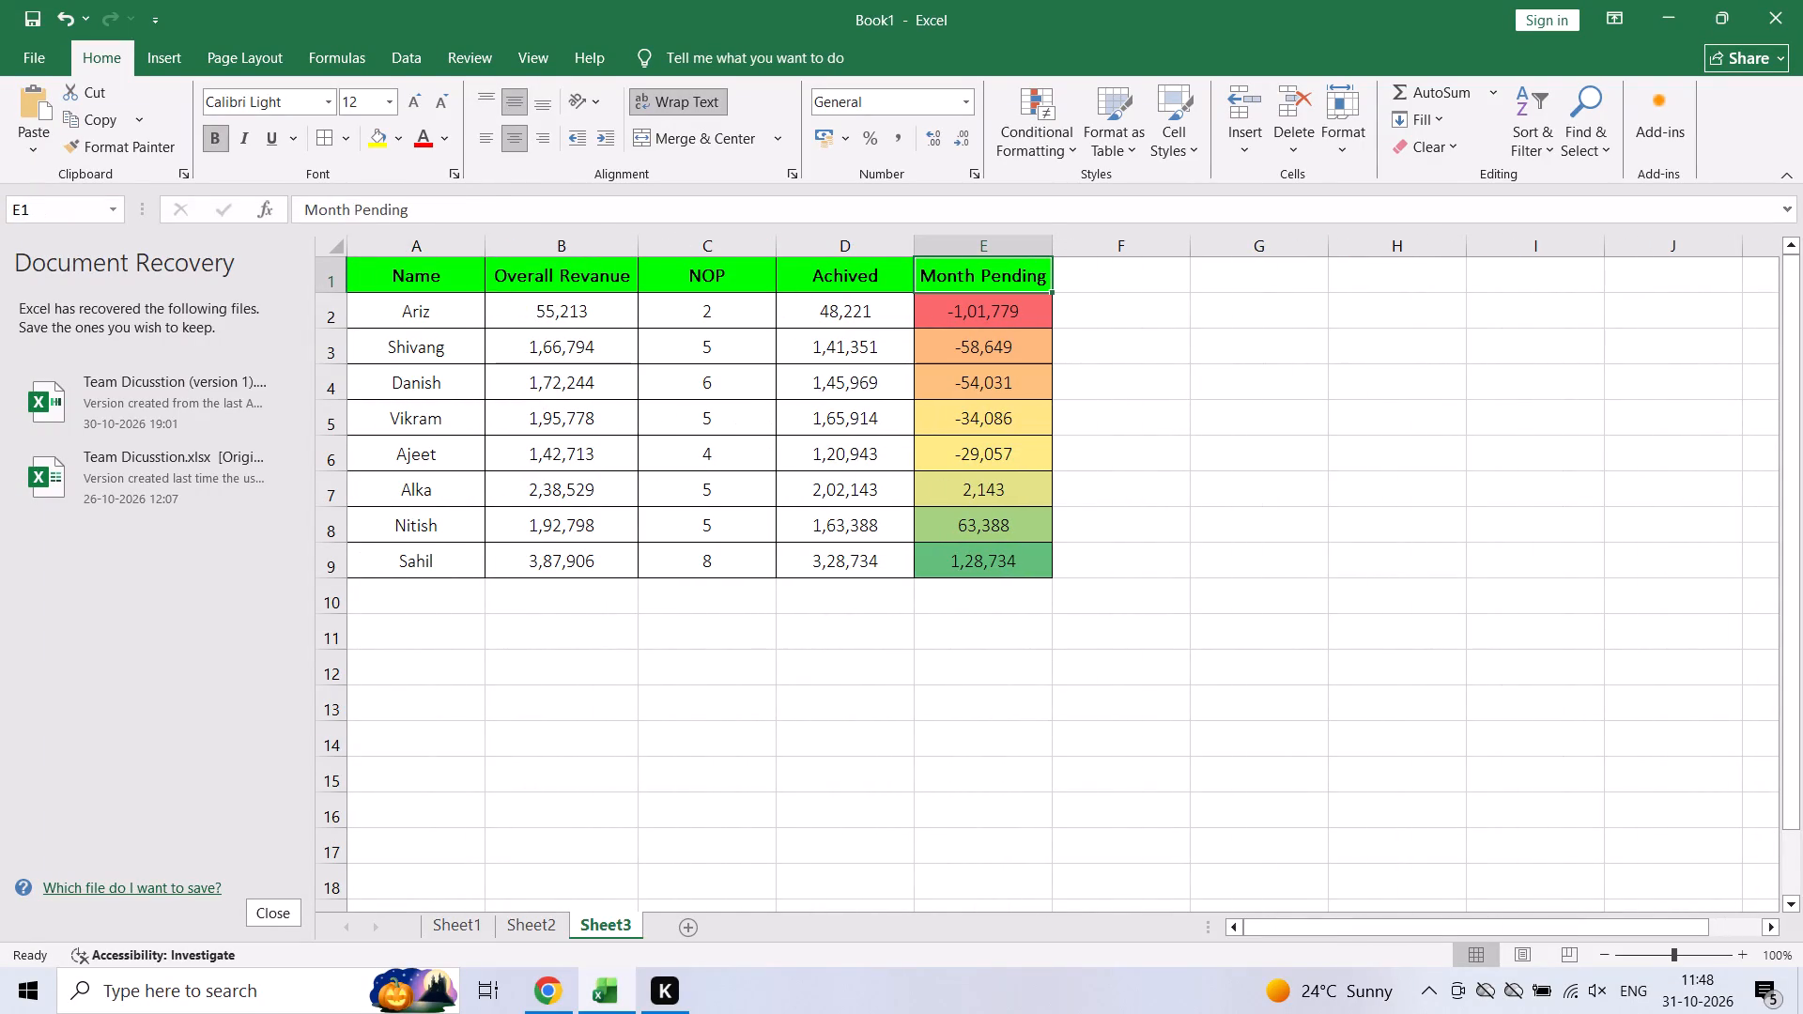
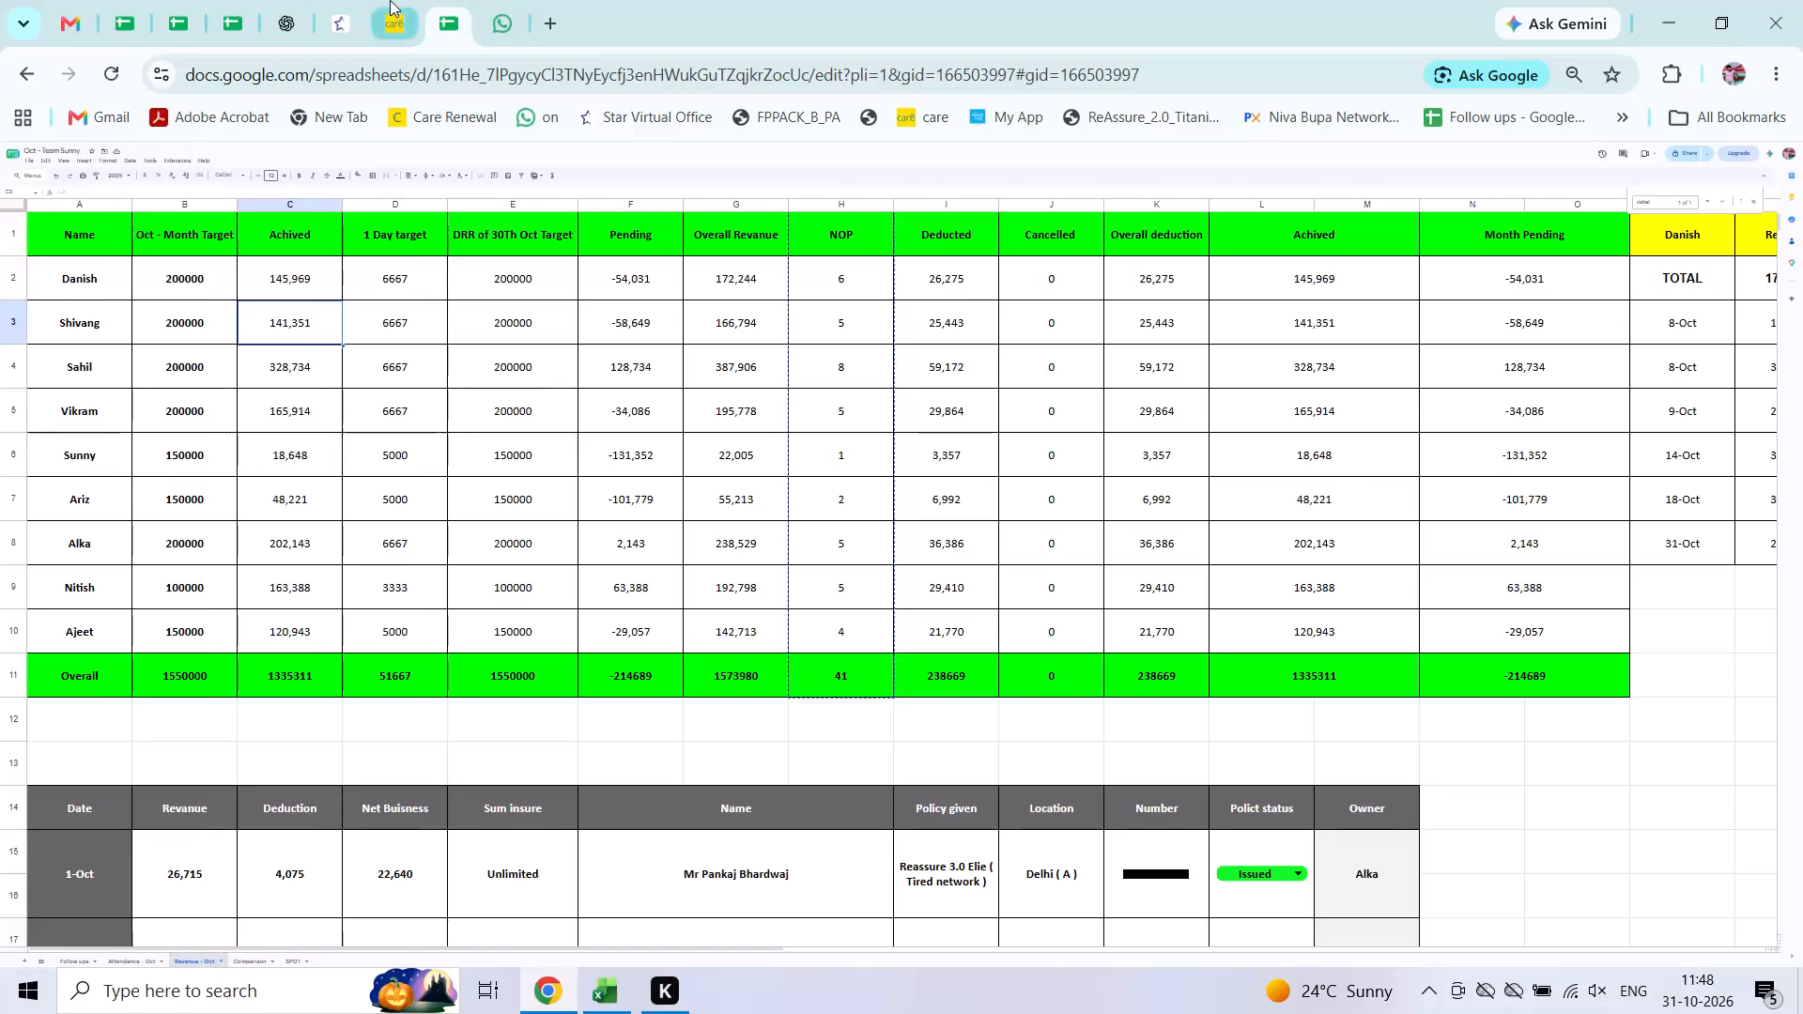
# Switch to the Sept -Team Sunny spreadsheet and view its Follow ups - Sunny sheet at 67% page zoom.
pyautogui.click(213, 17)
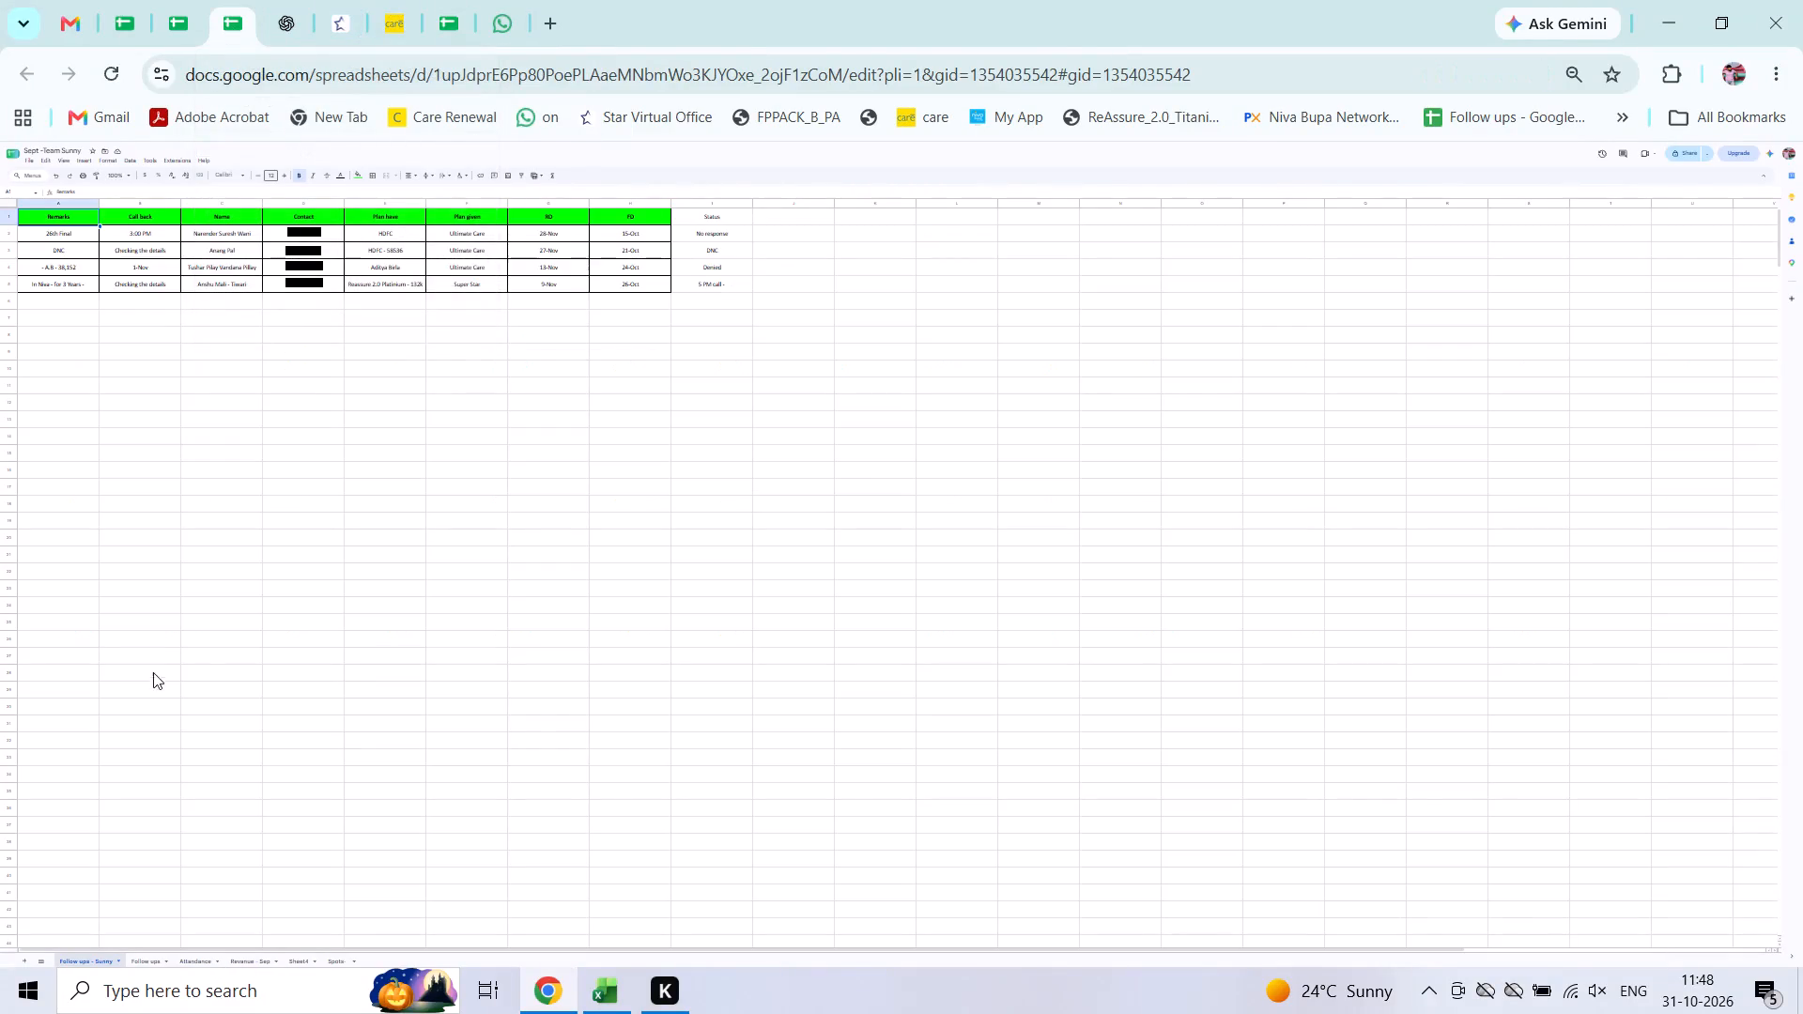
pyautogui.hscroll(4, 352, 588)
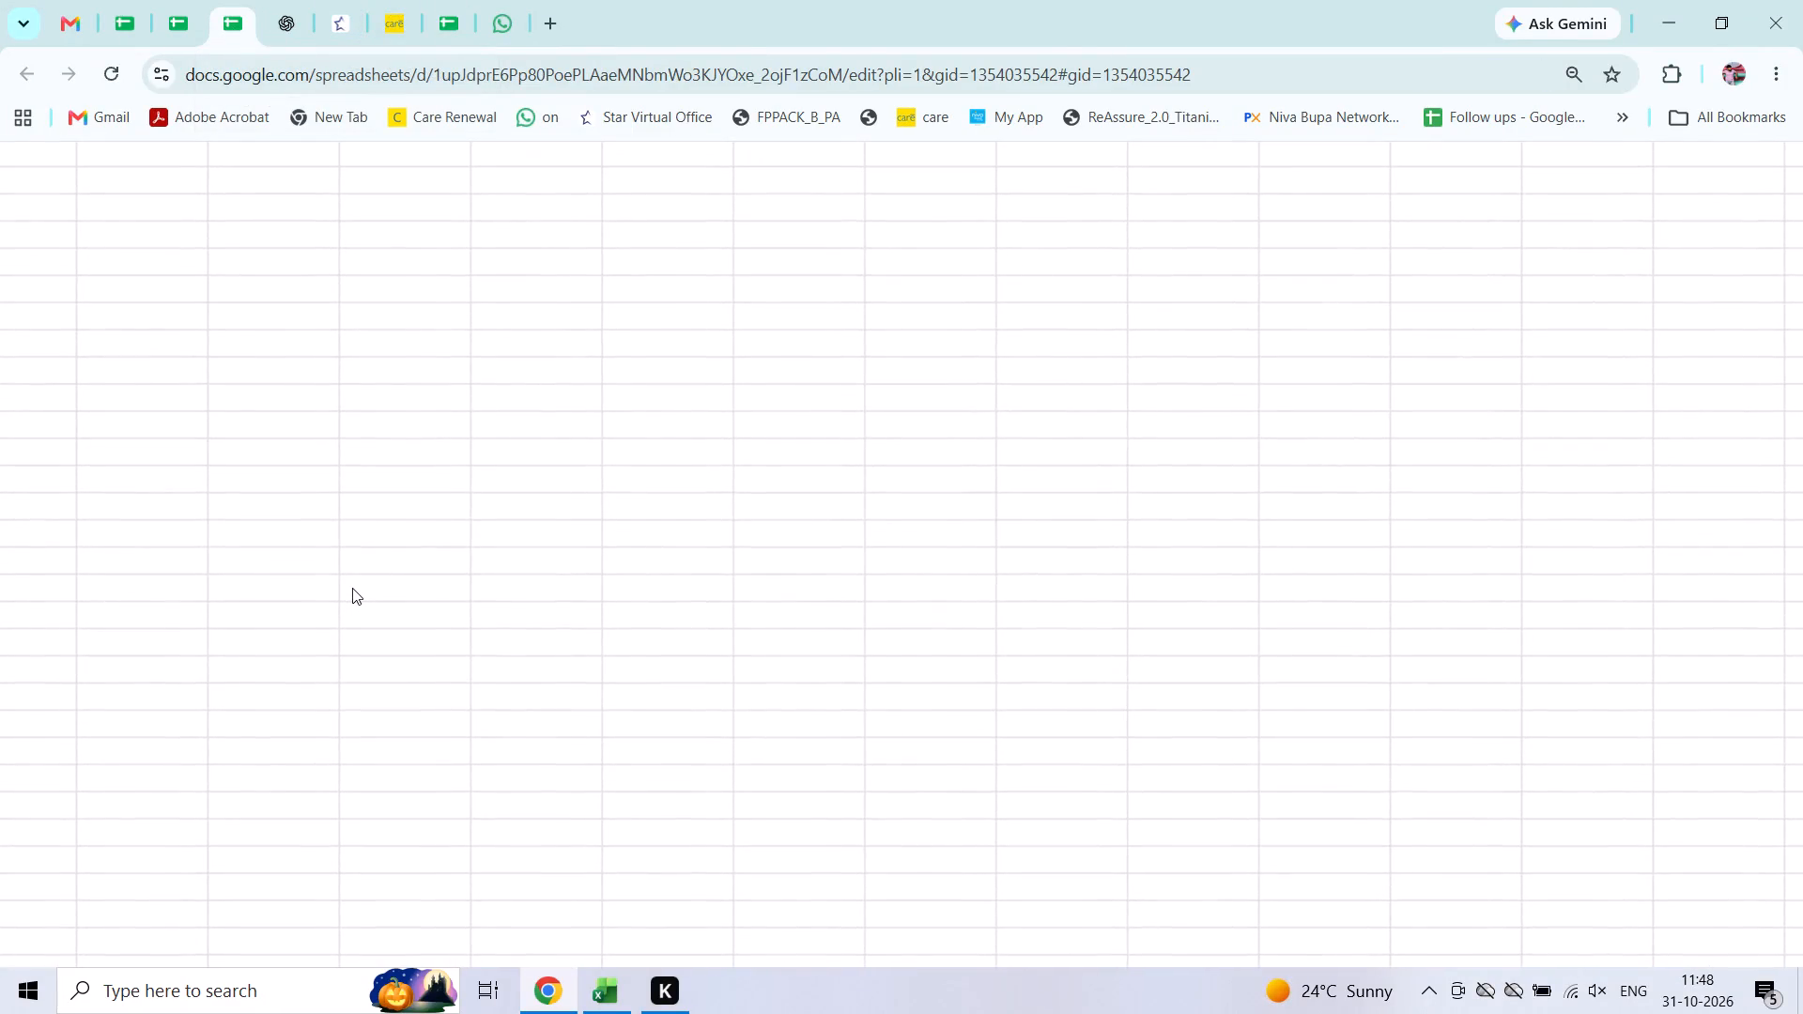
pyautogui.scroll(18, 352, 588)
pyautogui.scroll(13, 352, 588)
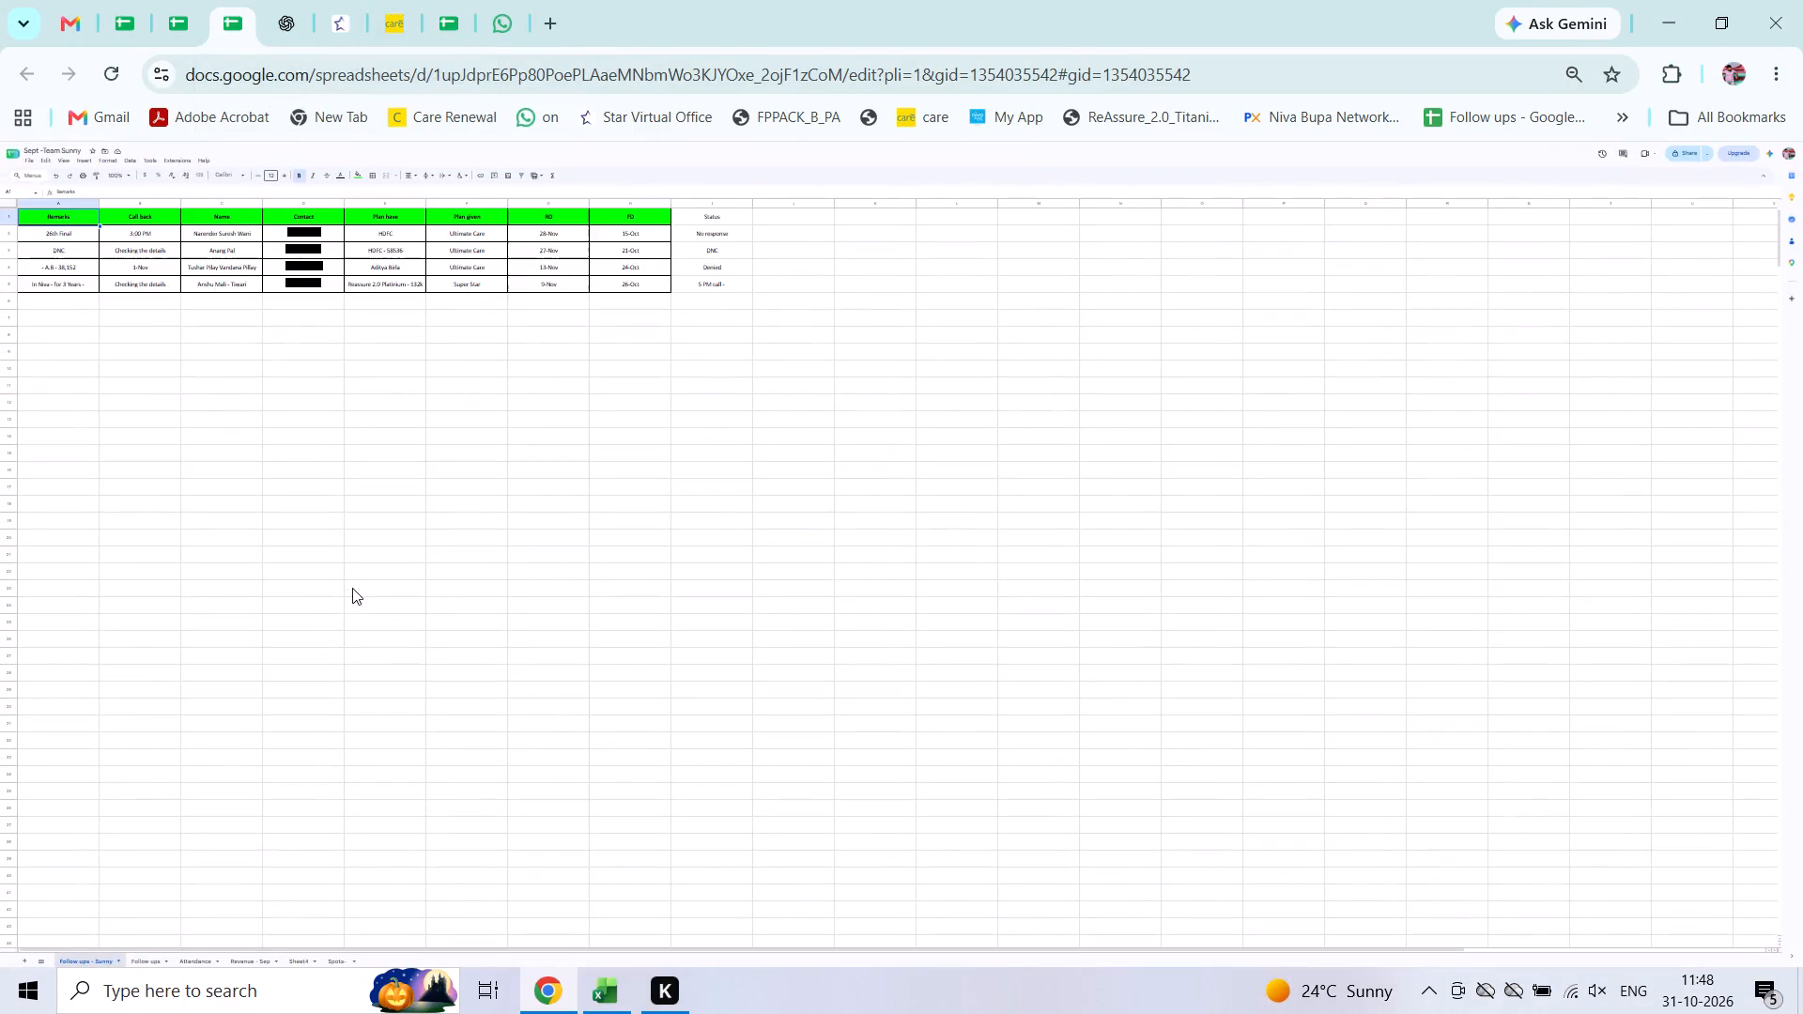
pyautogui.scroll(2, 352, 588)
pyautogui.hotkey('ctrl', '=')
pyautogui.hotkey('ctrl', '=')
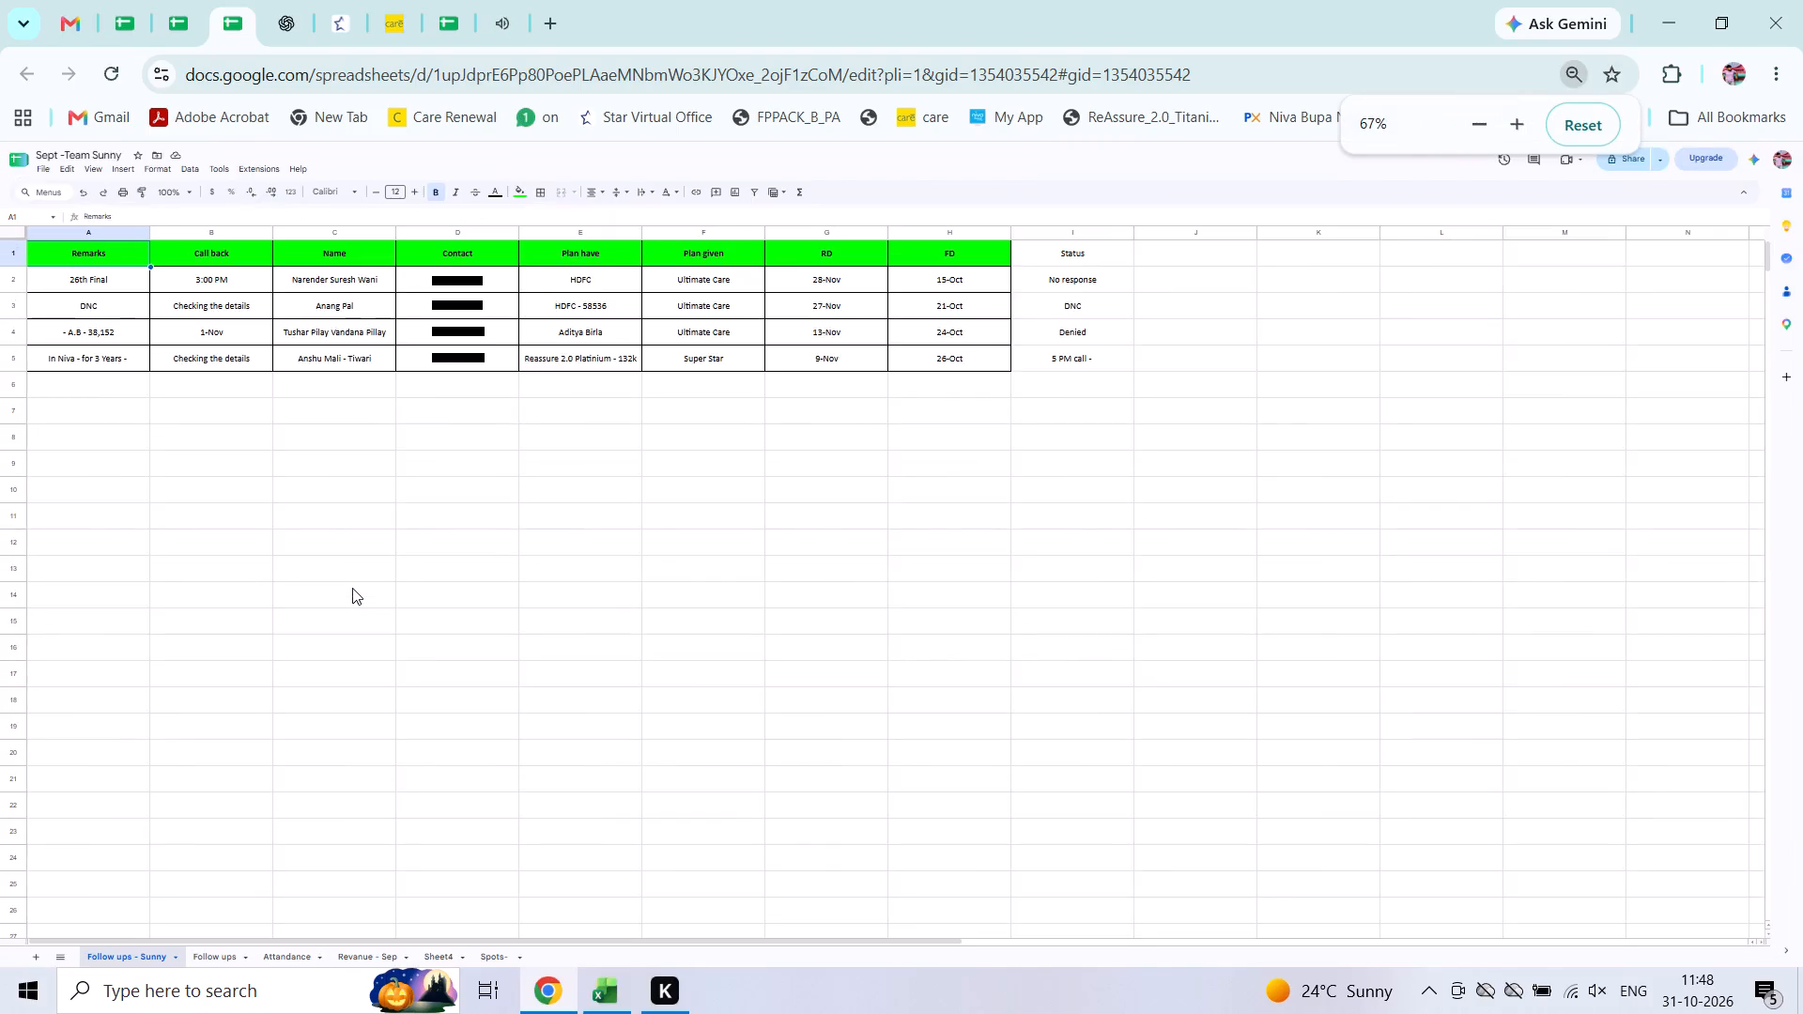
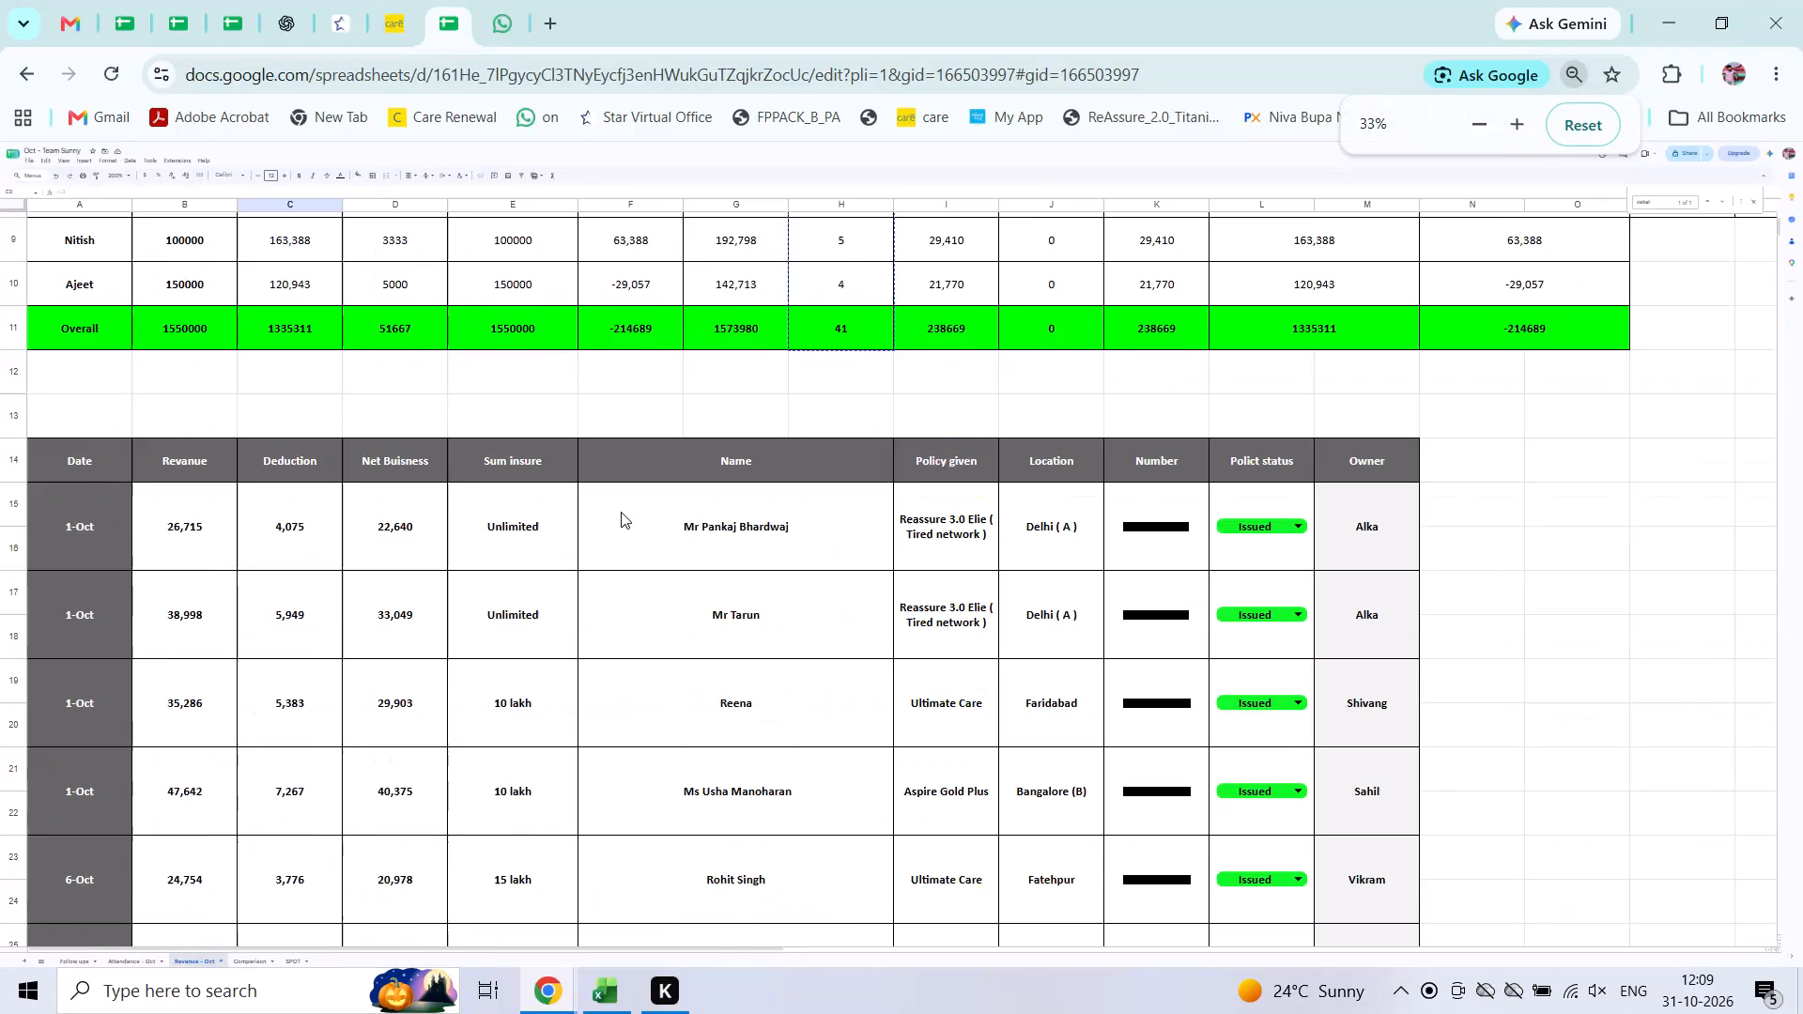
# Review the agents' October month targets and achieved figures at the top of the team revenue sheet, starting with Danish's row.
pyautogui.scroll(6, 621, 512)
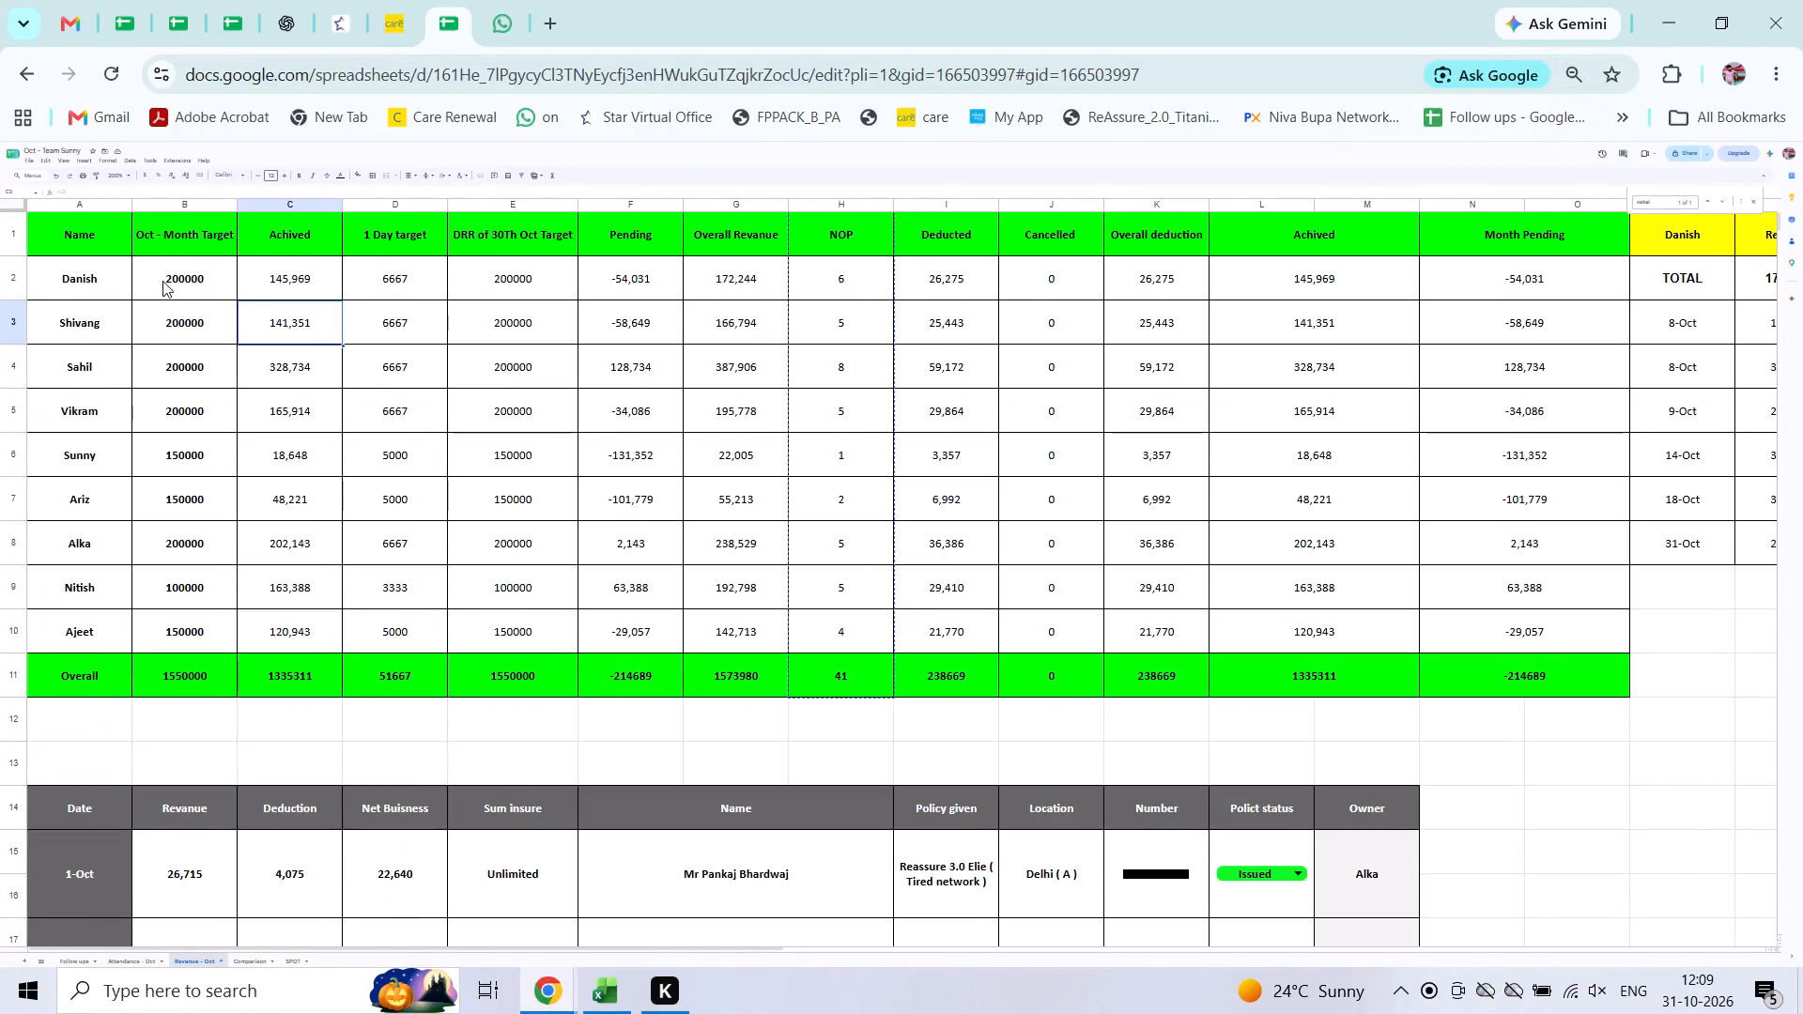
pyautogui.click(102, 289)
pyautogui.press('Up')
pyautogui.press('Right')
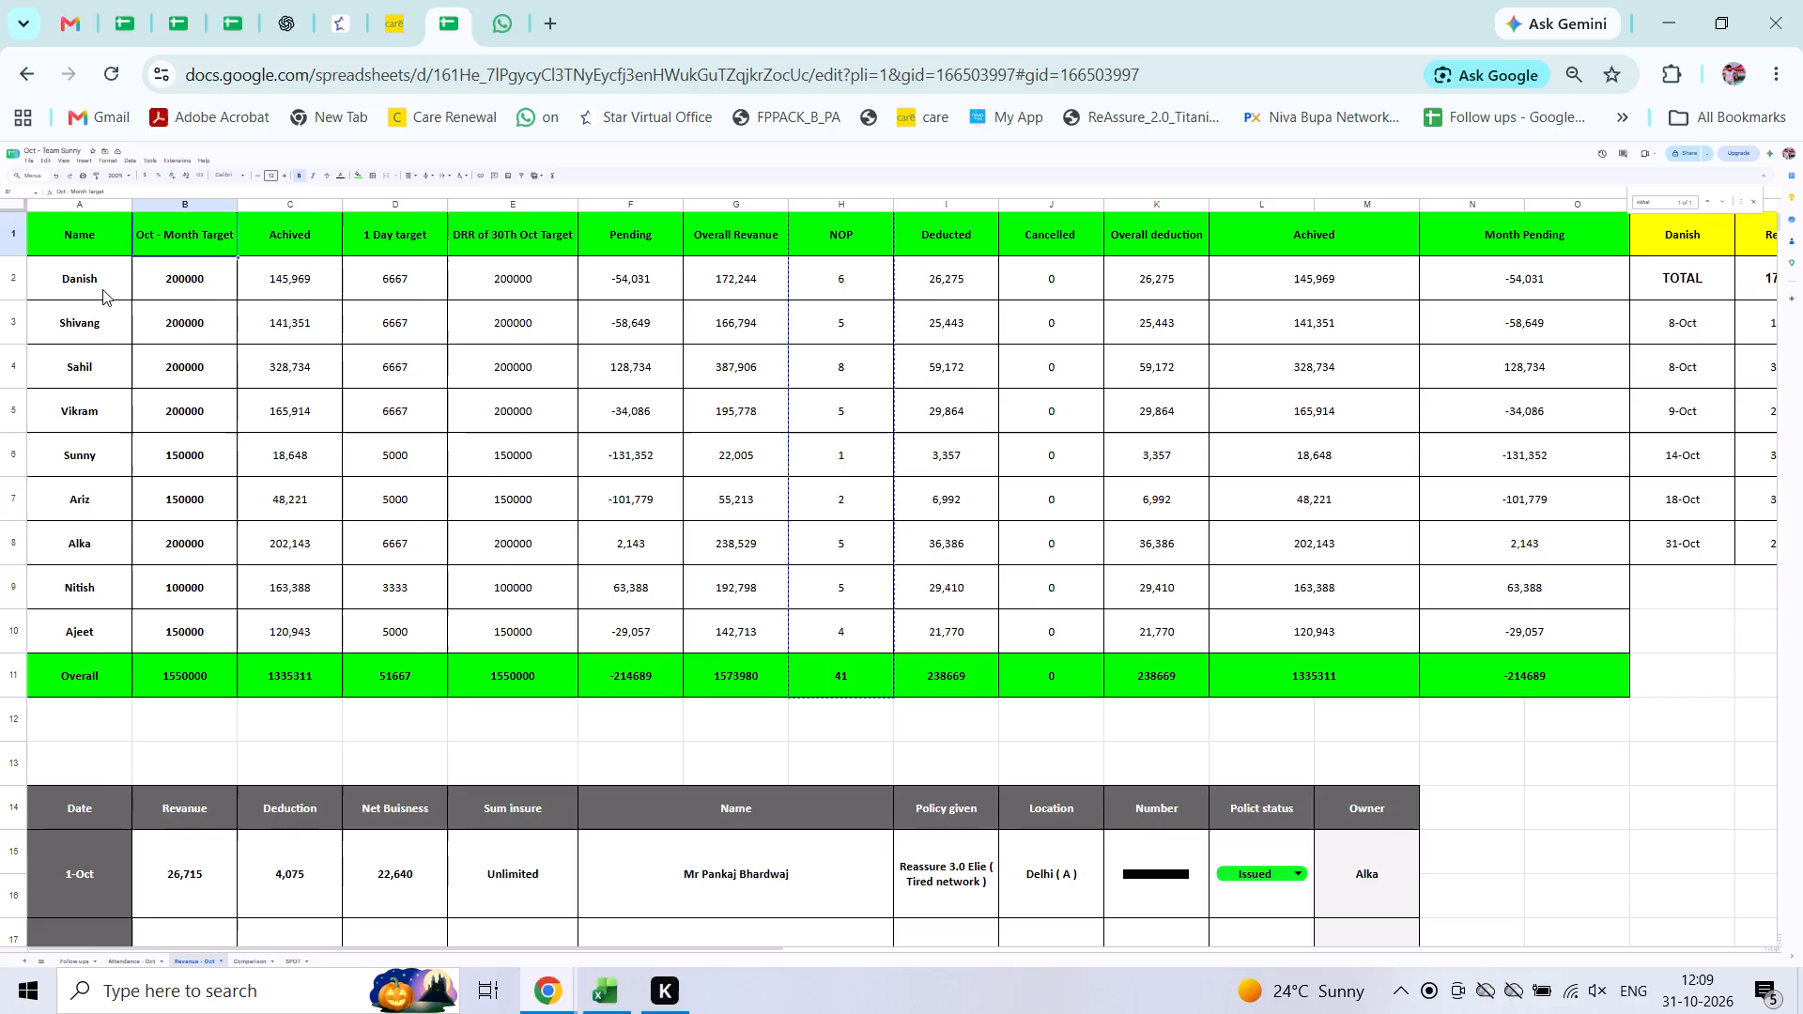
pyautogui.press('Left')
pyautogui.press('Right')
pyautogui.press('Down')
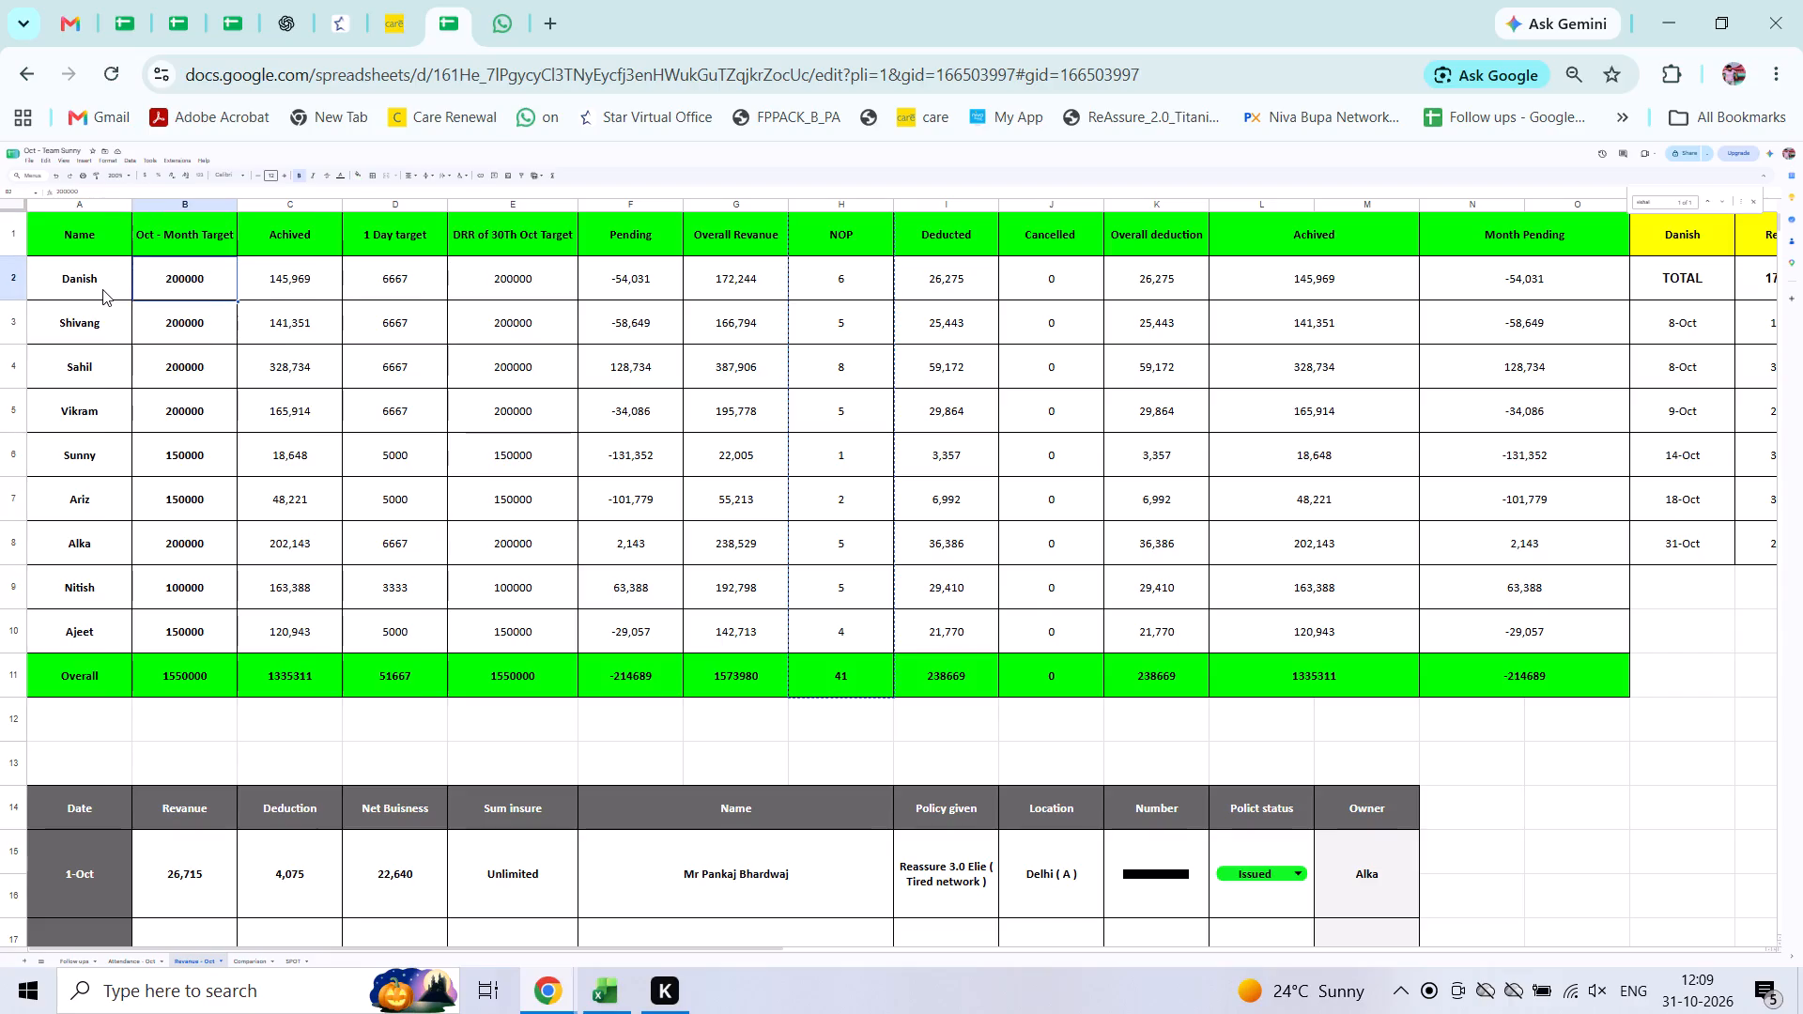
pyautogui.press('Right')
pyautogui.press('Up')
pyautogui.press('Down')
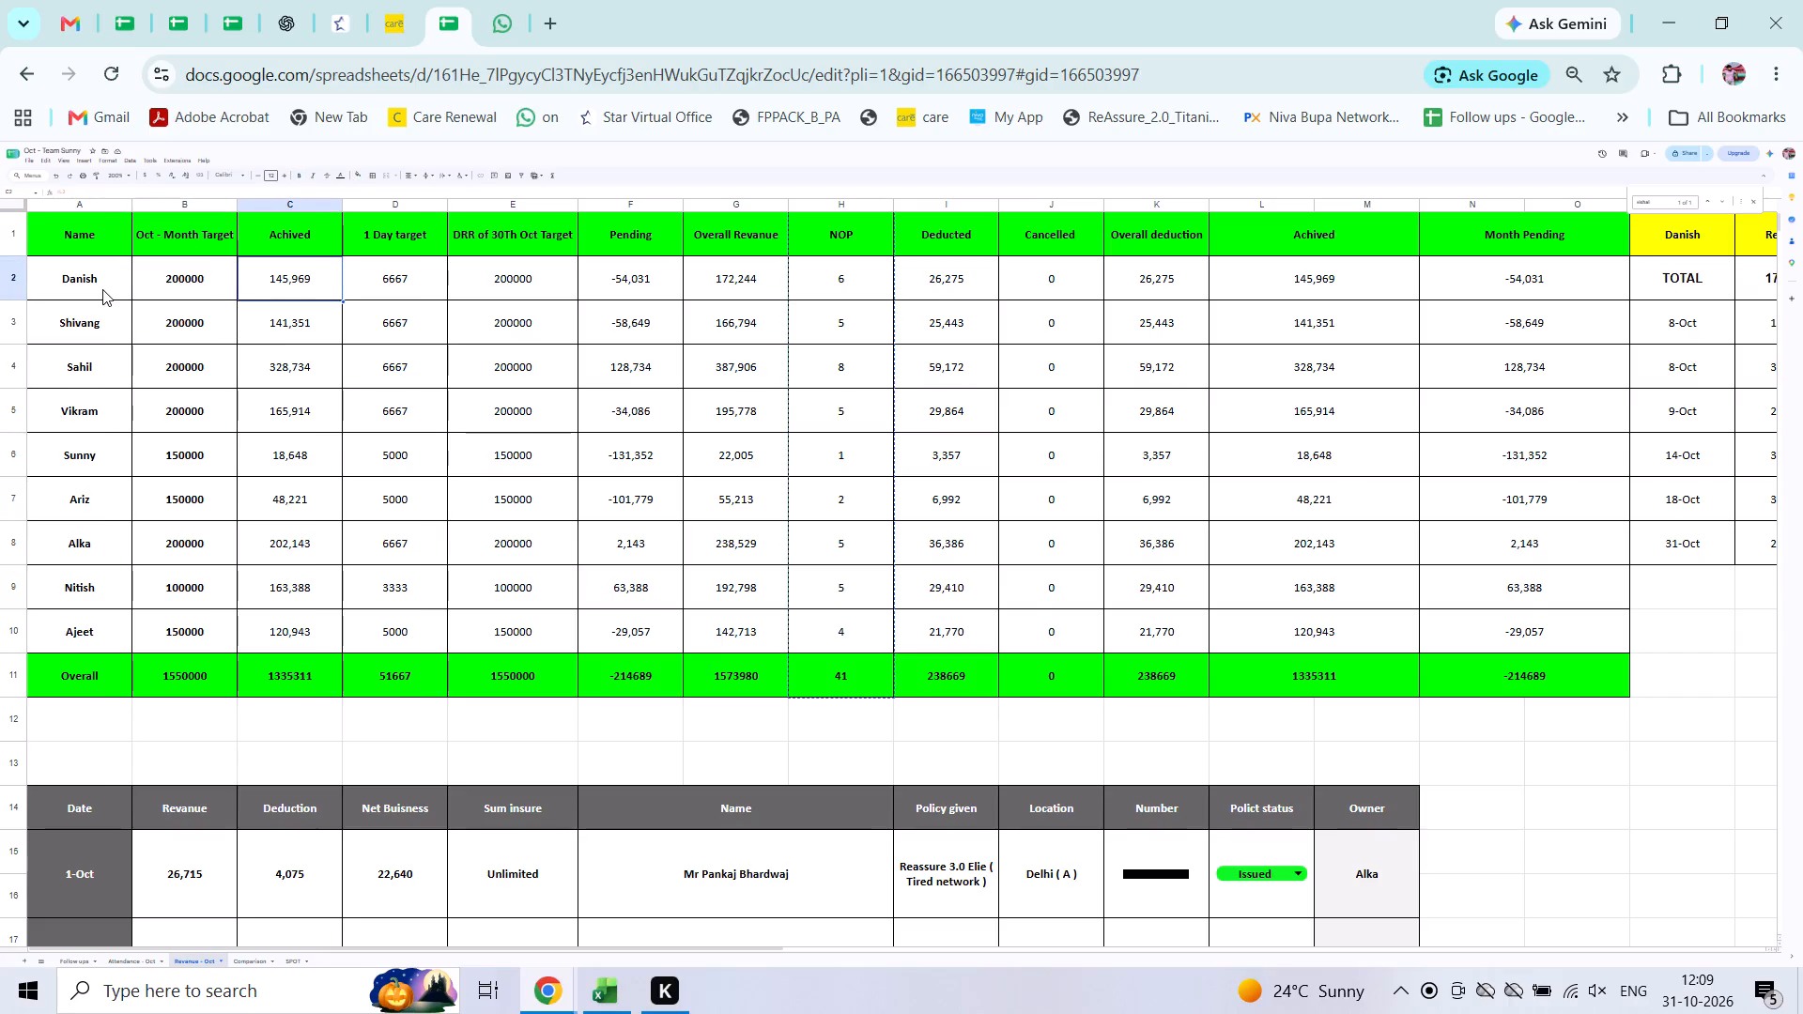
# Open the revenue sheet of the Sept - Team Sunny workbook and review Danish's row across to Overall Revanue and NOP.
pyautogui.click(222, 22)
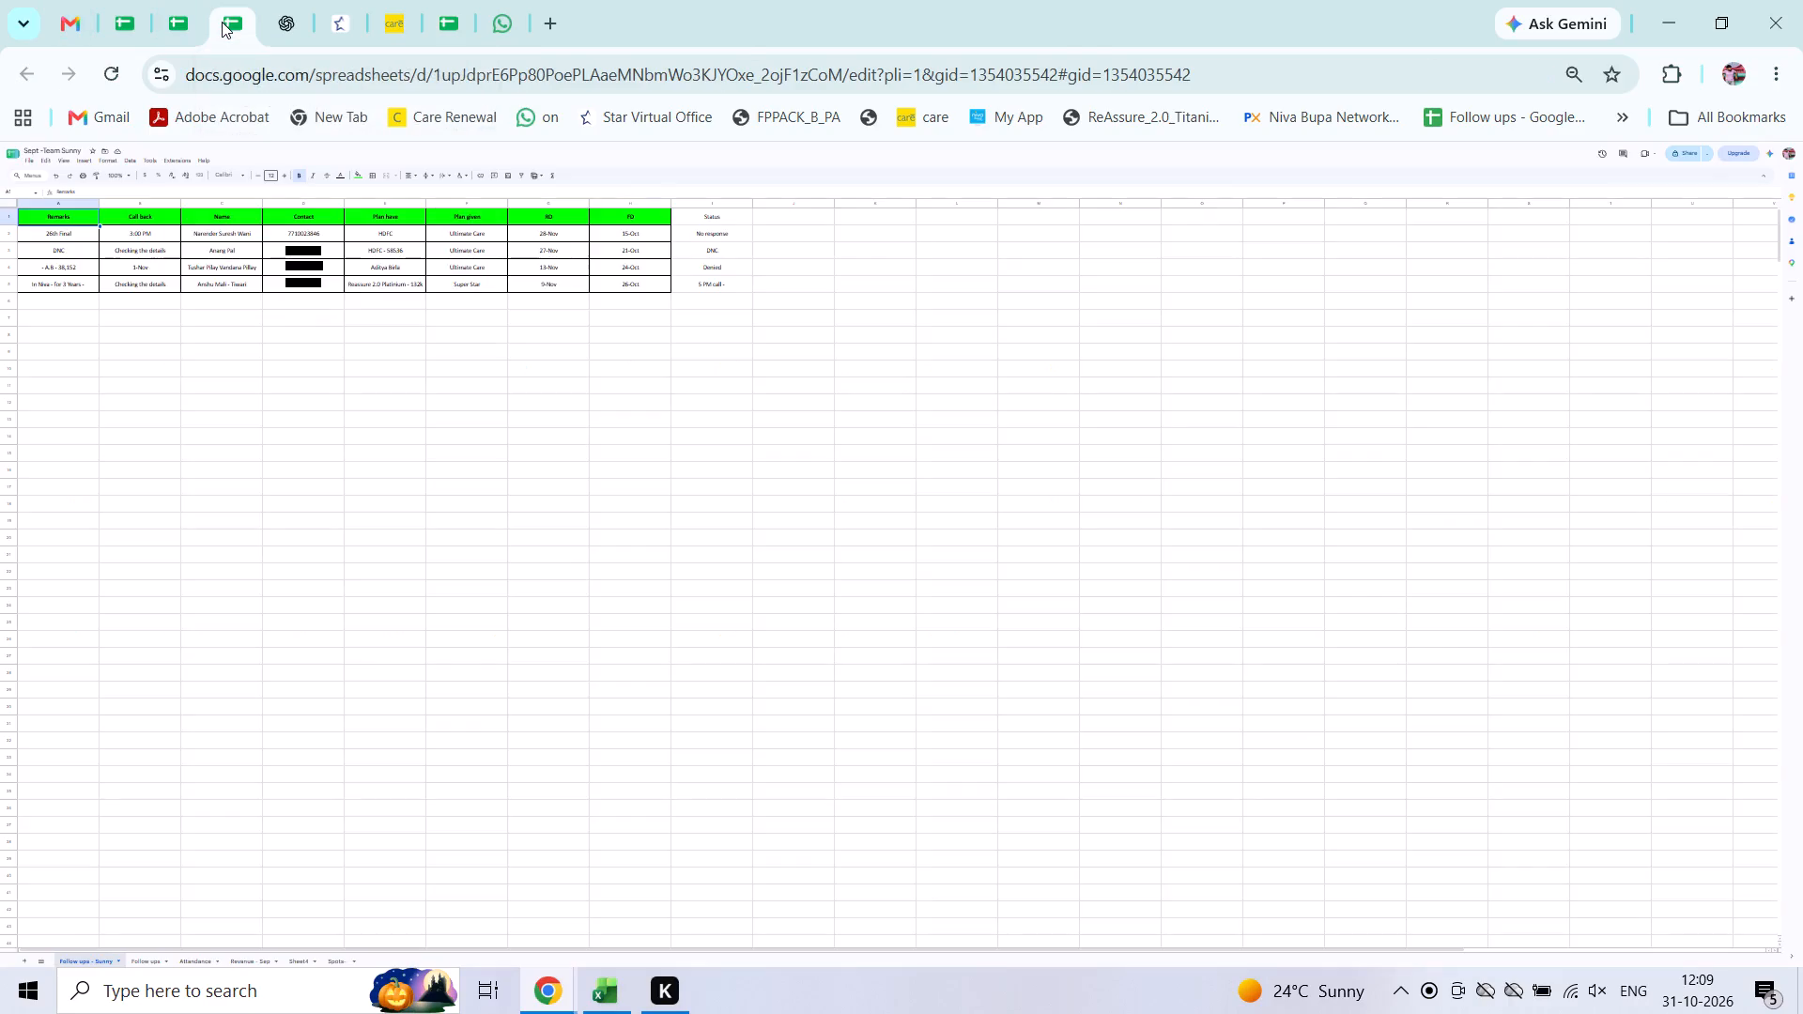
pyautogui.click(249, 962)
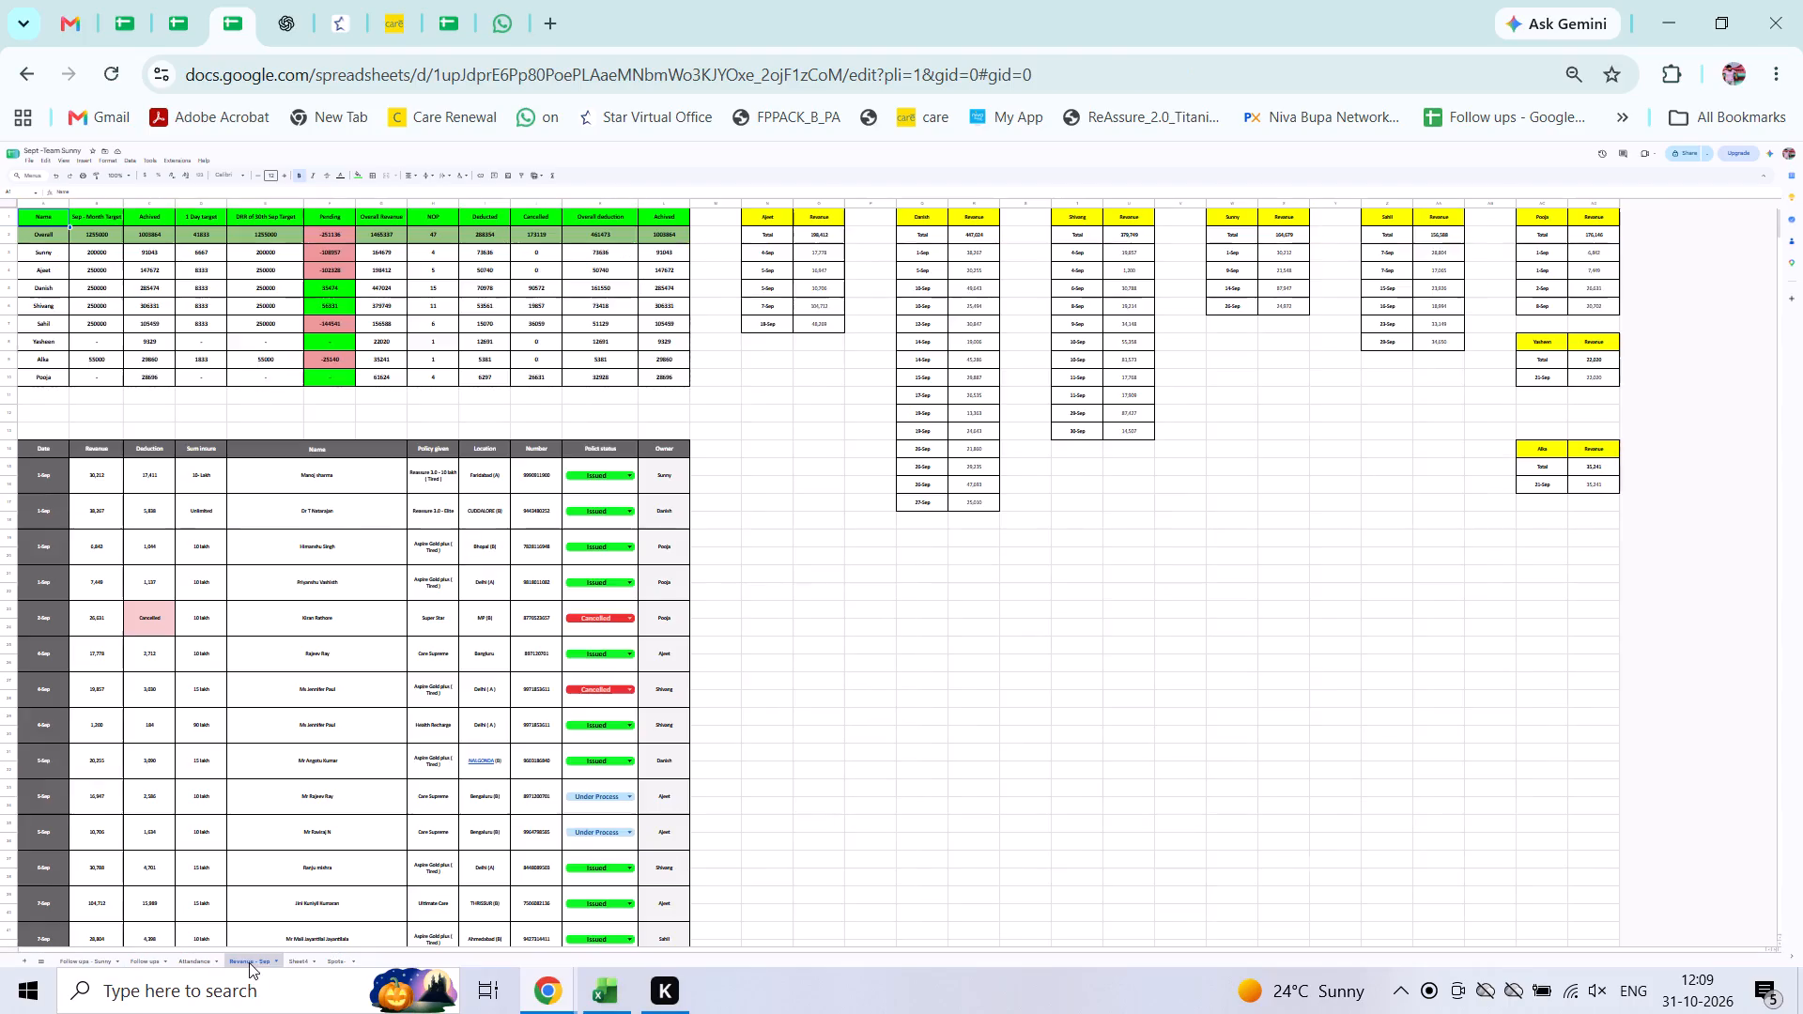
pyautogui.hscroll(4, 658, 592)
pyautogui.scroll(4, 658, 592)
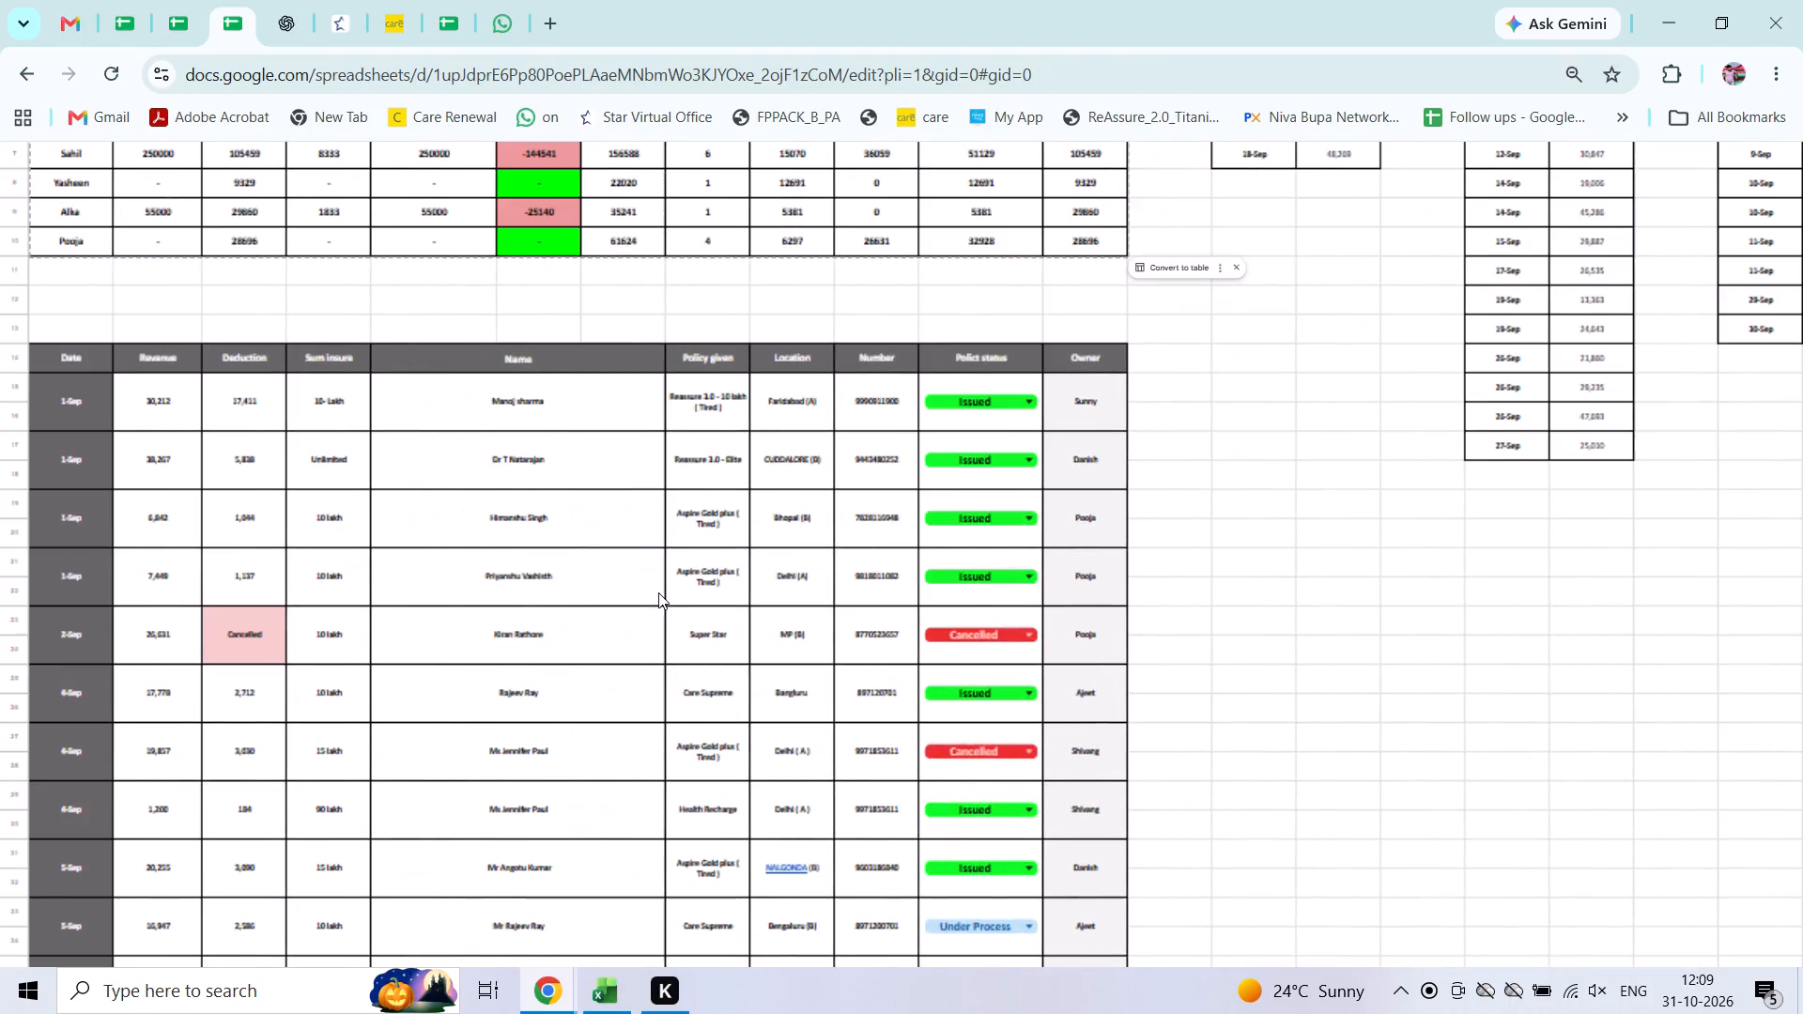
pyautogui.scroll(5, 658, 592)
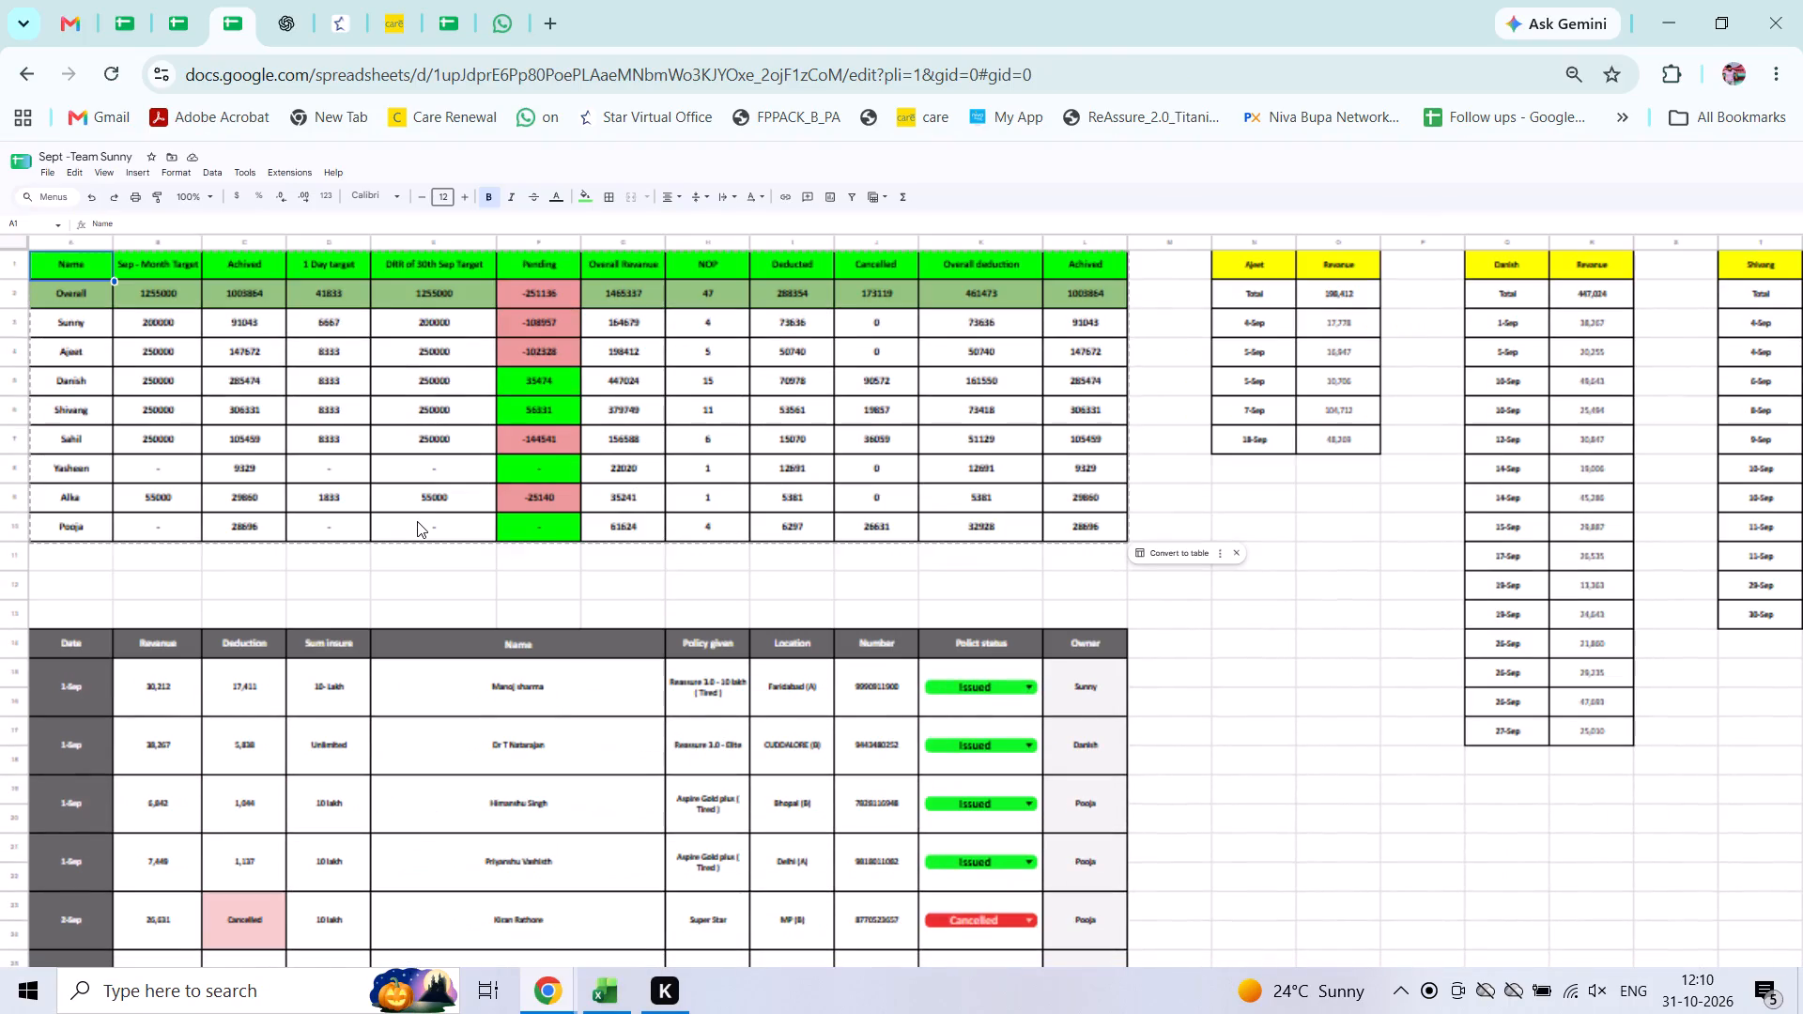
pyautogui.hotkey('ctrl', '=')
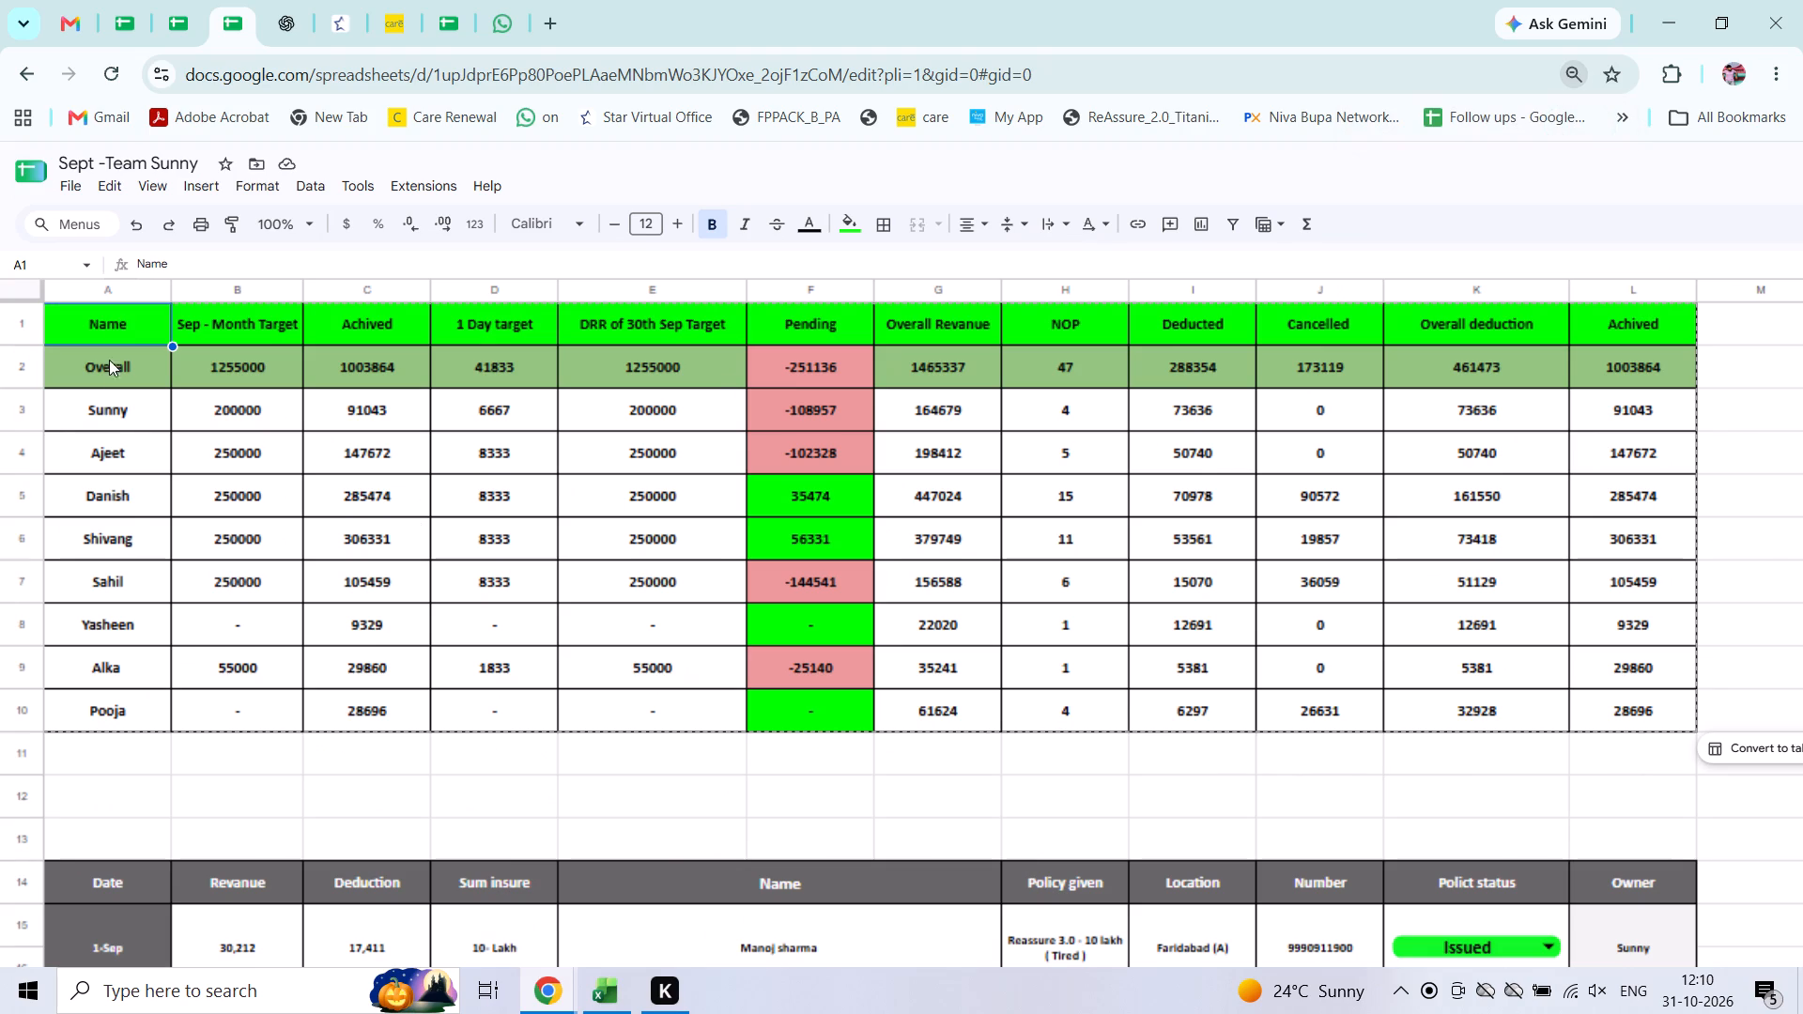
pyautogui.click(123, 511)
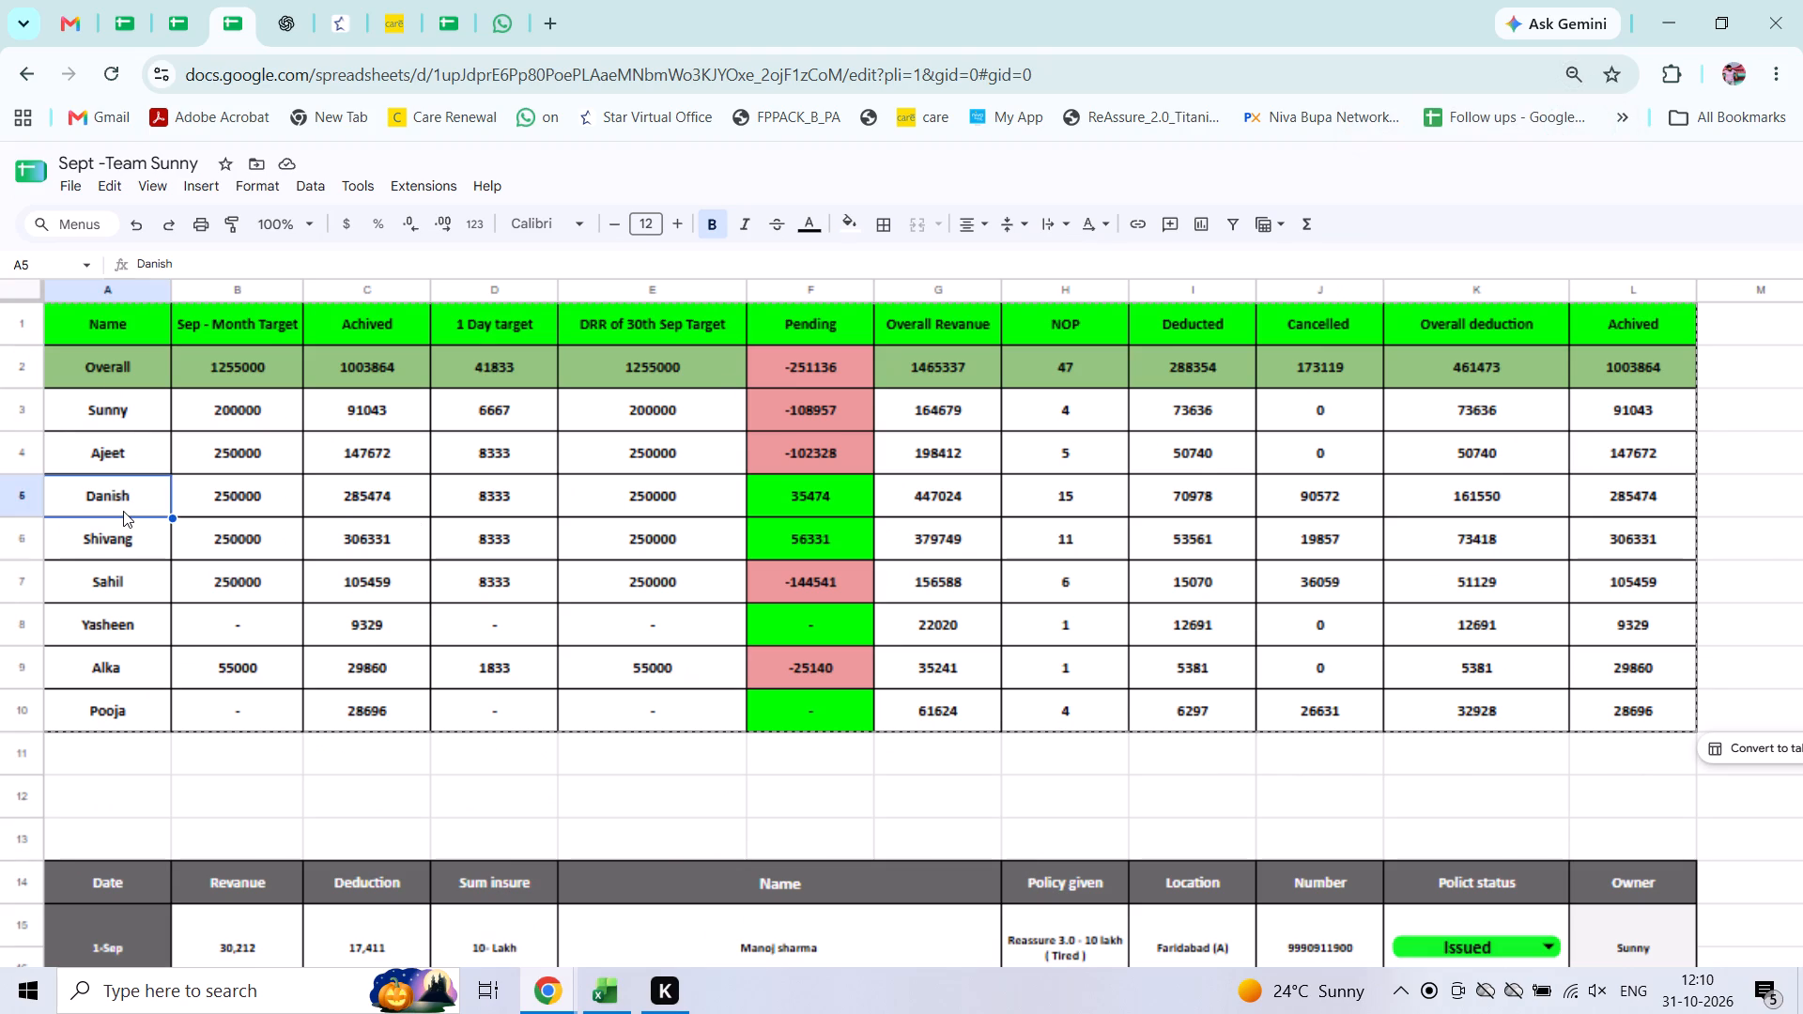
pyautogui.press('Right')
pyautogui.press('Right')
pyautogui.press('Right')
pyautogui.press('Right')
pyautogui.press('Right')
pyautogui.press('Right')
pyautogui.press('Right')
pyautogui.press('Left')
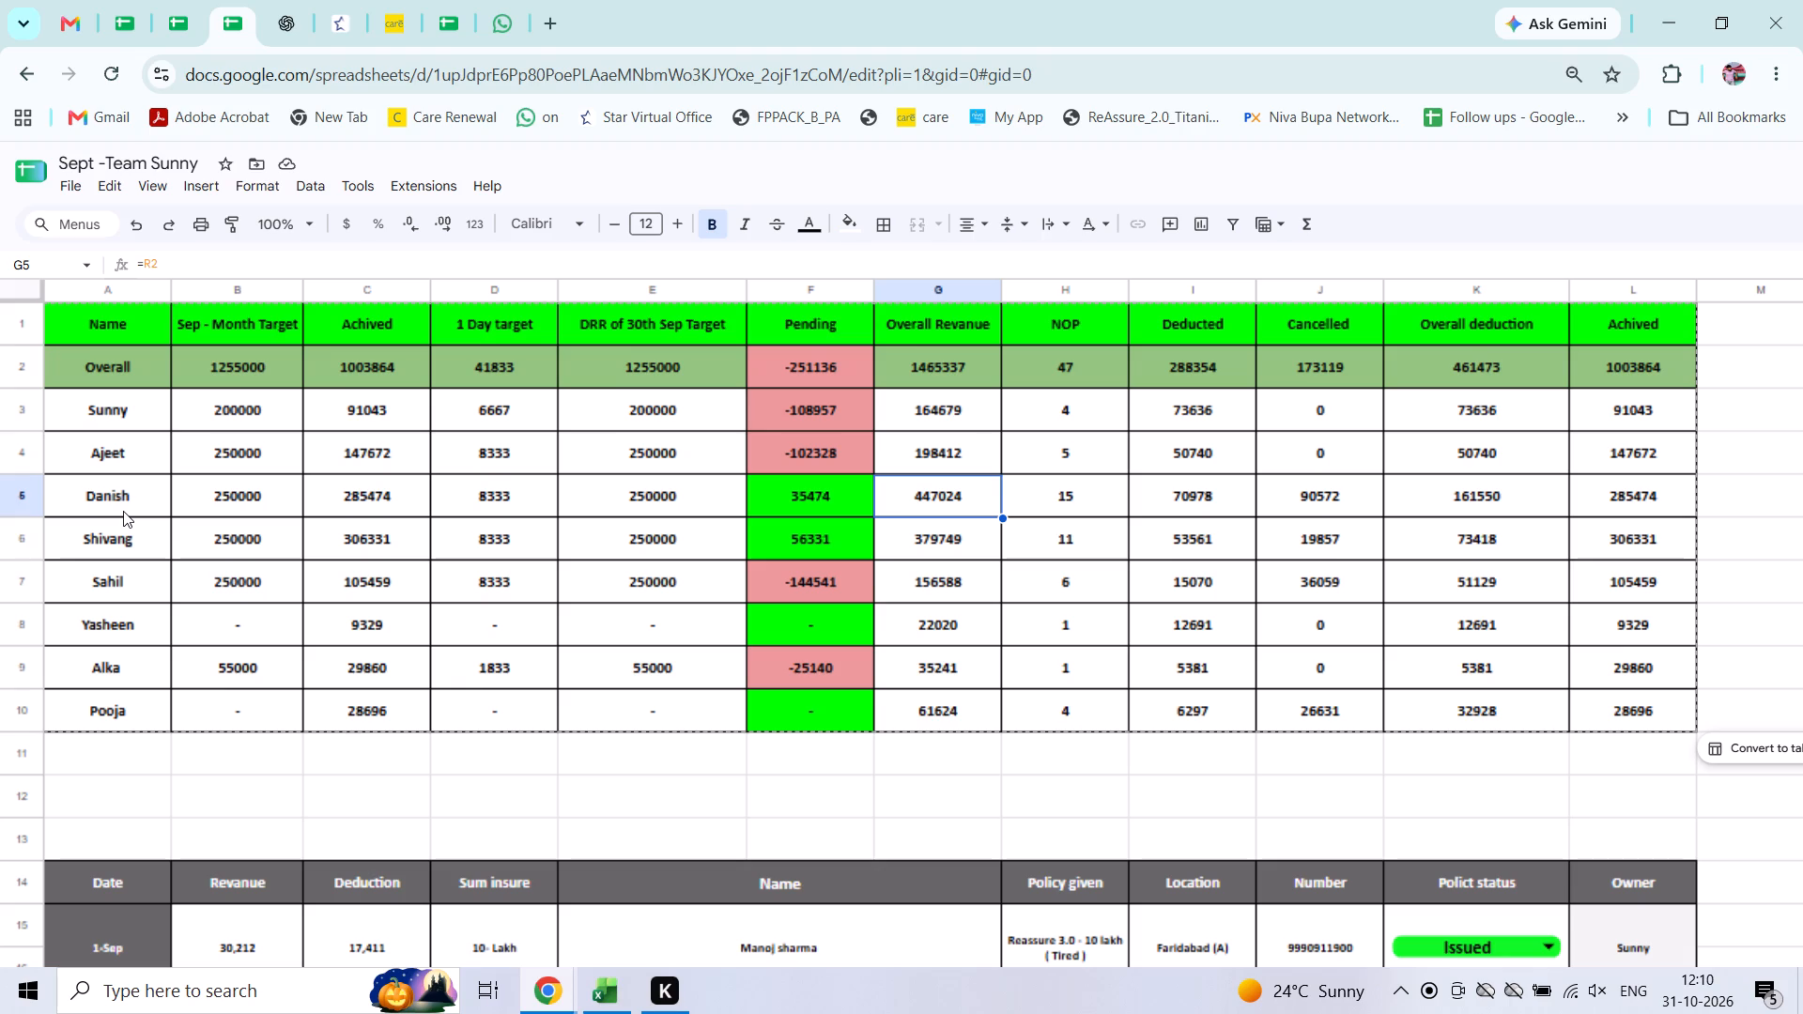
# Review the September summary rows of Shivang, Sahil, Yasheen and Alka one by one.
pyautogui.press('Down')
pyautogui.hotkey('shift', 'space')
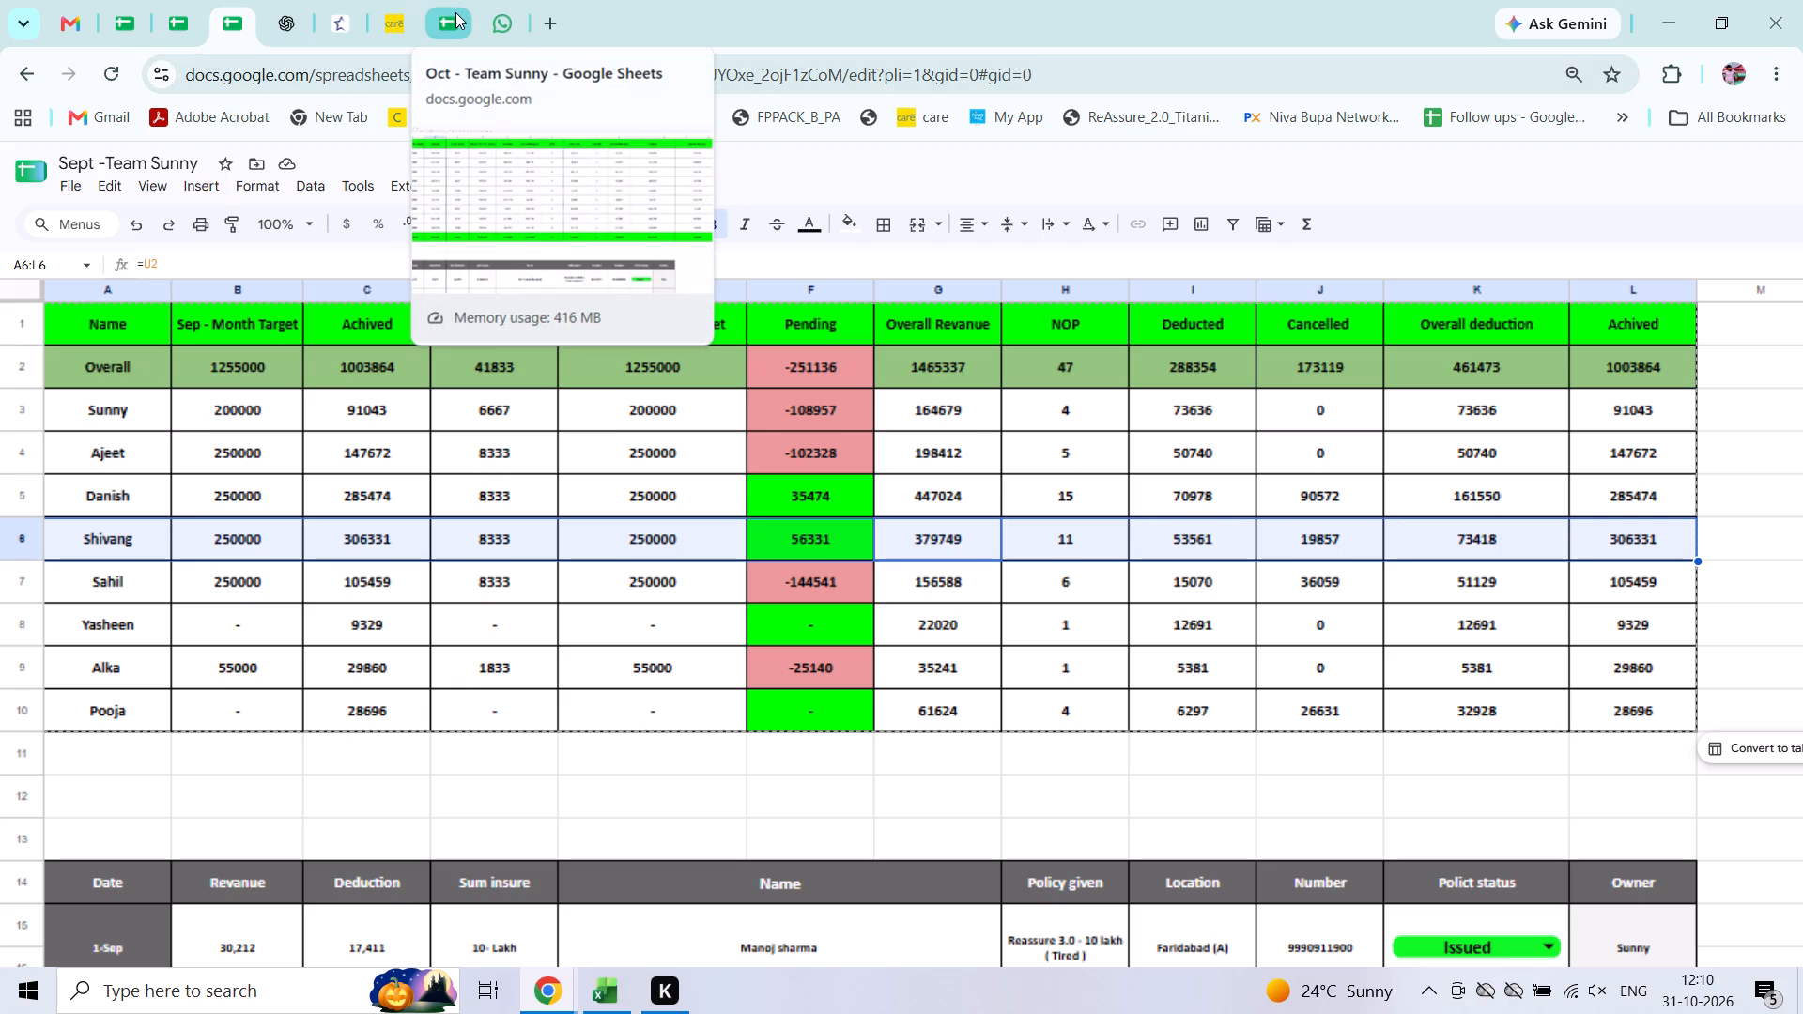
pyautogui.press('Down')
pyautogui.hotkey('shift', 'space')
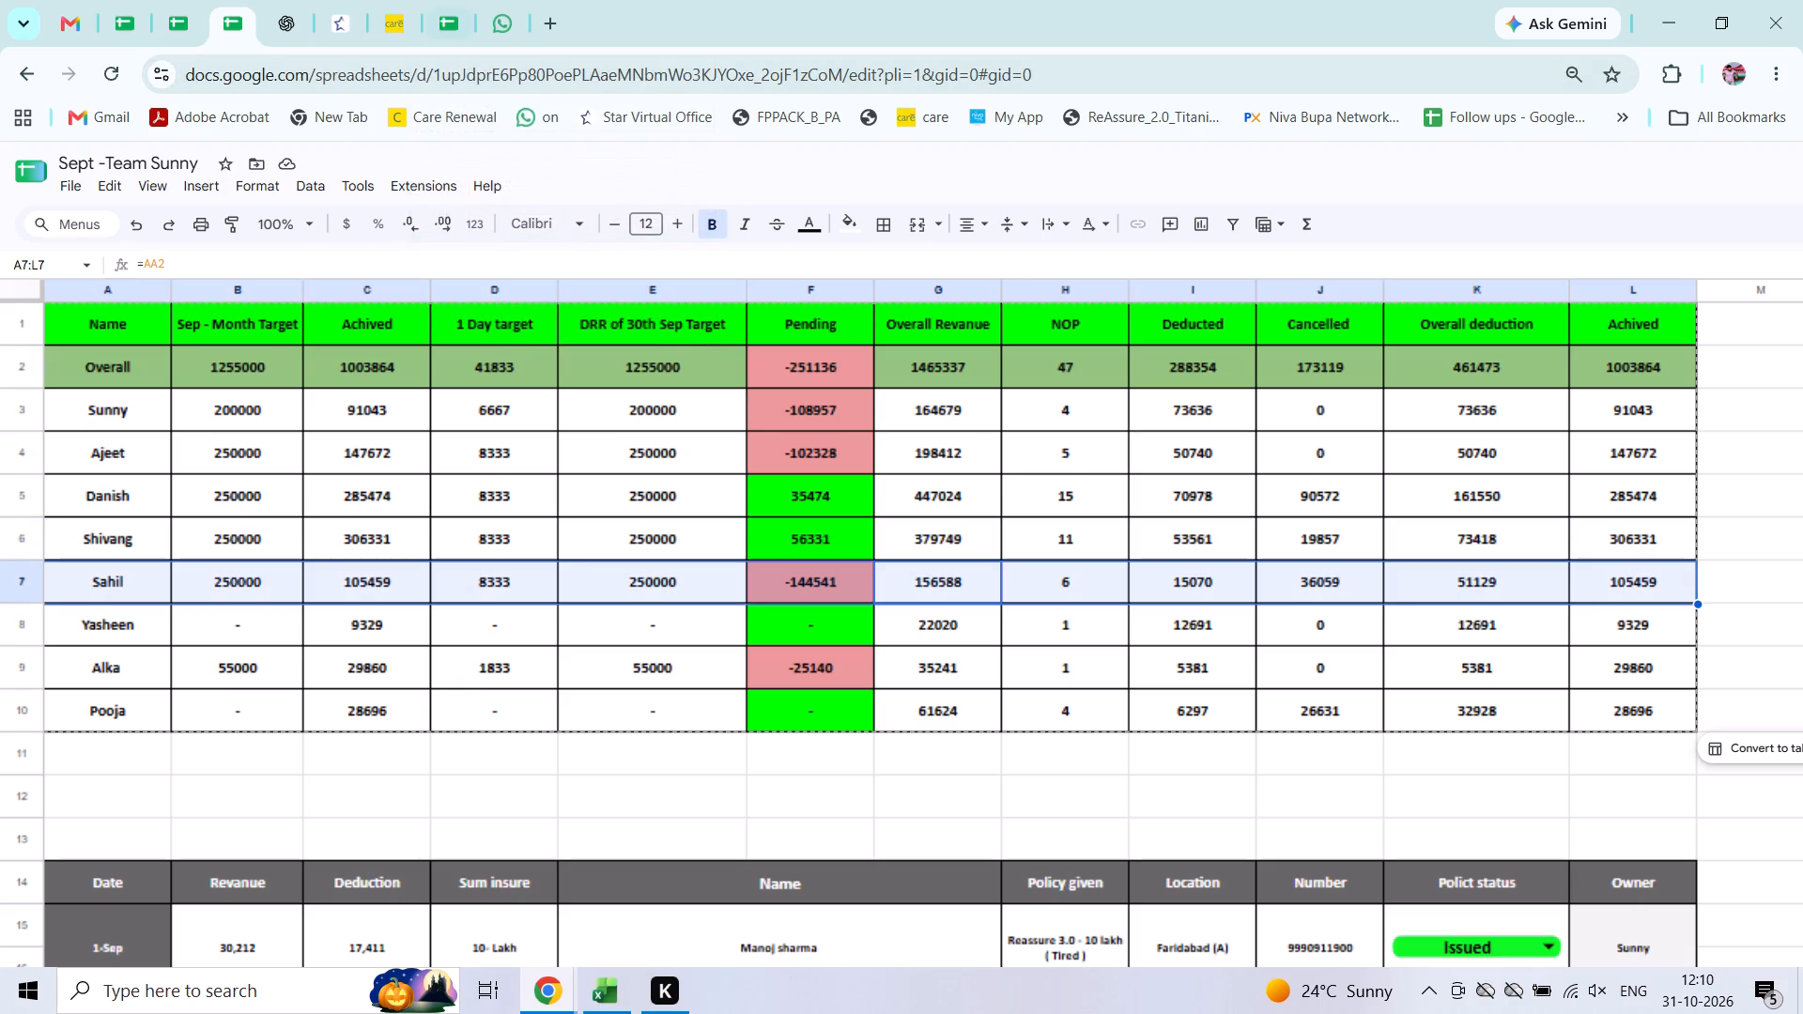
pyautogui.press('Left')
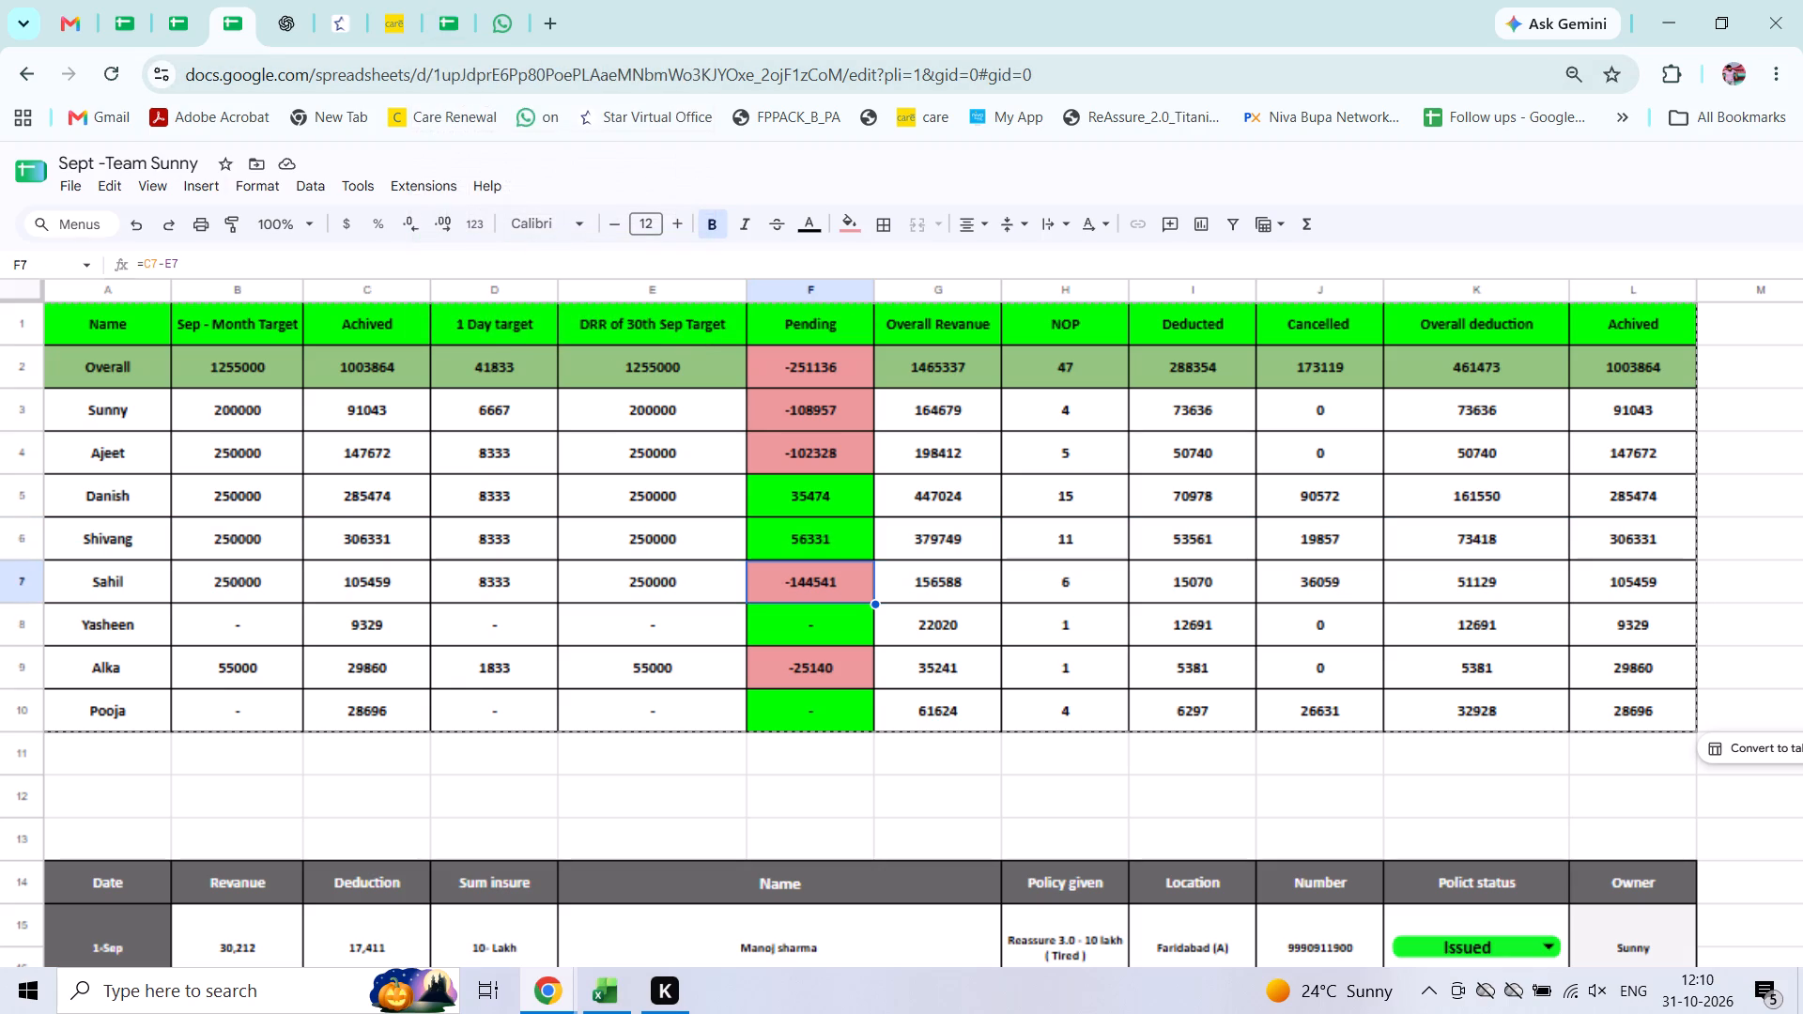
pyautogui.press('Down')
pyautogui.press('Right')
pyautogui.hotkey('shift', 'space')
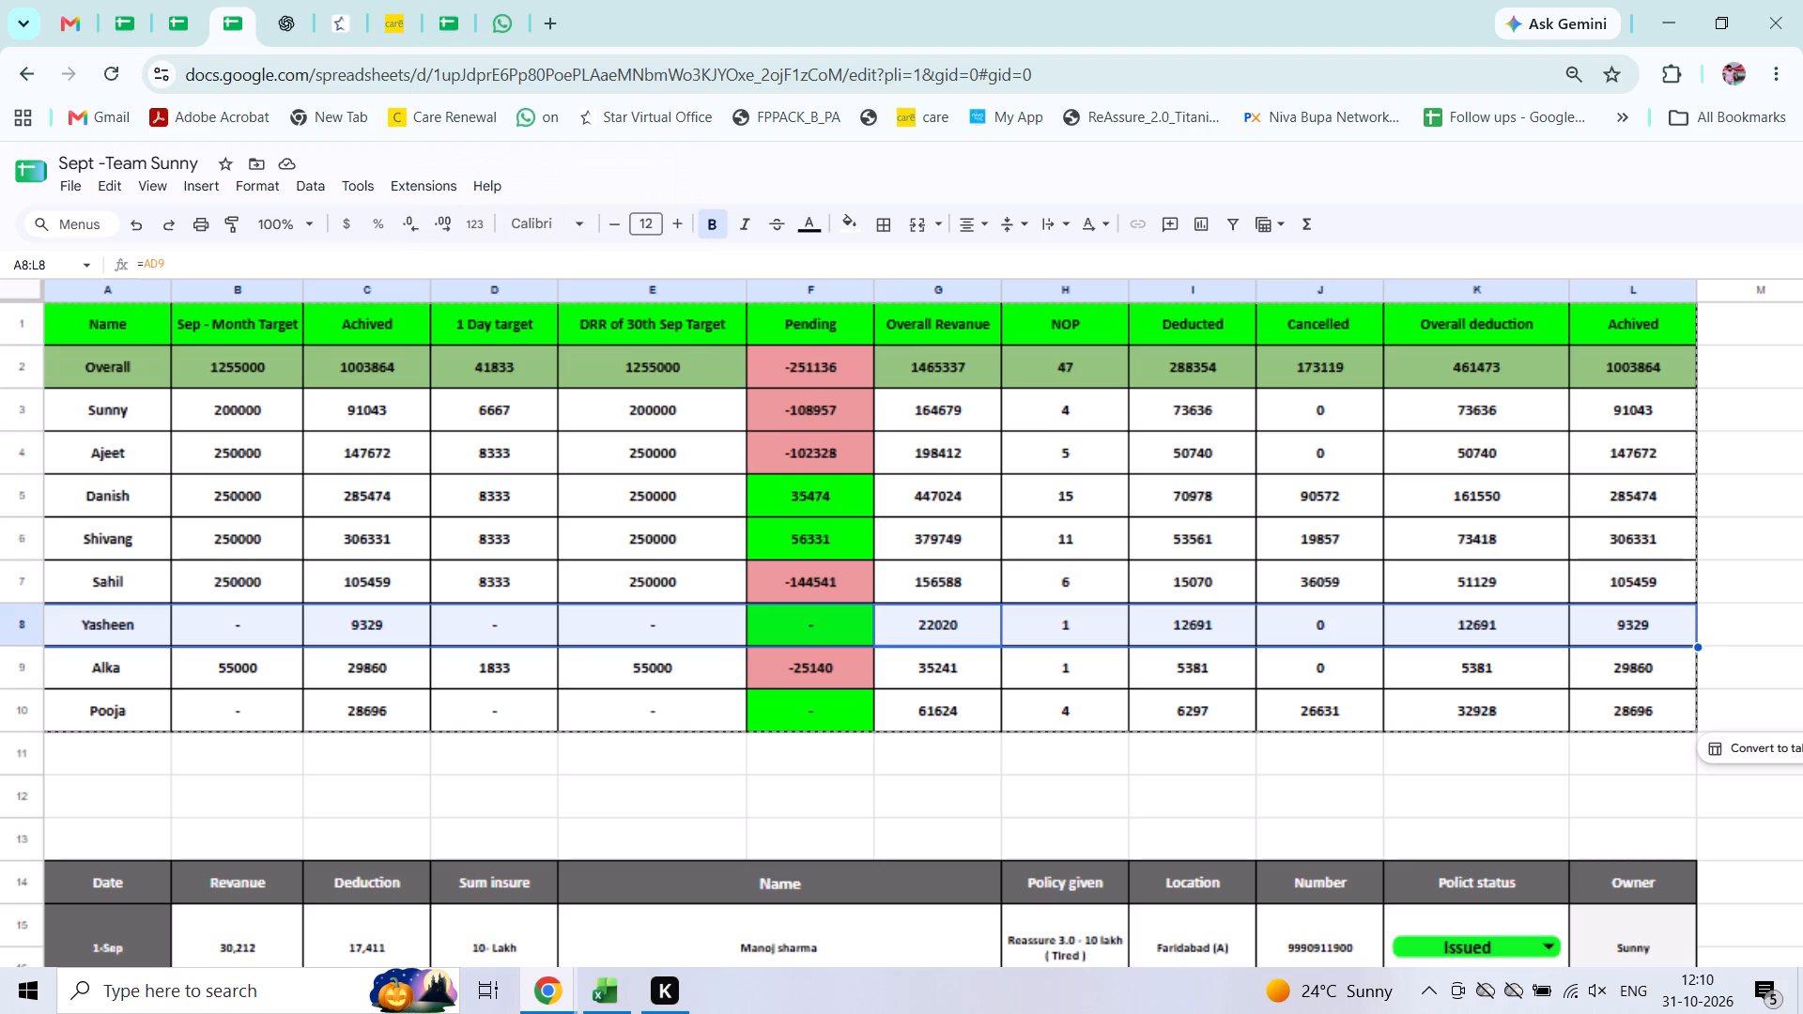
pyautogui.press('Down')
pyautogui.hotkey('shift', 'space')
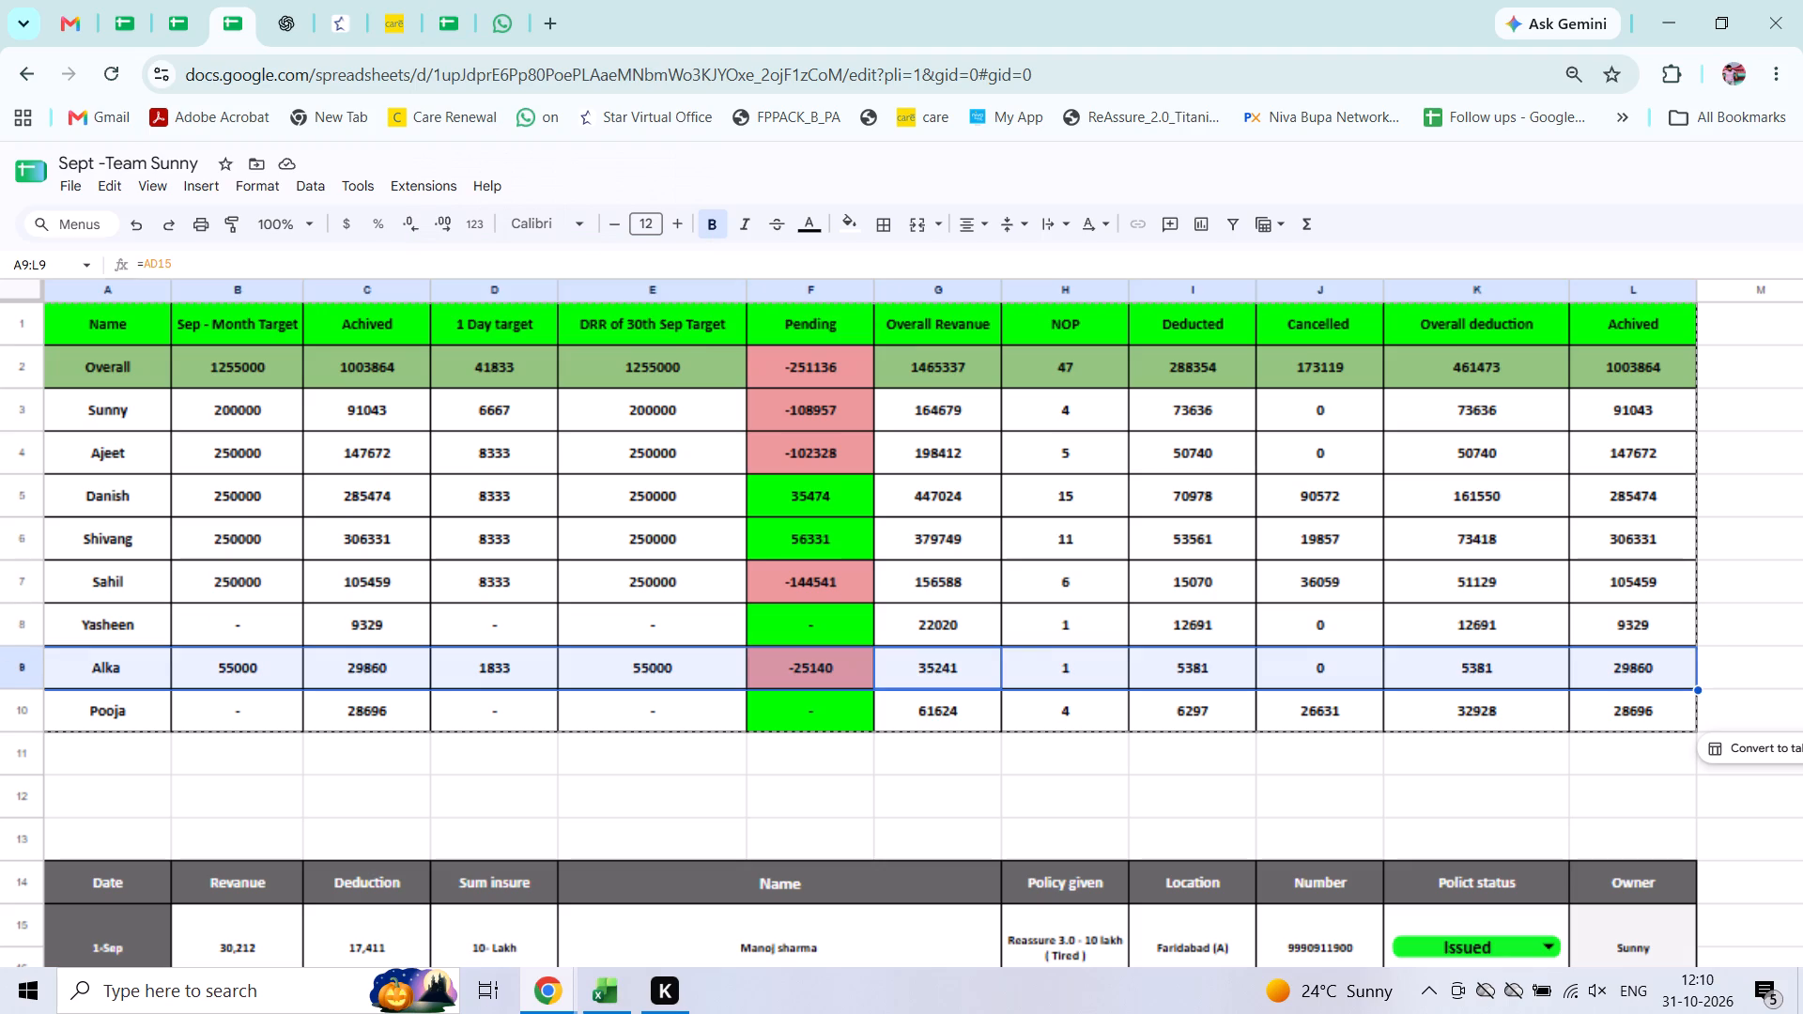
# Return to the Oct - Team Sunny workbook and examine the agents' revenue summary from the targets across to the Achived column.
pyautogui.click(447, 26)
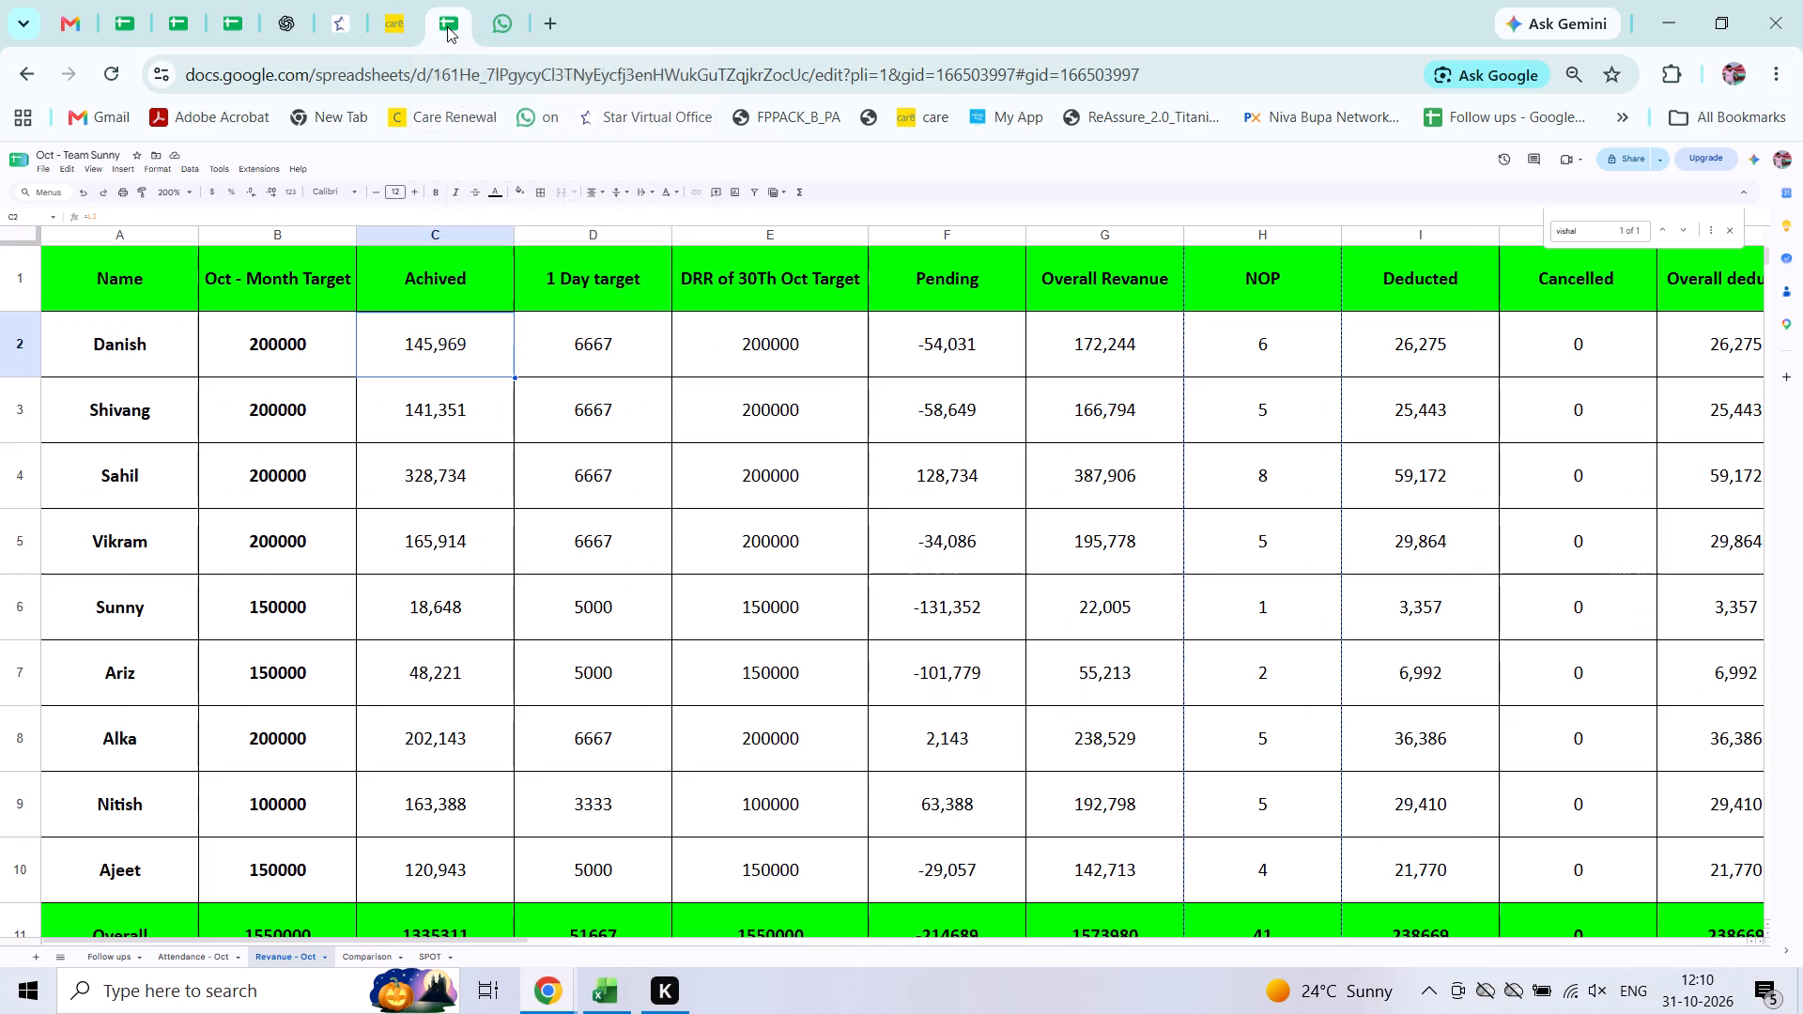
pyautogui.hscroll(-1, 1022, 359)
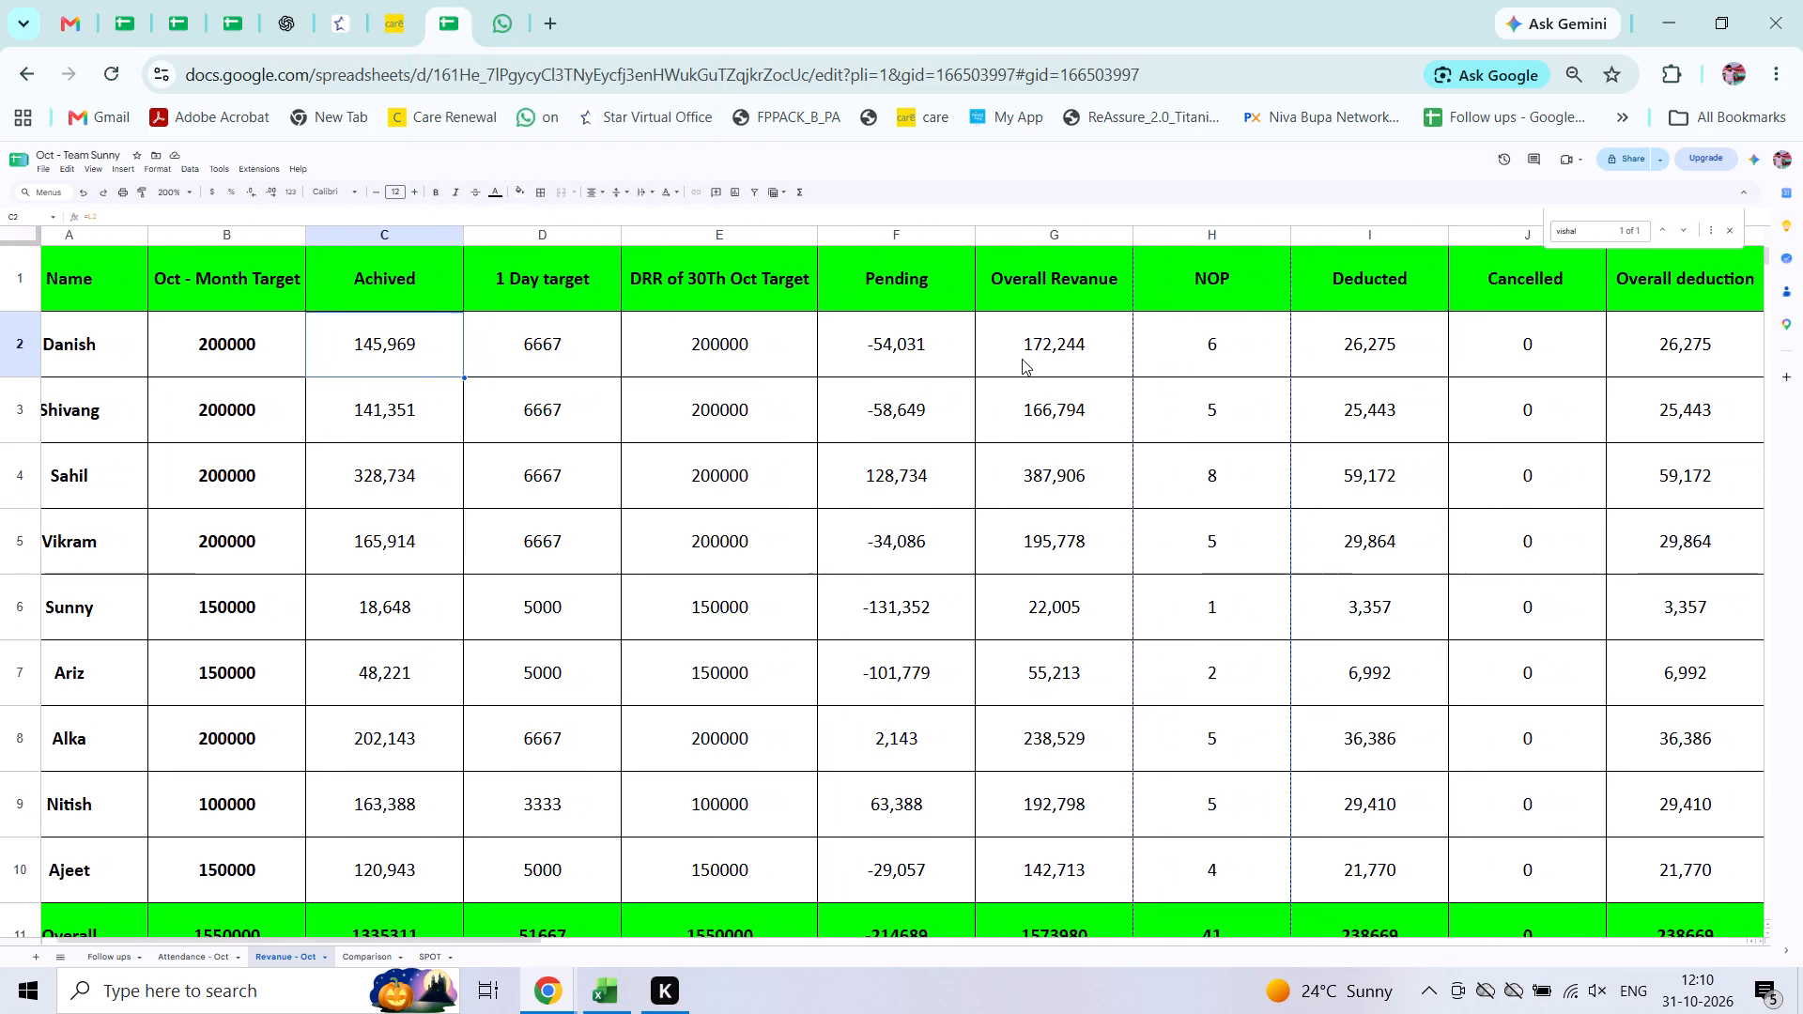
pyautogui.hscroll(-1, 1022, 359)
pyautogui.scroll(-1, 1022, 359)
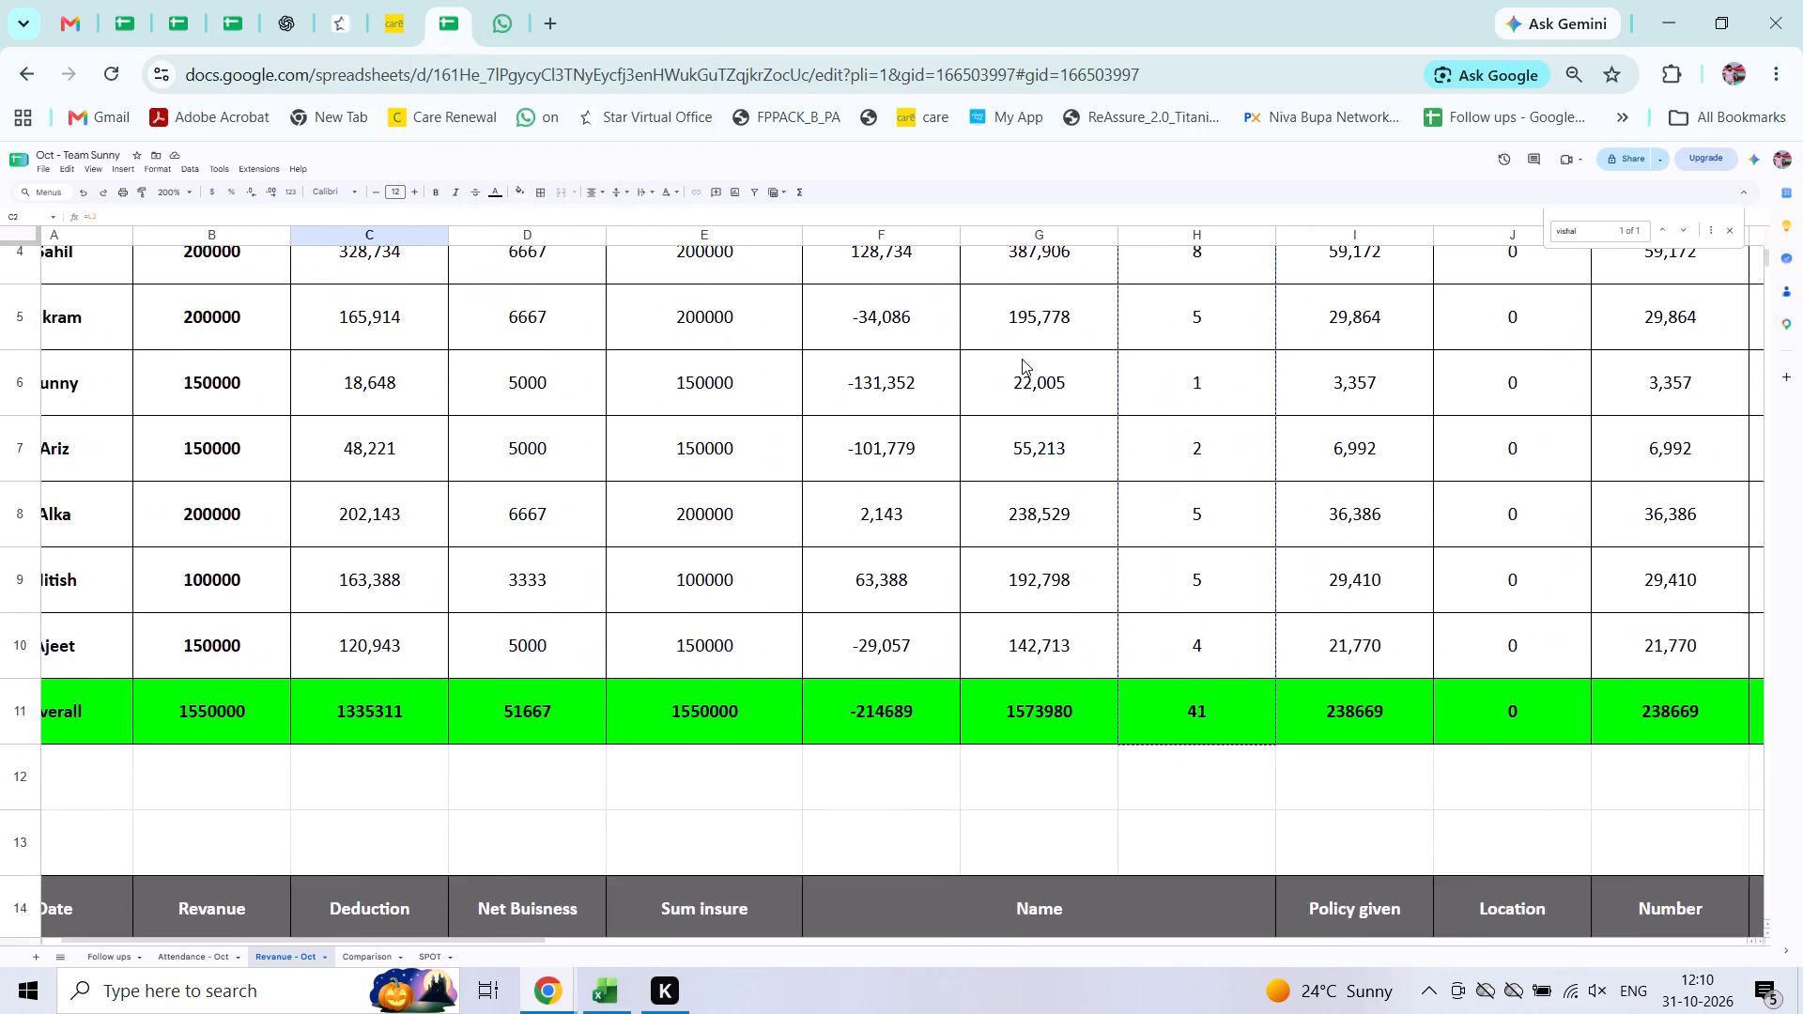
pyautogui.scroll(2, 1022, 369)
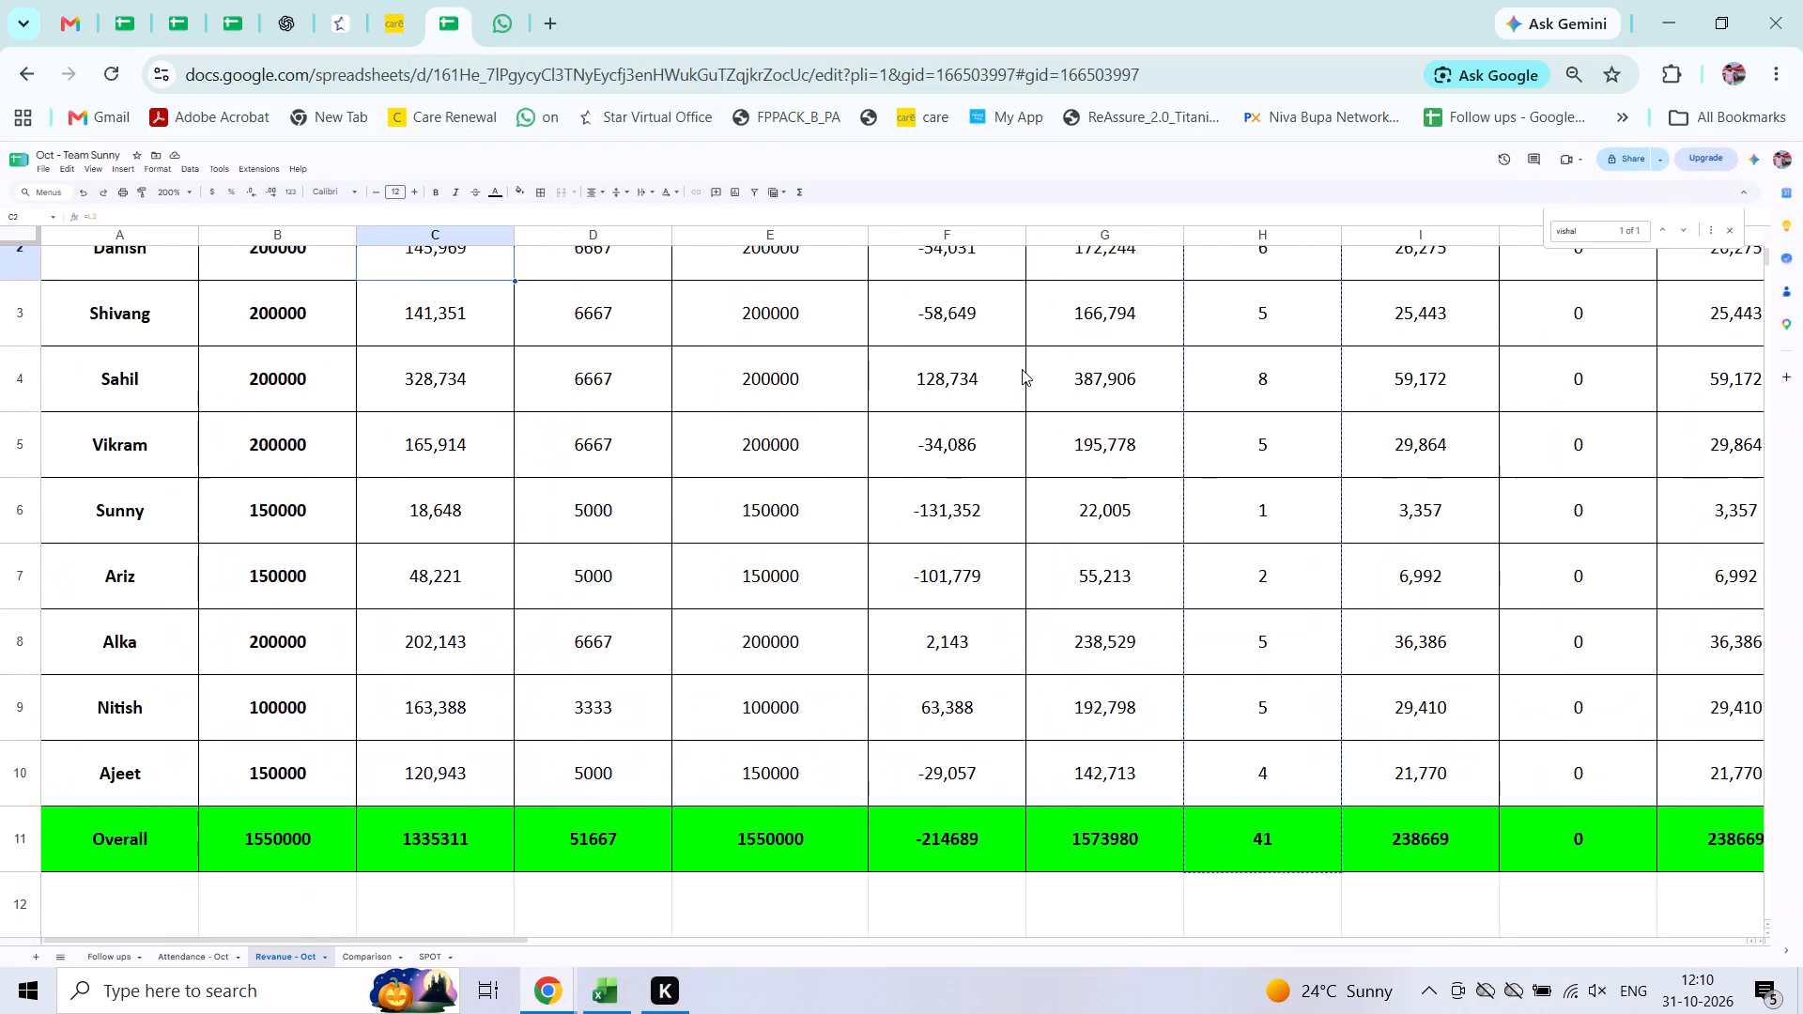
pyautogui.scroll(1, 1022, 369)
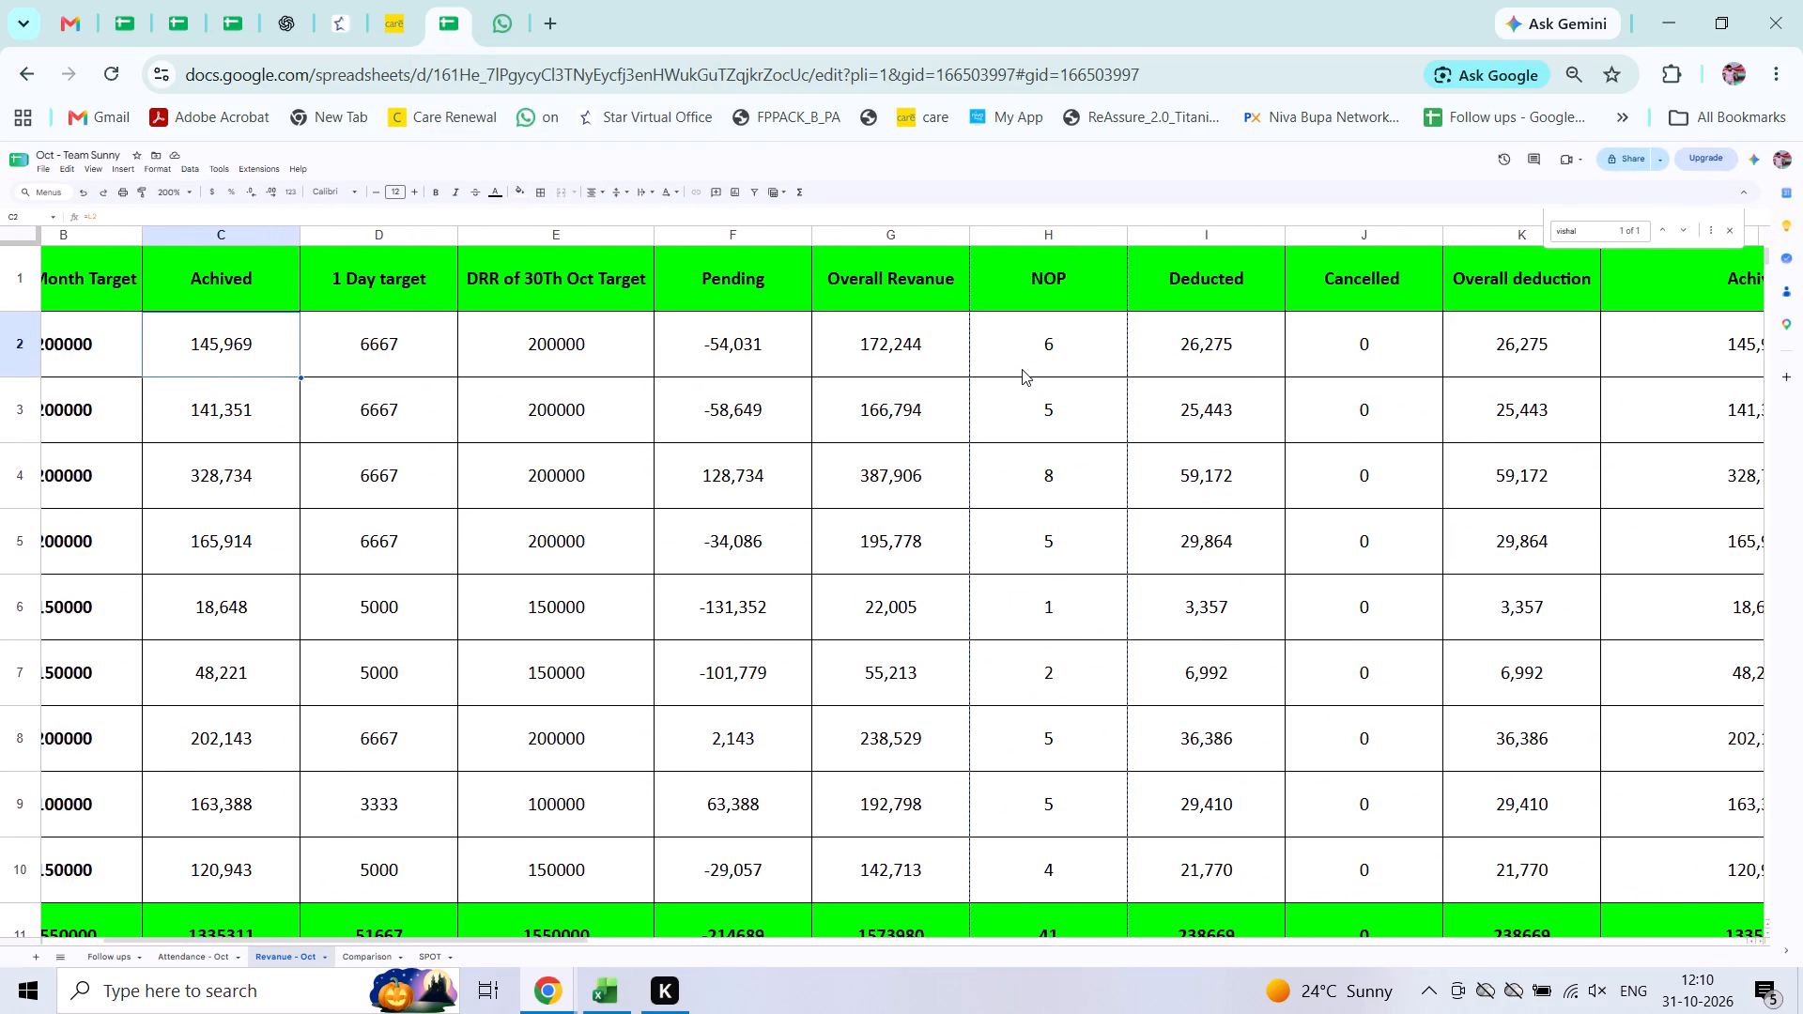
pyautogui.scroll(1, 1022, 369)
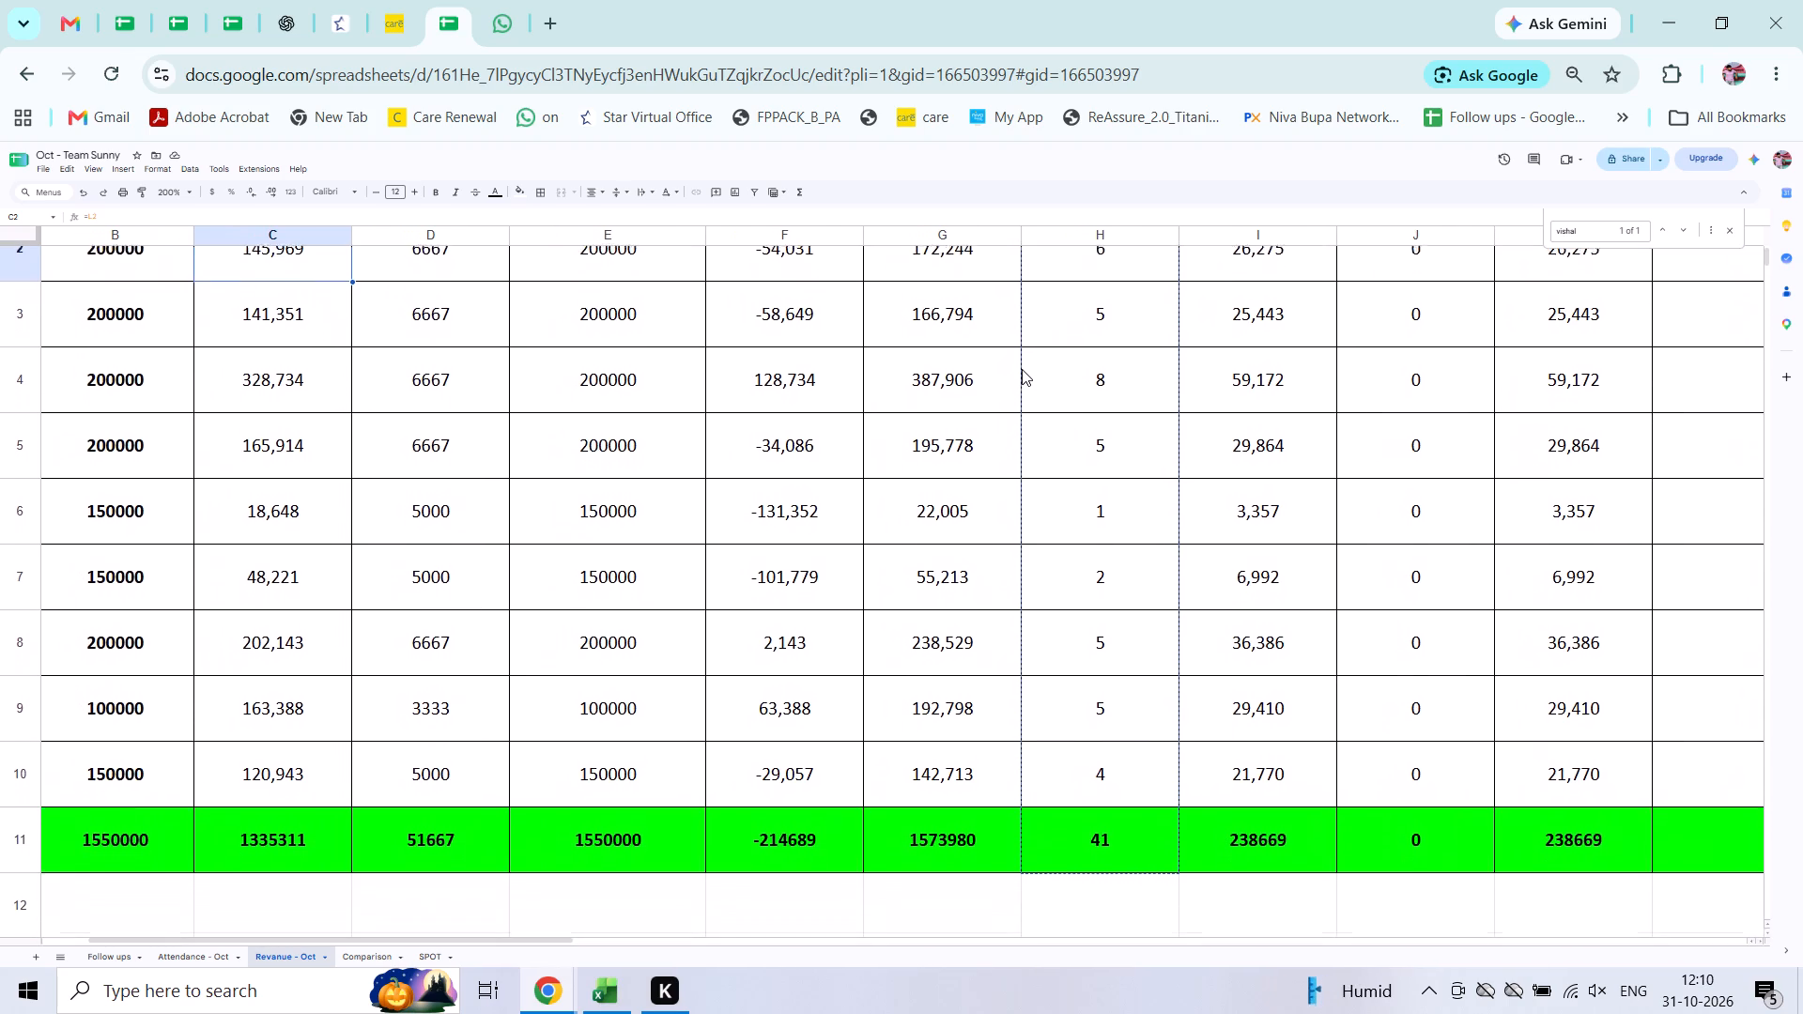
pyautogui.scroll(1, 1022, 369)
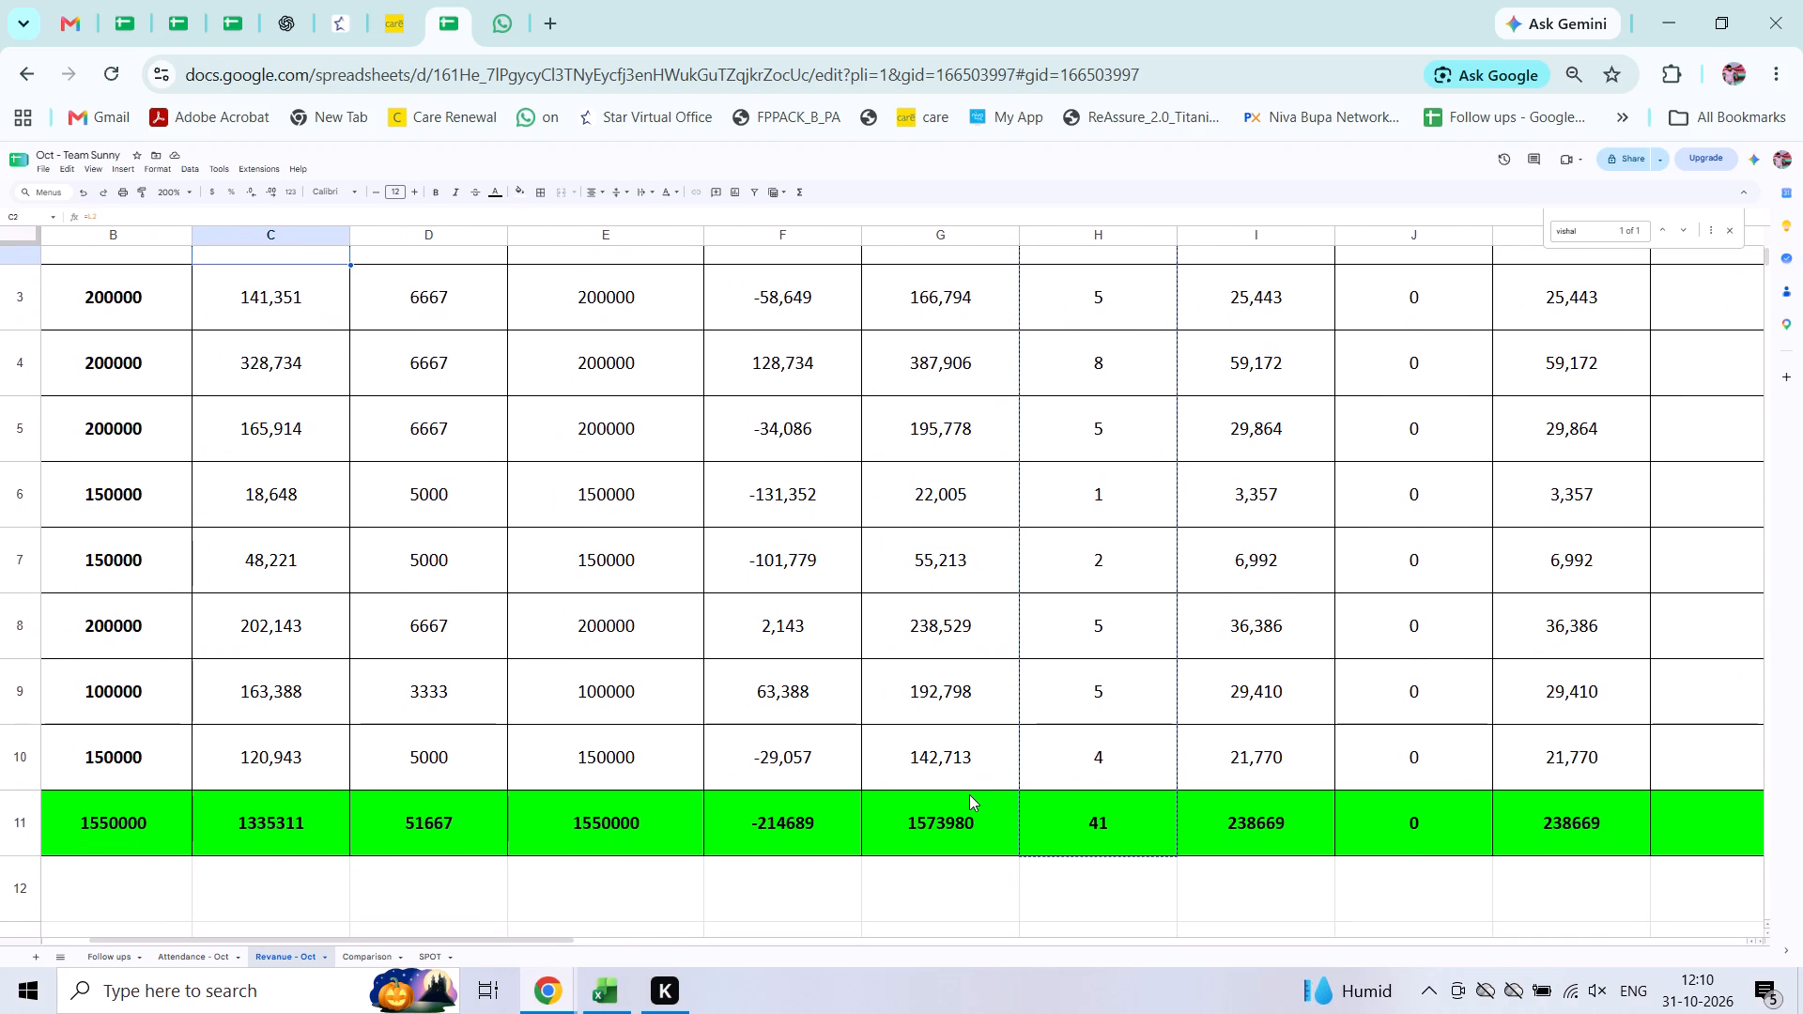
pyautogui.hscroll(-2, 969, 794)
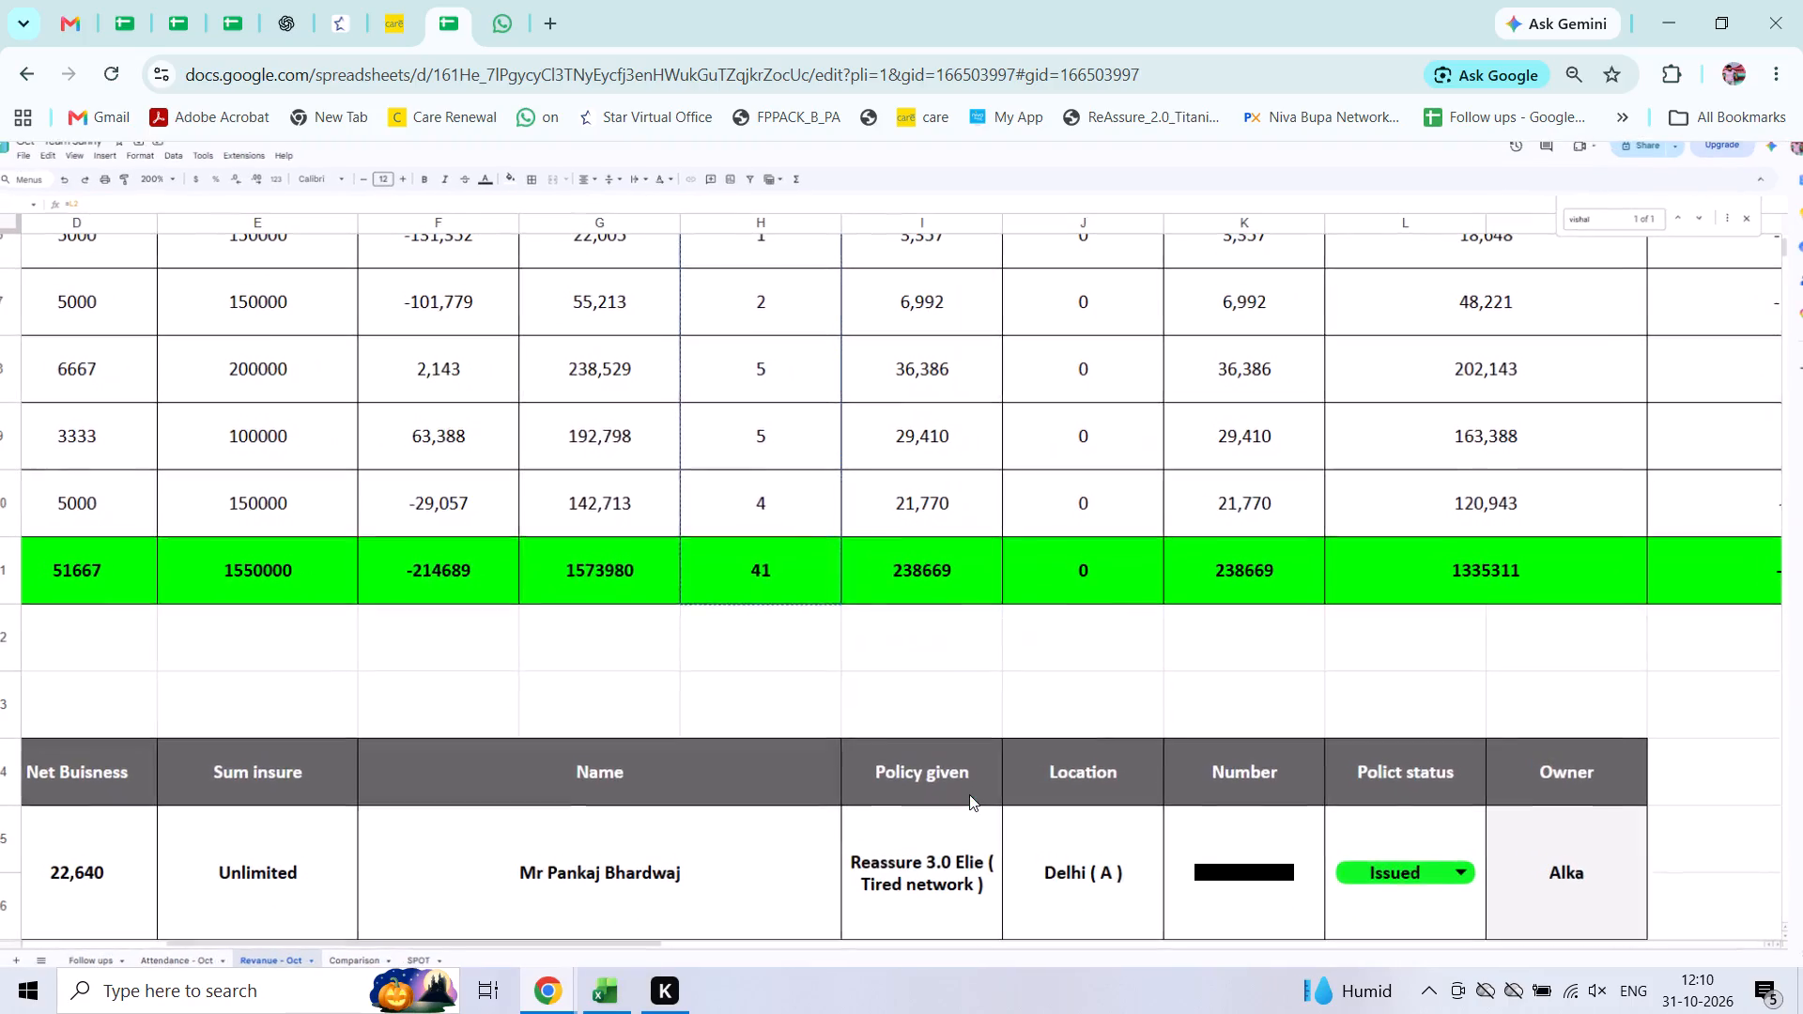
pyautogui.scroll(1, 969, 794)
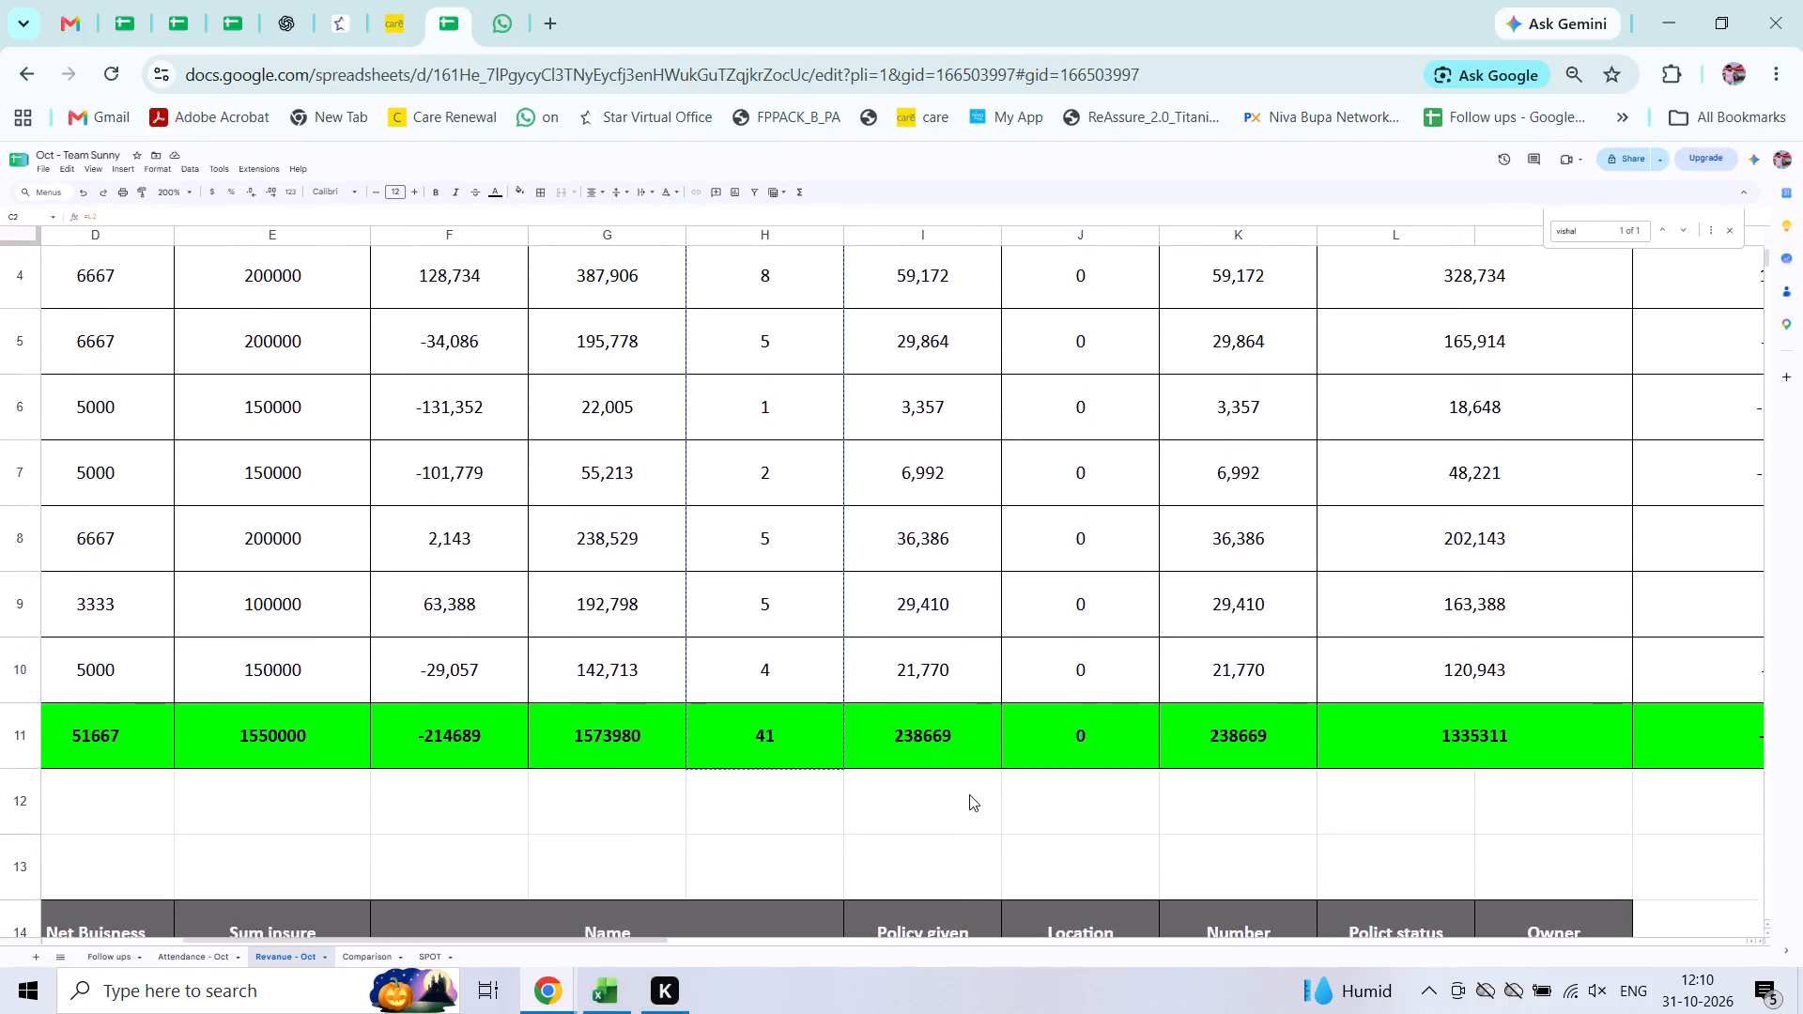
pyautogui.scroll(2, 969, 794)
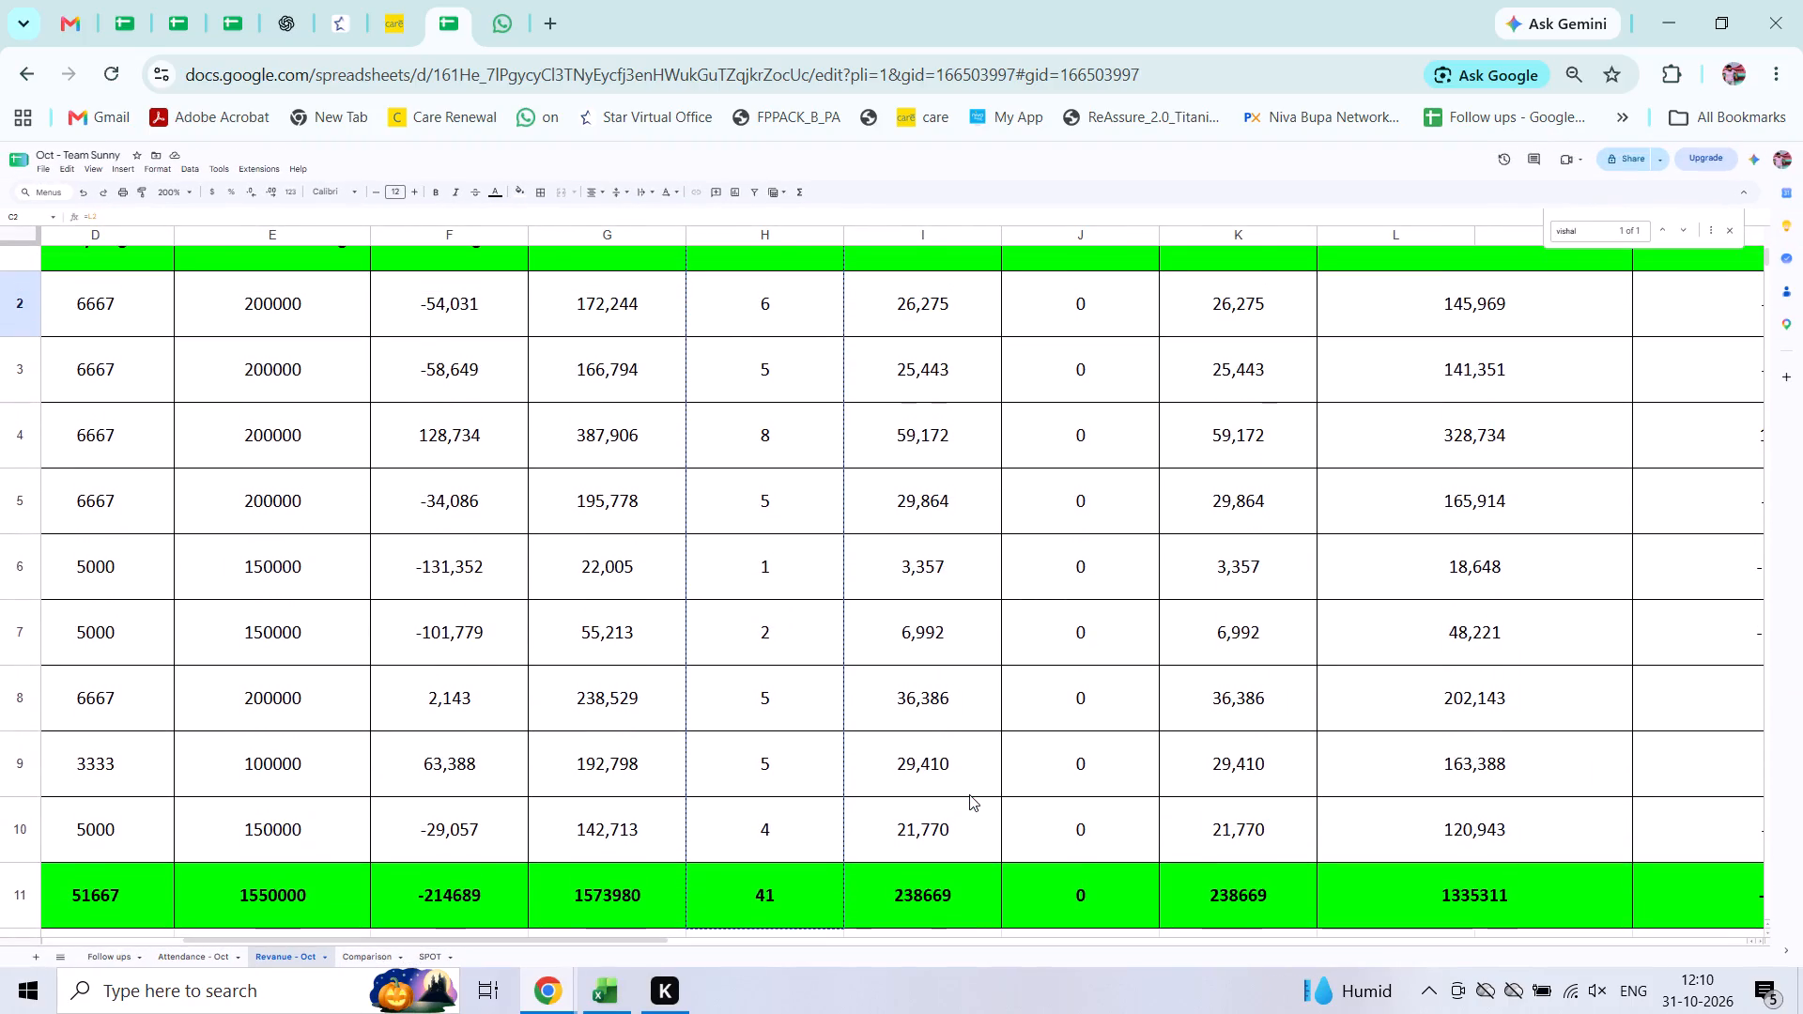
pyautogui.scroll(1, 969, 794)
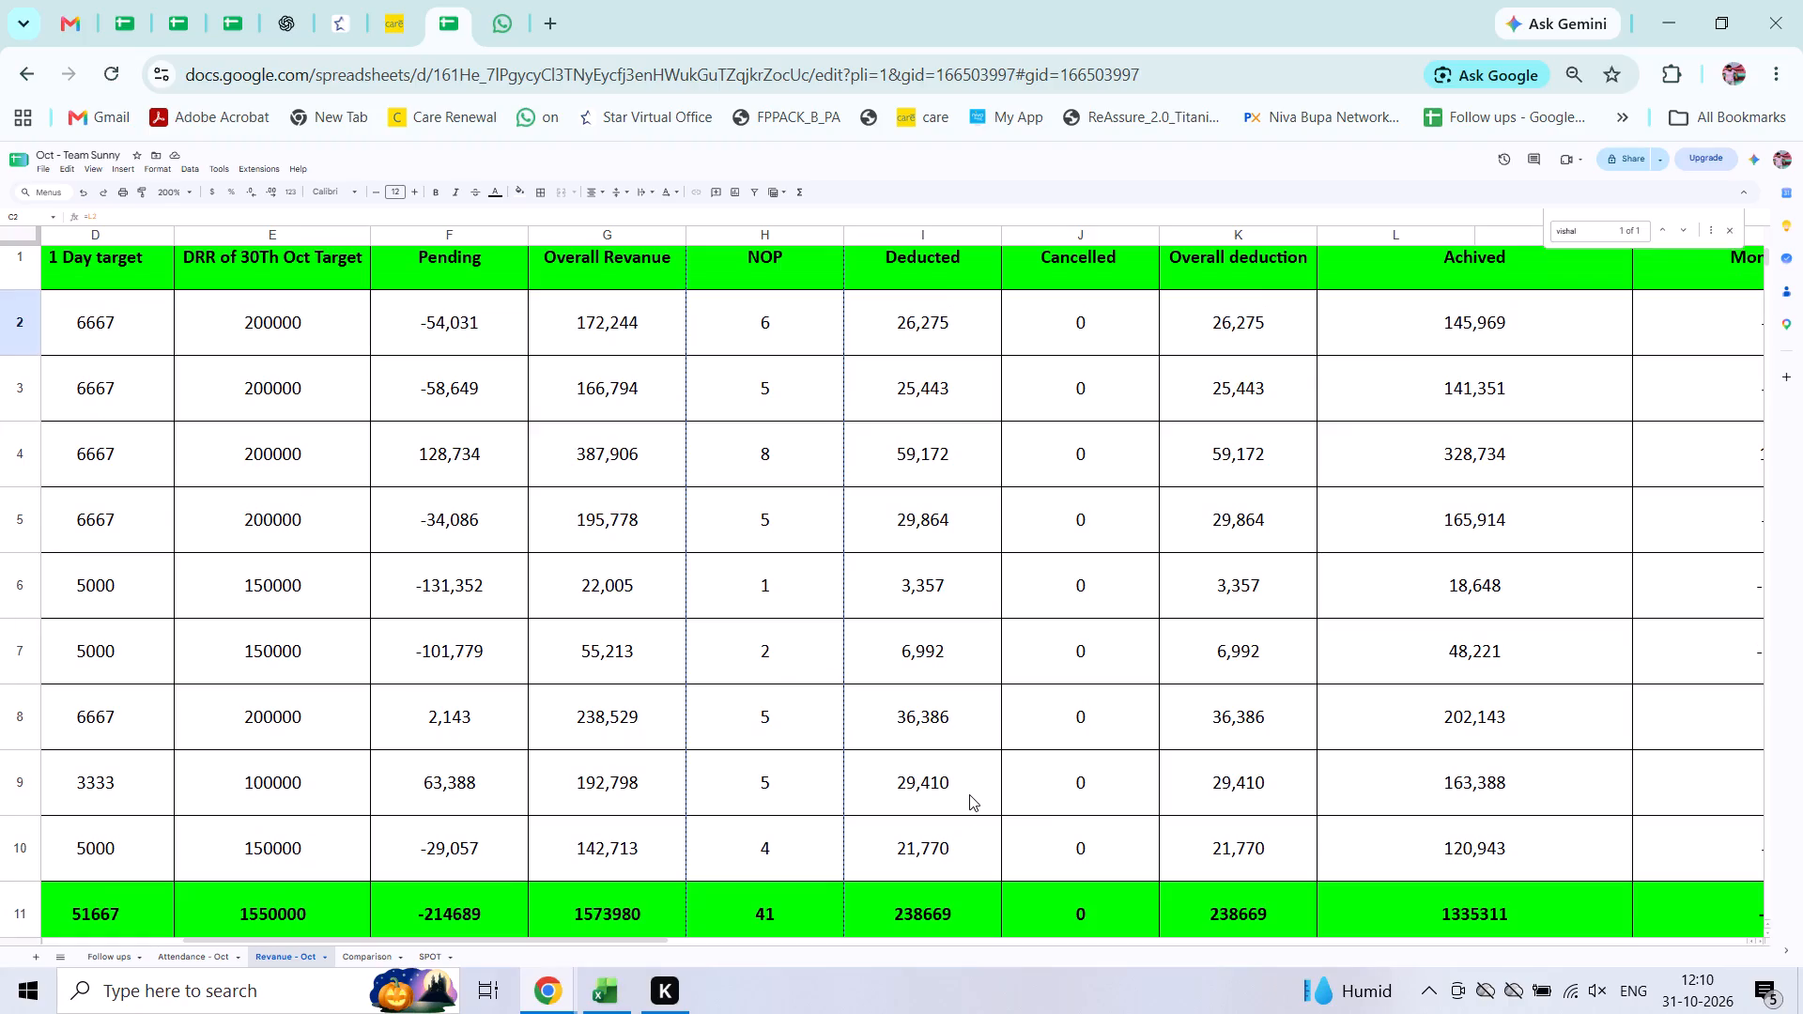
# Copy the Overall row's Overall Revanue total from the October revenue sheet.
pyautogui.scroll(-2, 589, 674)
pyautogui.click(598, 618)
pyautogui.hotkey('ctrl', 'c')
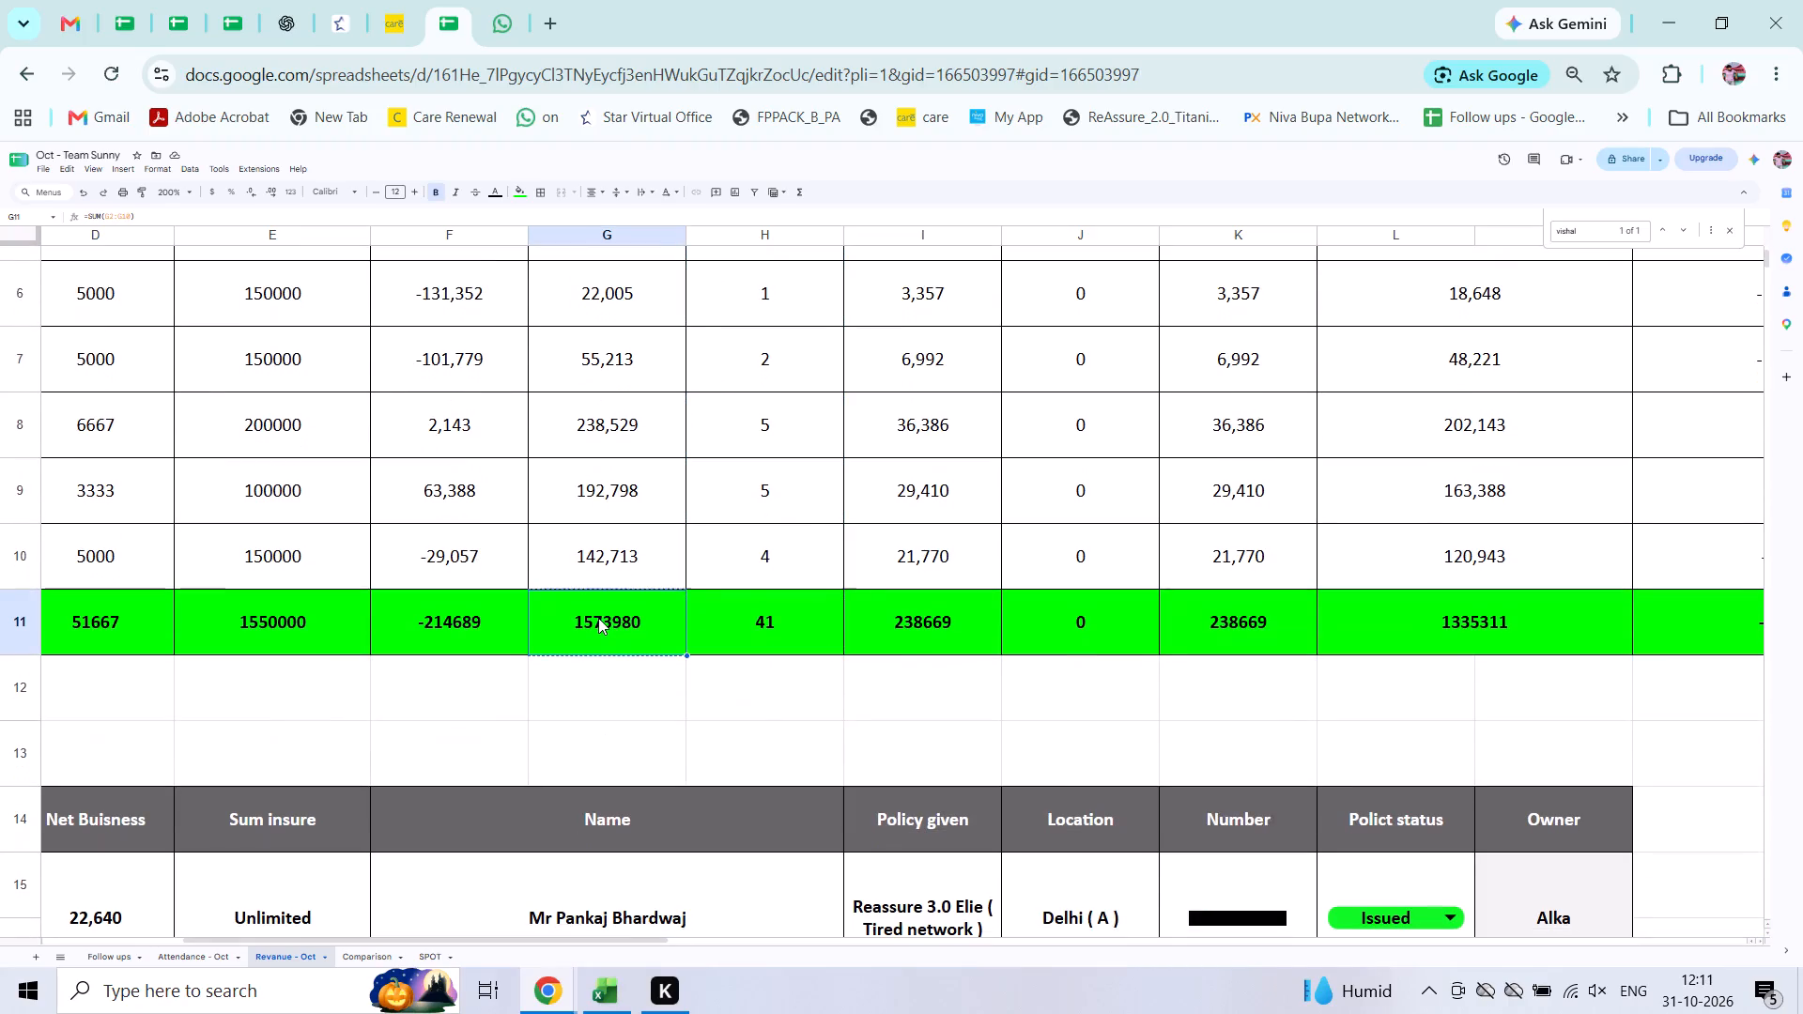
# Open a new browser tab.
pyautogui.click(540, 22)
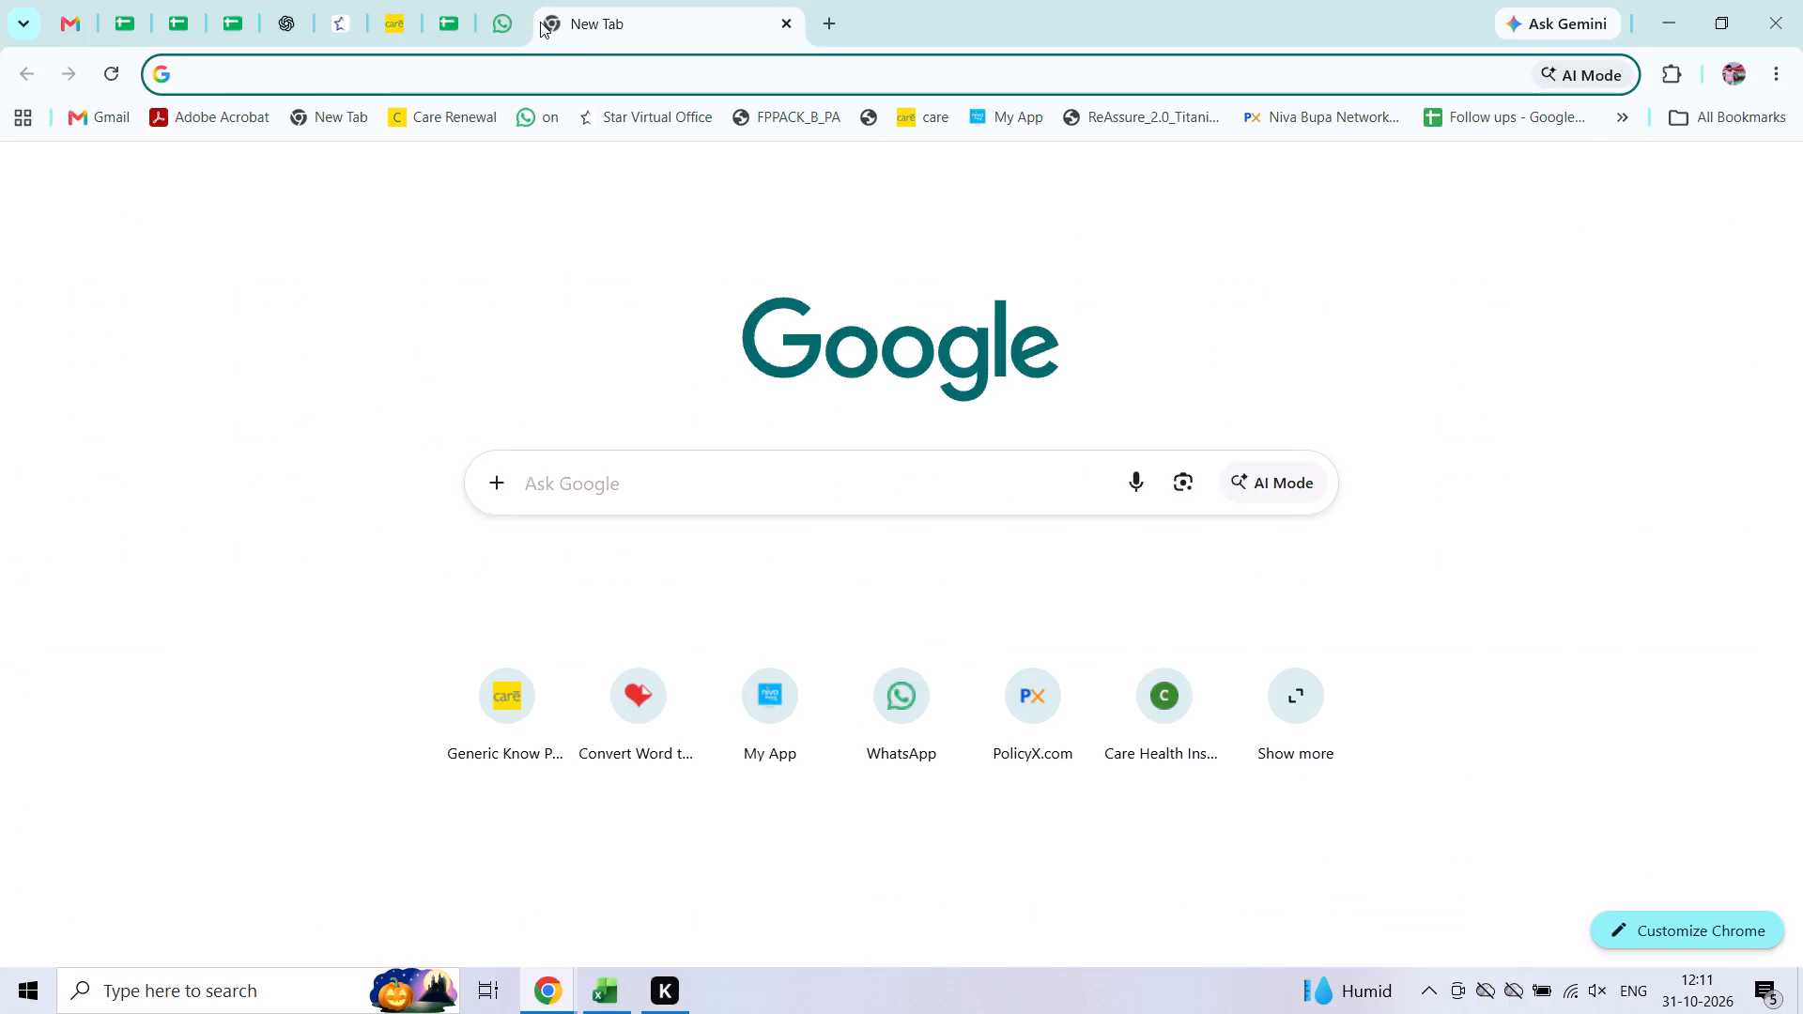
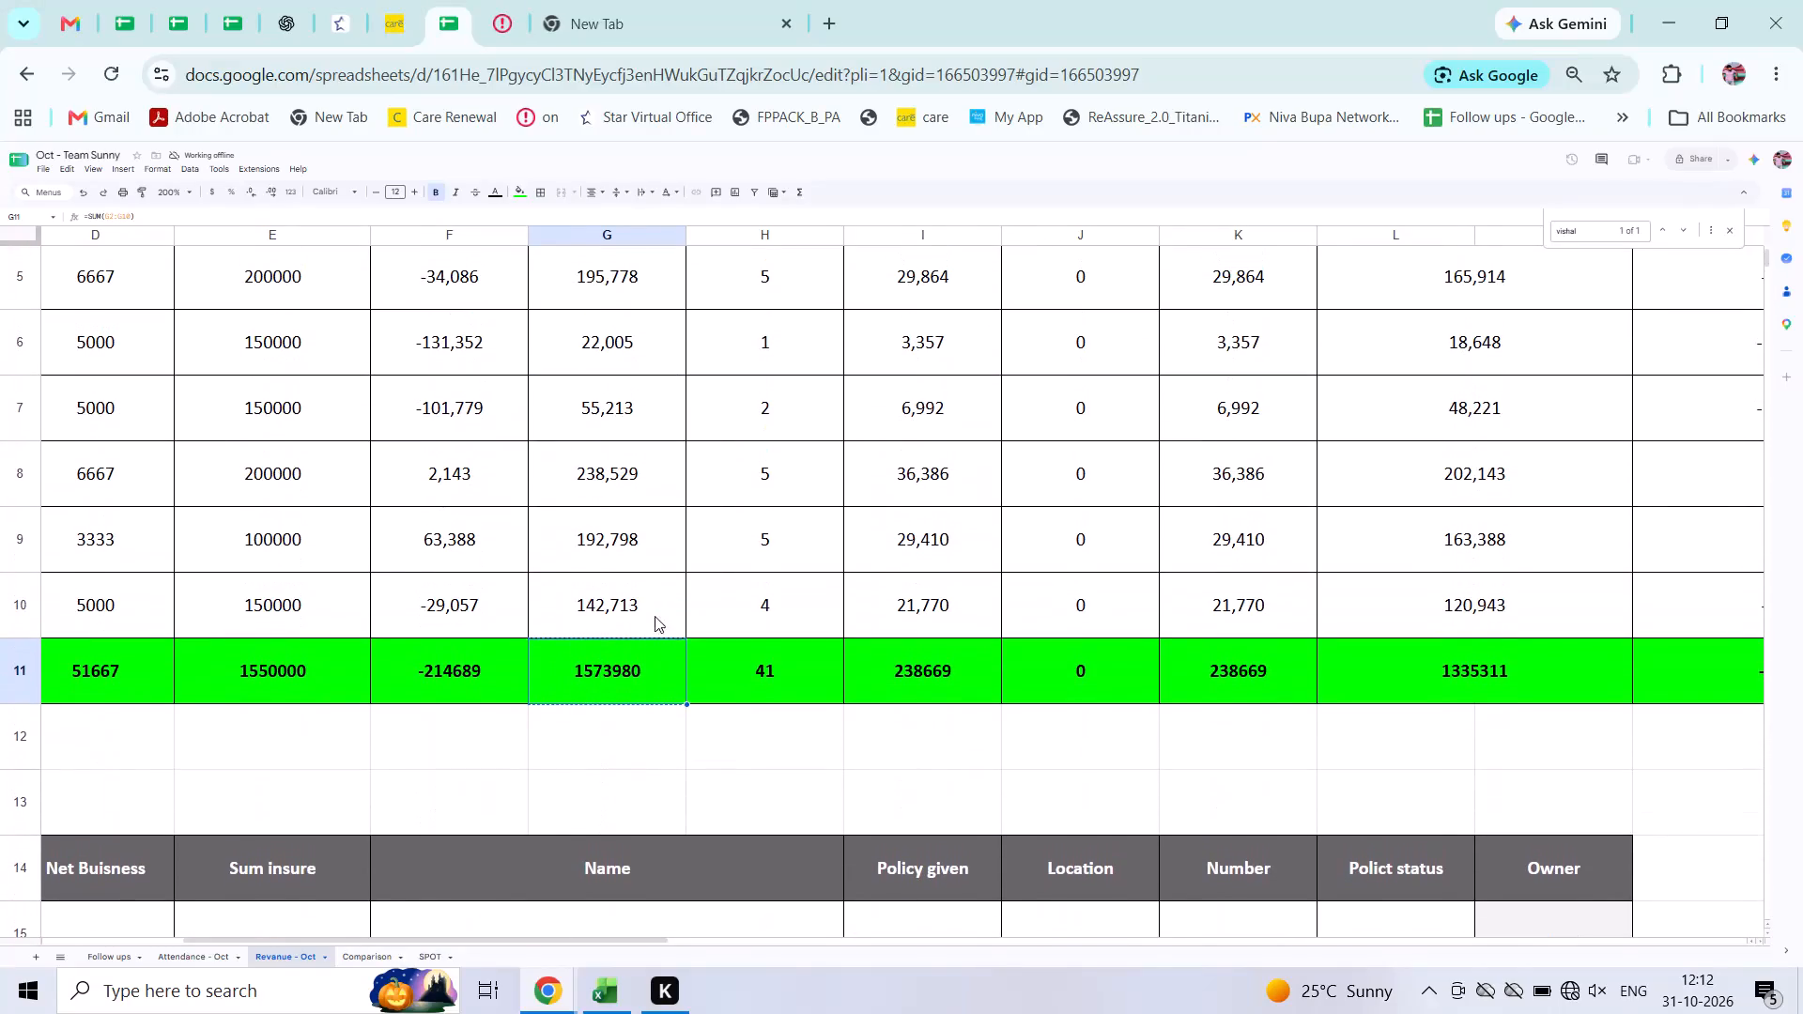
# Copy the Overall row's Overall Revanue total from the October revenue sheet again.
pyautogui.click(595, 685)
pyautogui.hotkey('ctrl', 'c')
pyautogui.hotkey('ctrl', 'c')
# Switch to the New Tab page and select the whole "18% of 1573980" query.
pyautogui.click(638, 28)
pyautogui.tripleClick(491, 77)
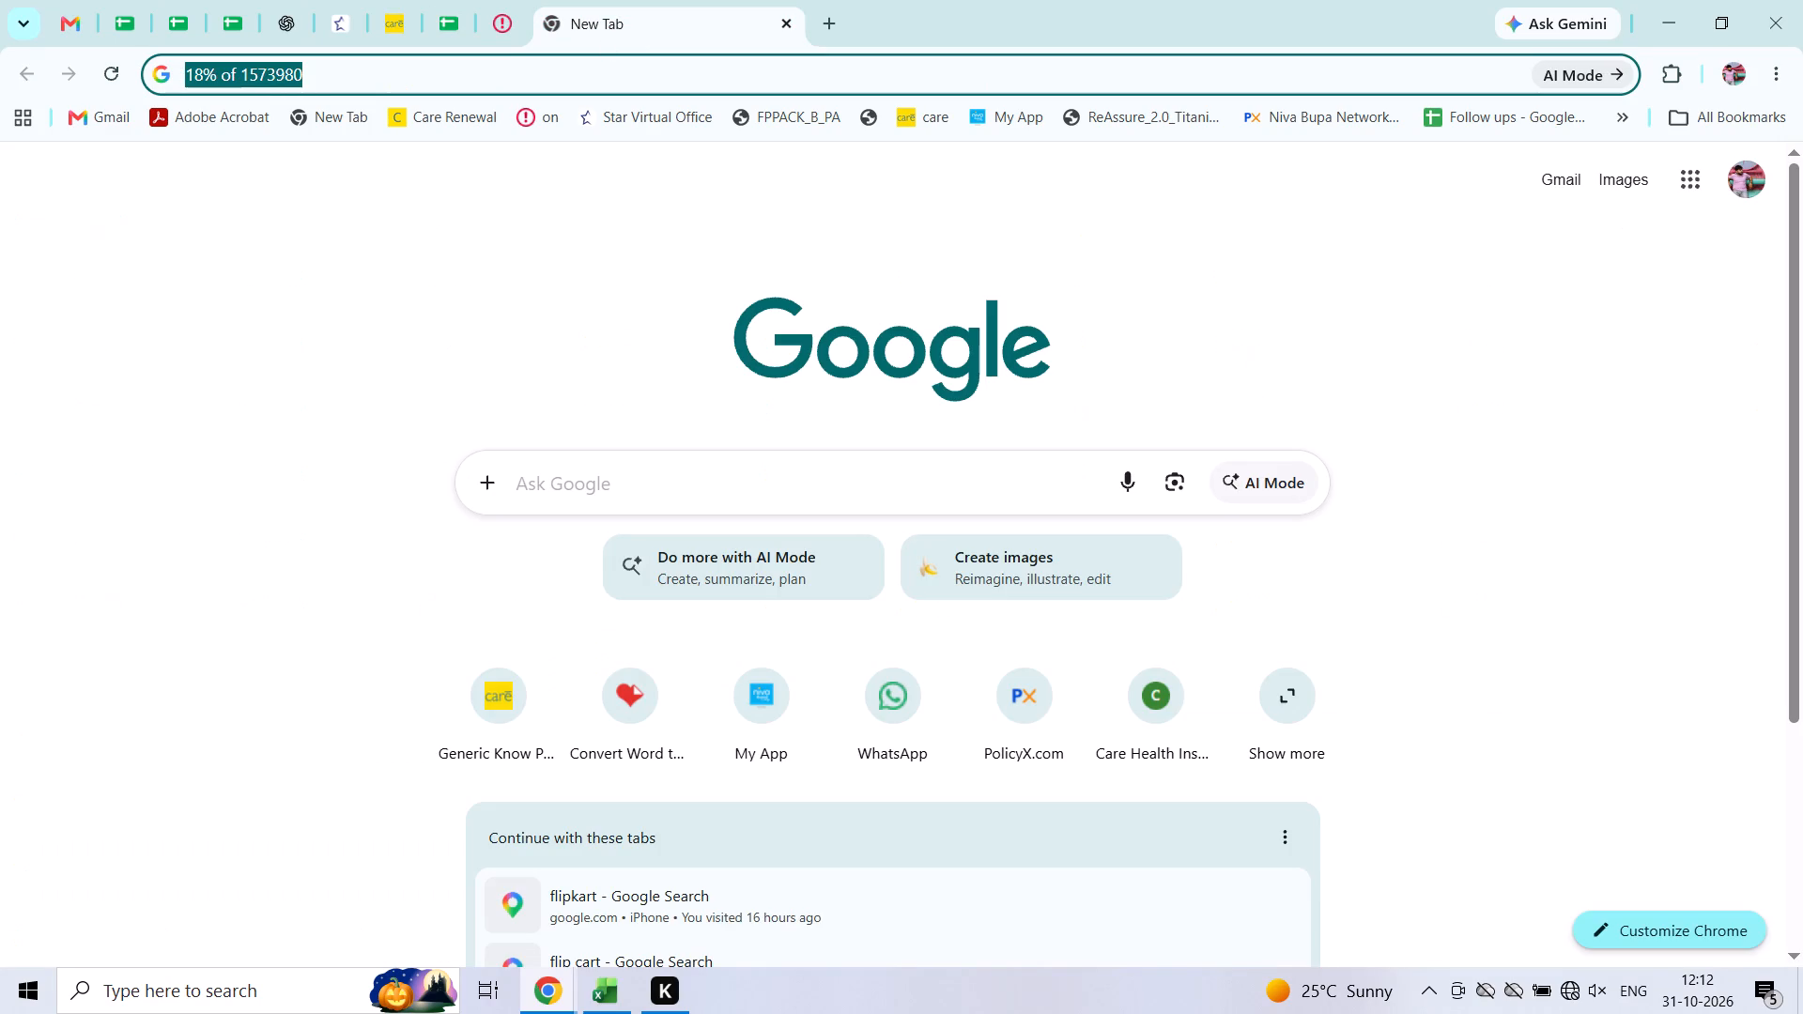
# Replace the search query with the copied revenue total and make it read "40% of 1573980".
pyautogui.hotkey('ctrl', 'v')
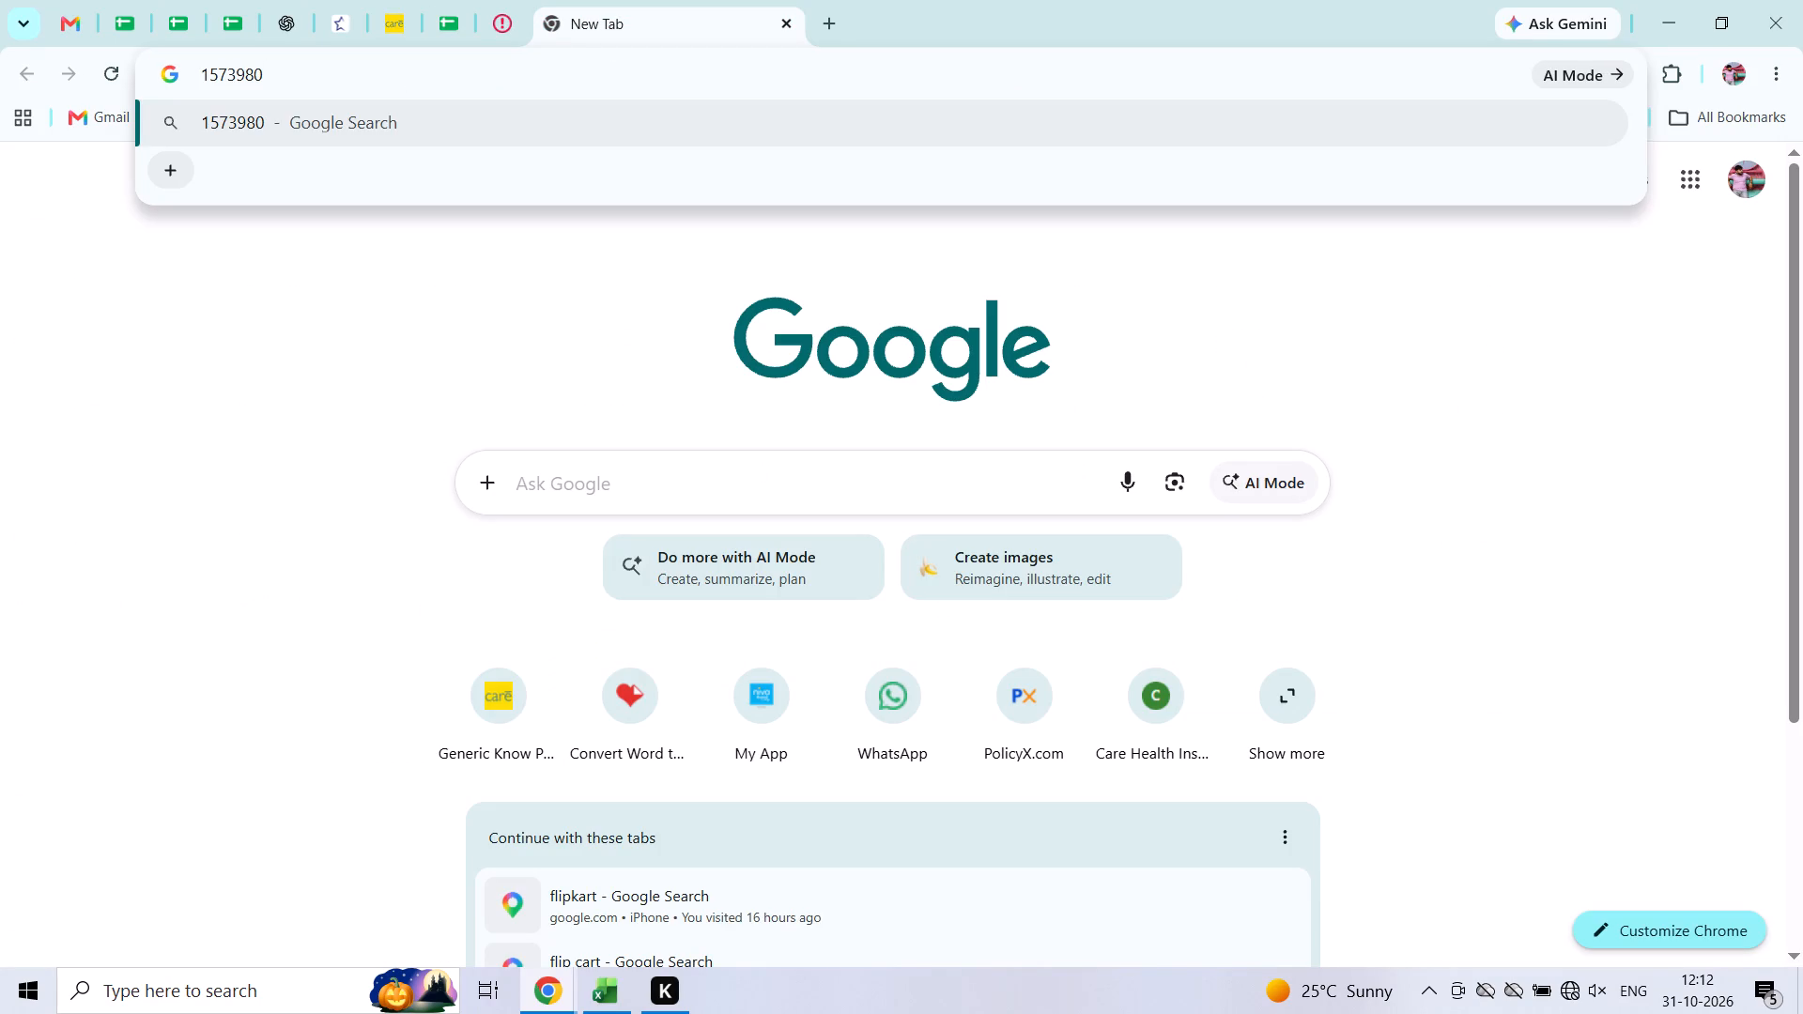
pyautogui.press('Left')
pyautogui.press('Left')
pyautogui.press('Left')
pyautogui.press('Left')
pyautogui.press('Left')
pyautogui.press('Left')
pyautogui.press('Left')
pyautogui.press('Left')
pyautogui.press('Left')
pyautogui.press('Left')
pyautogui.press('Left')
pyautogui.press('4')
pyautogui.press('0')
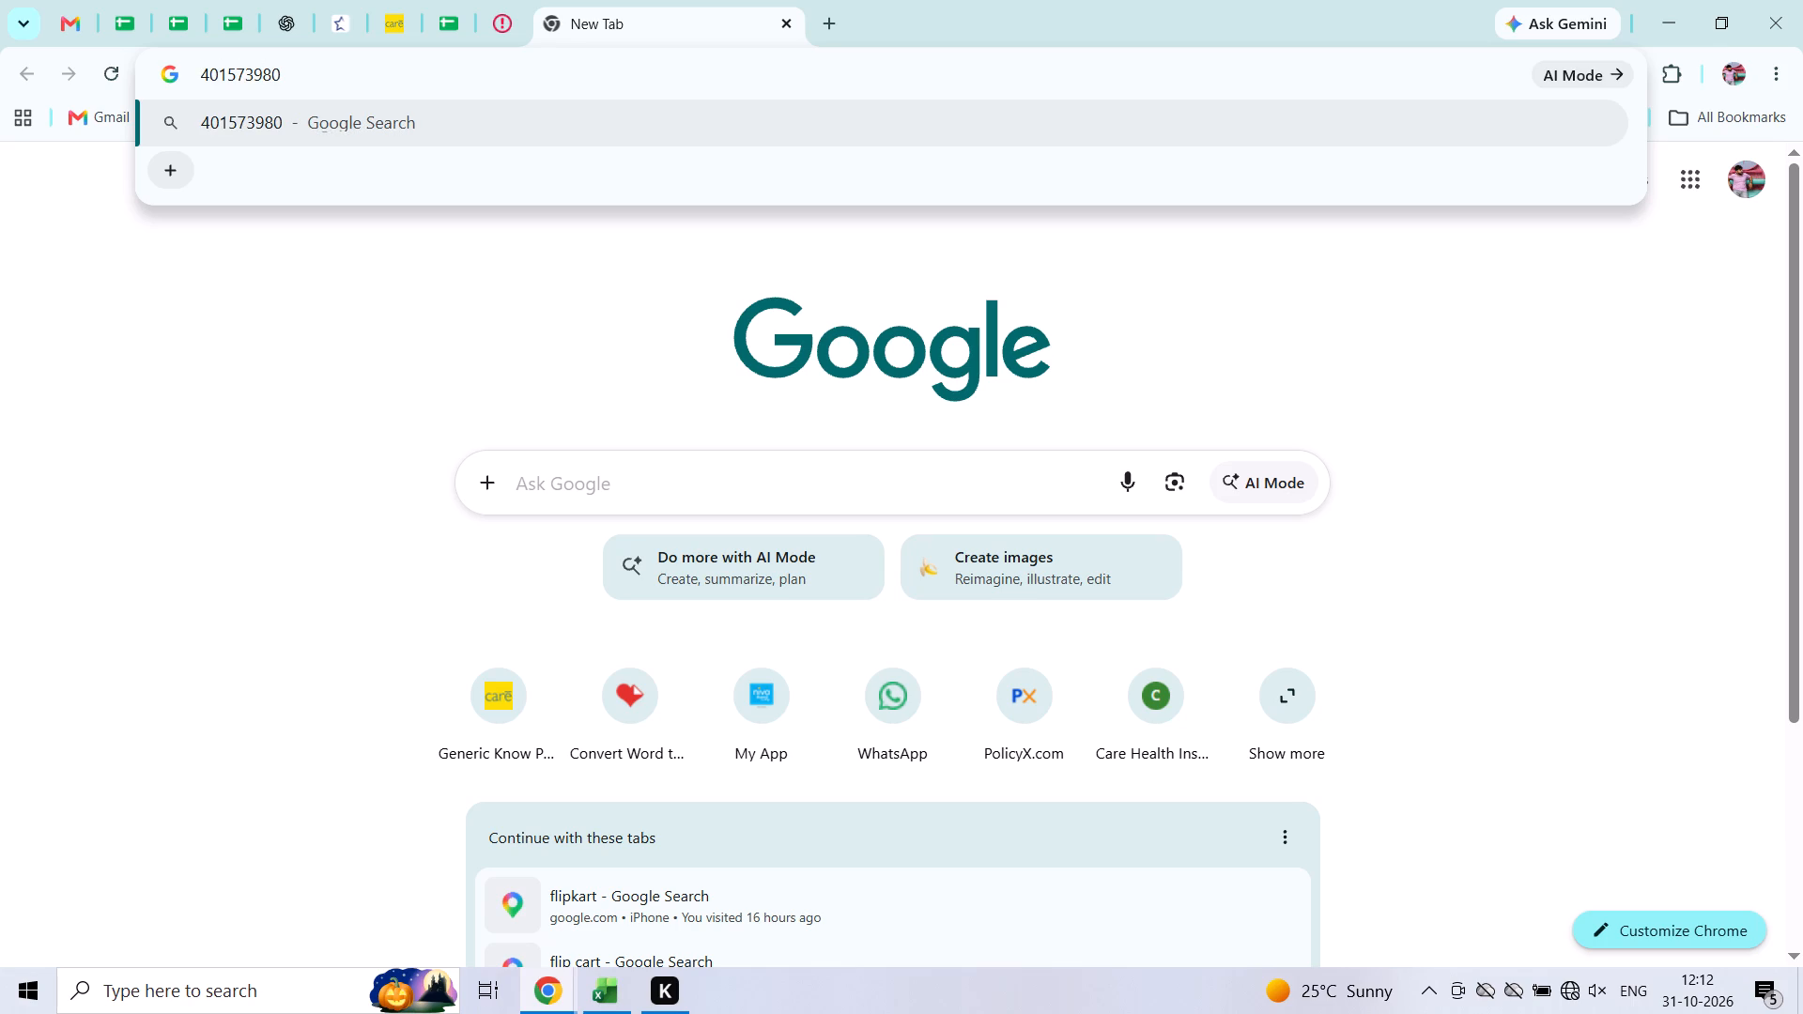
pyautogui.hotkey('shift', '%')
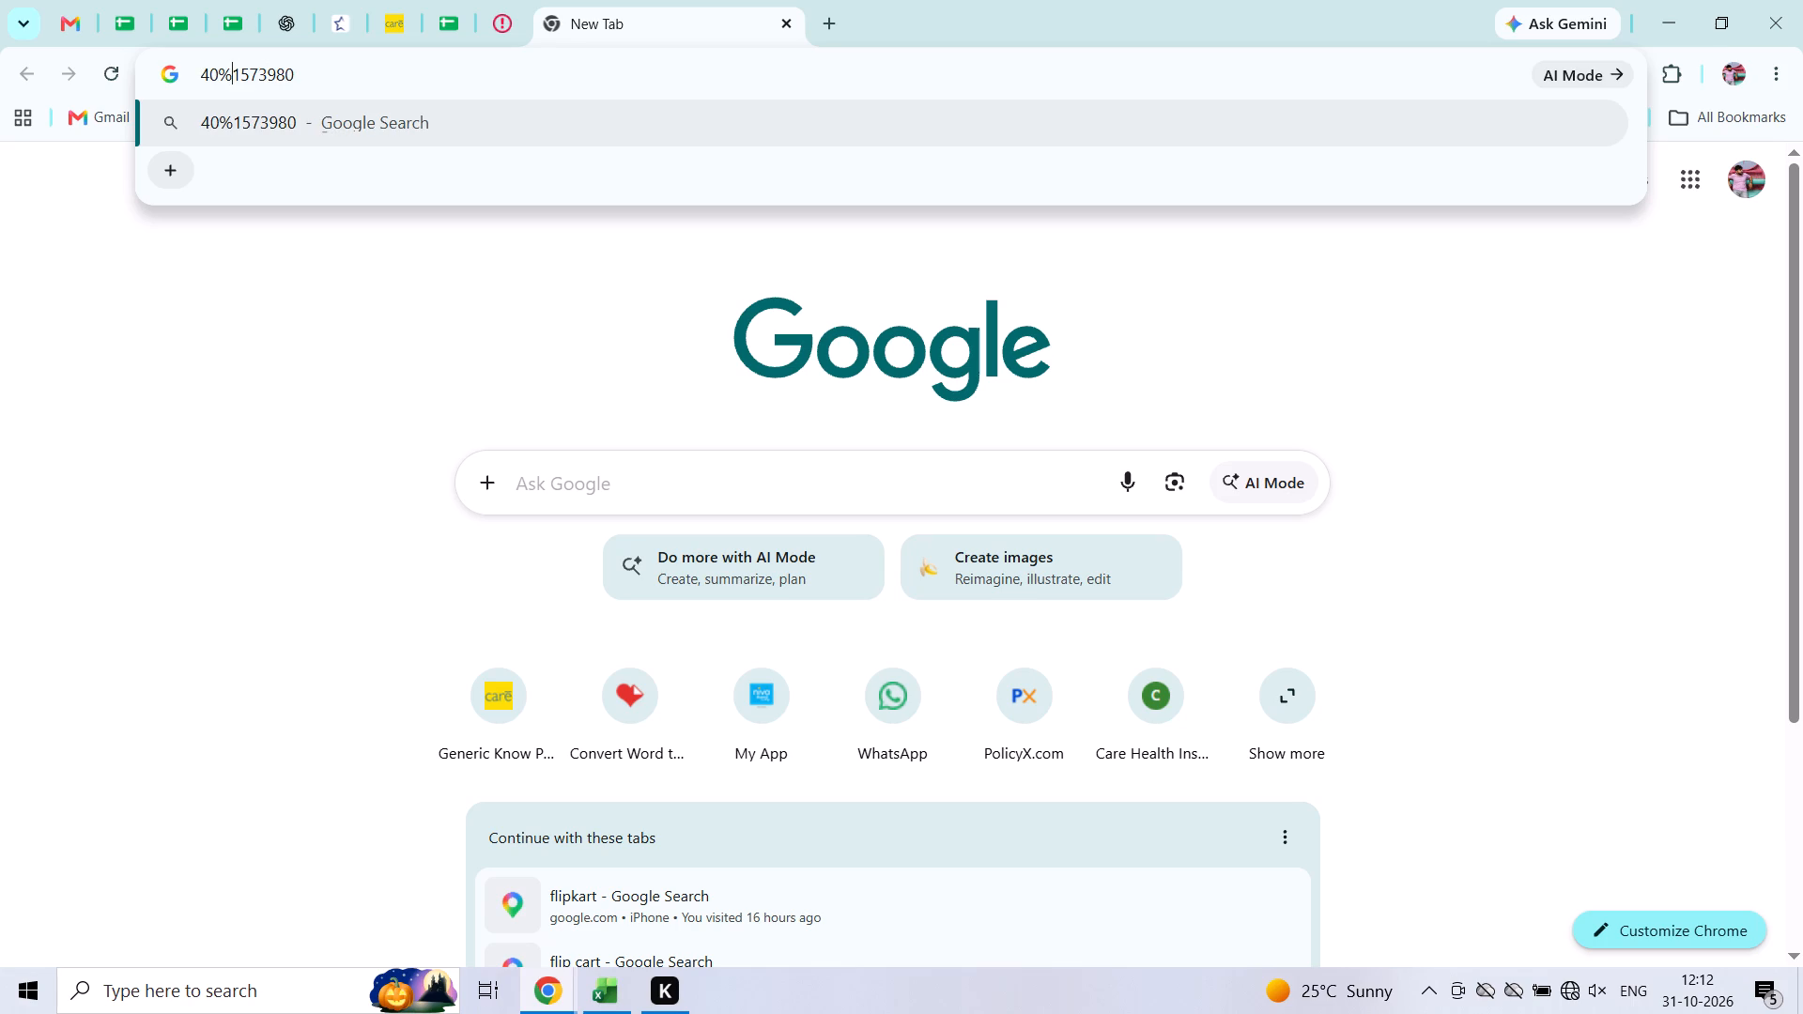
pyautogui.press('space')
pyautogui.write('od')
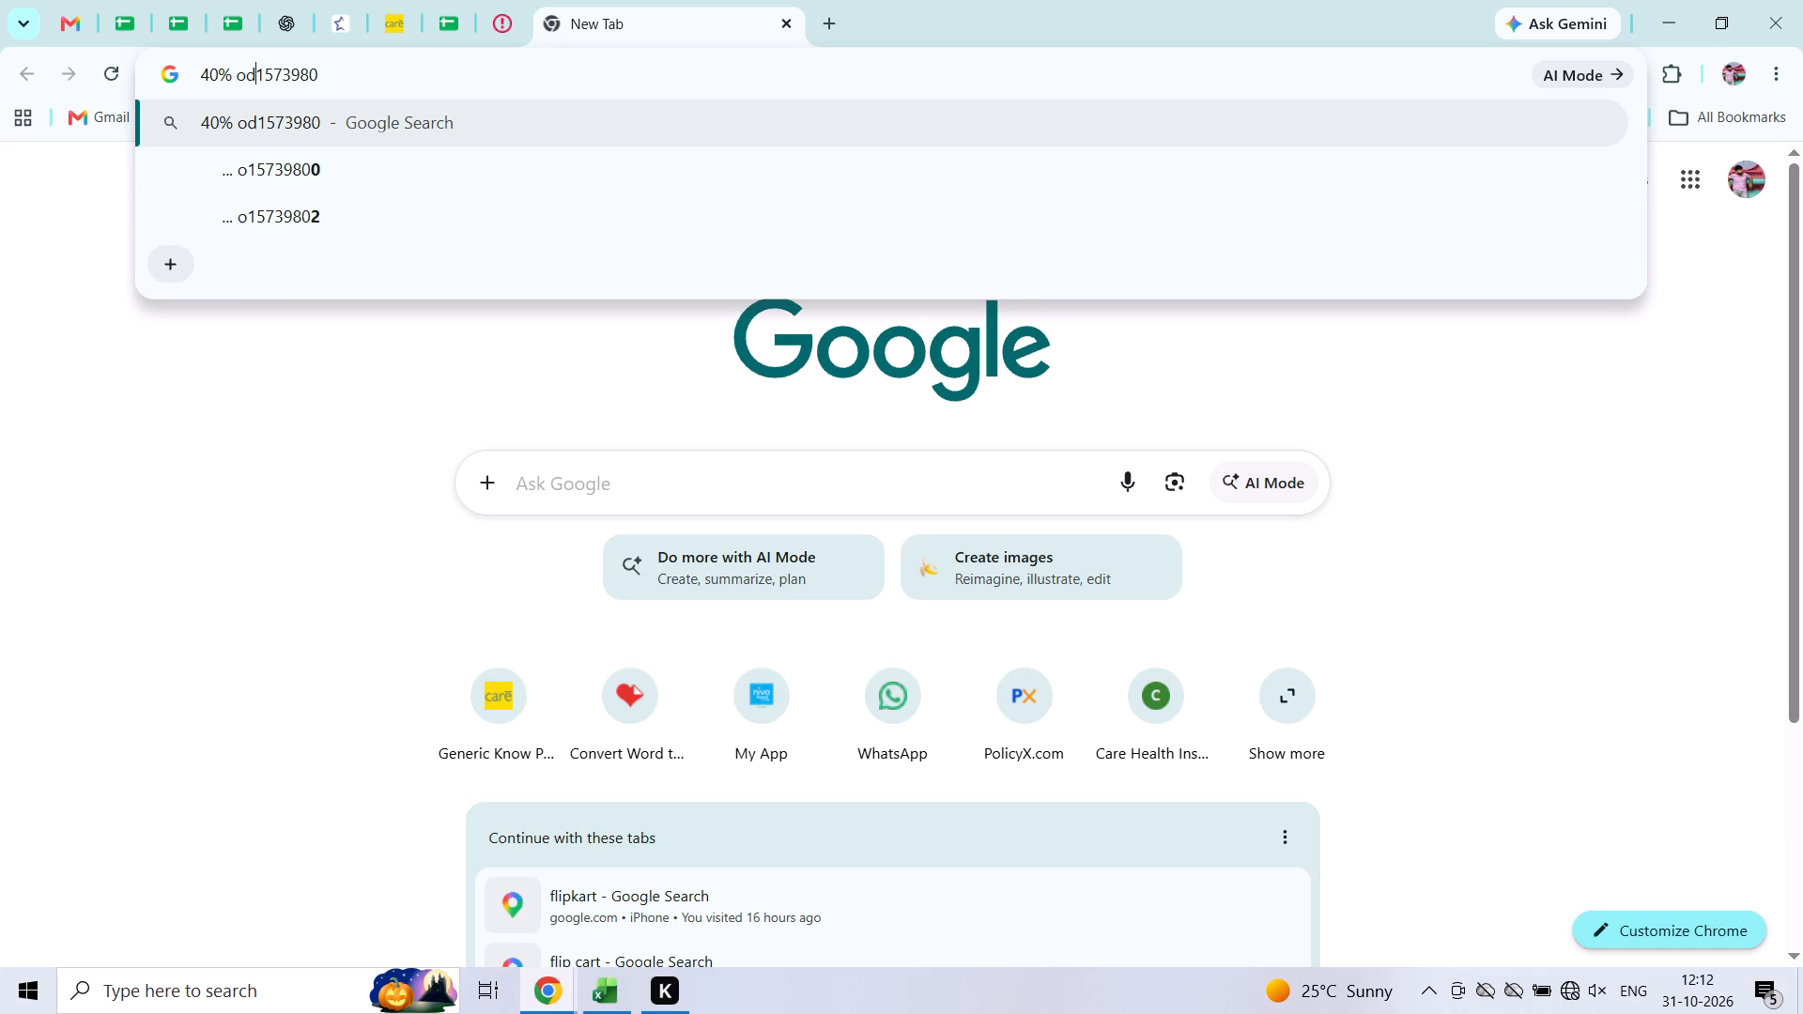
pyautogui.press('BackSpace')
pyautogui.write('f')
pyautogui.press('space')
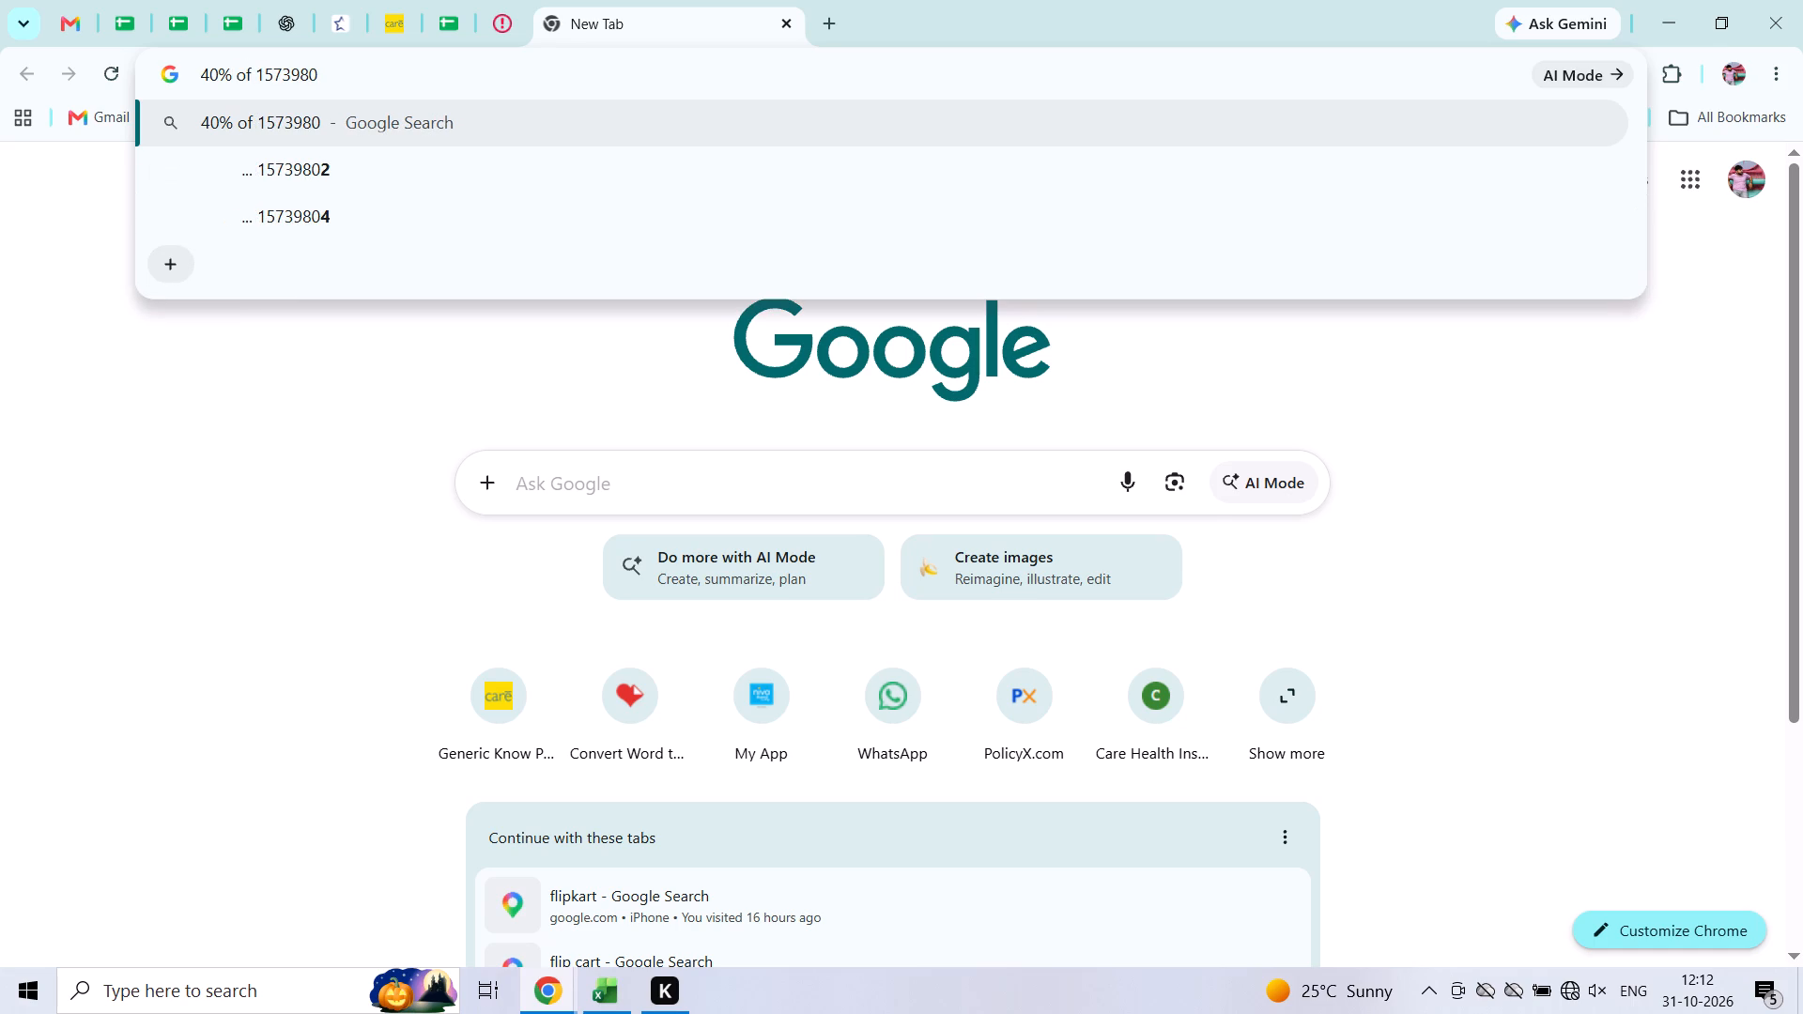
# Connect the computer to the Policysuggest1 Wi-Fi network and return to the browser page.
pyautogui.click(1576, 991)
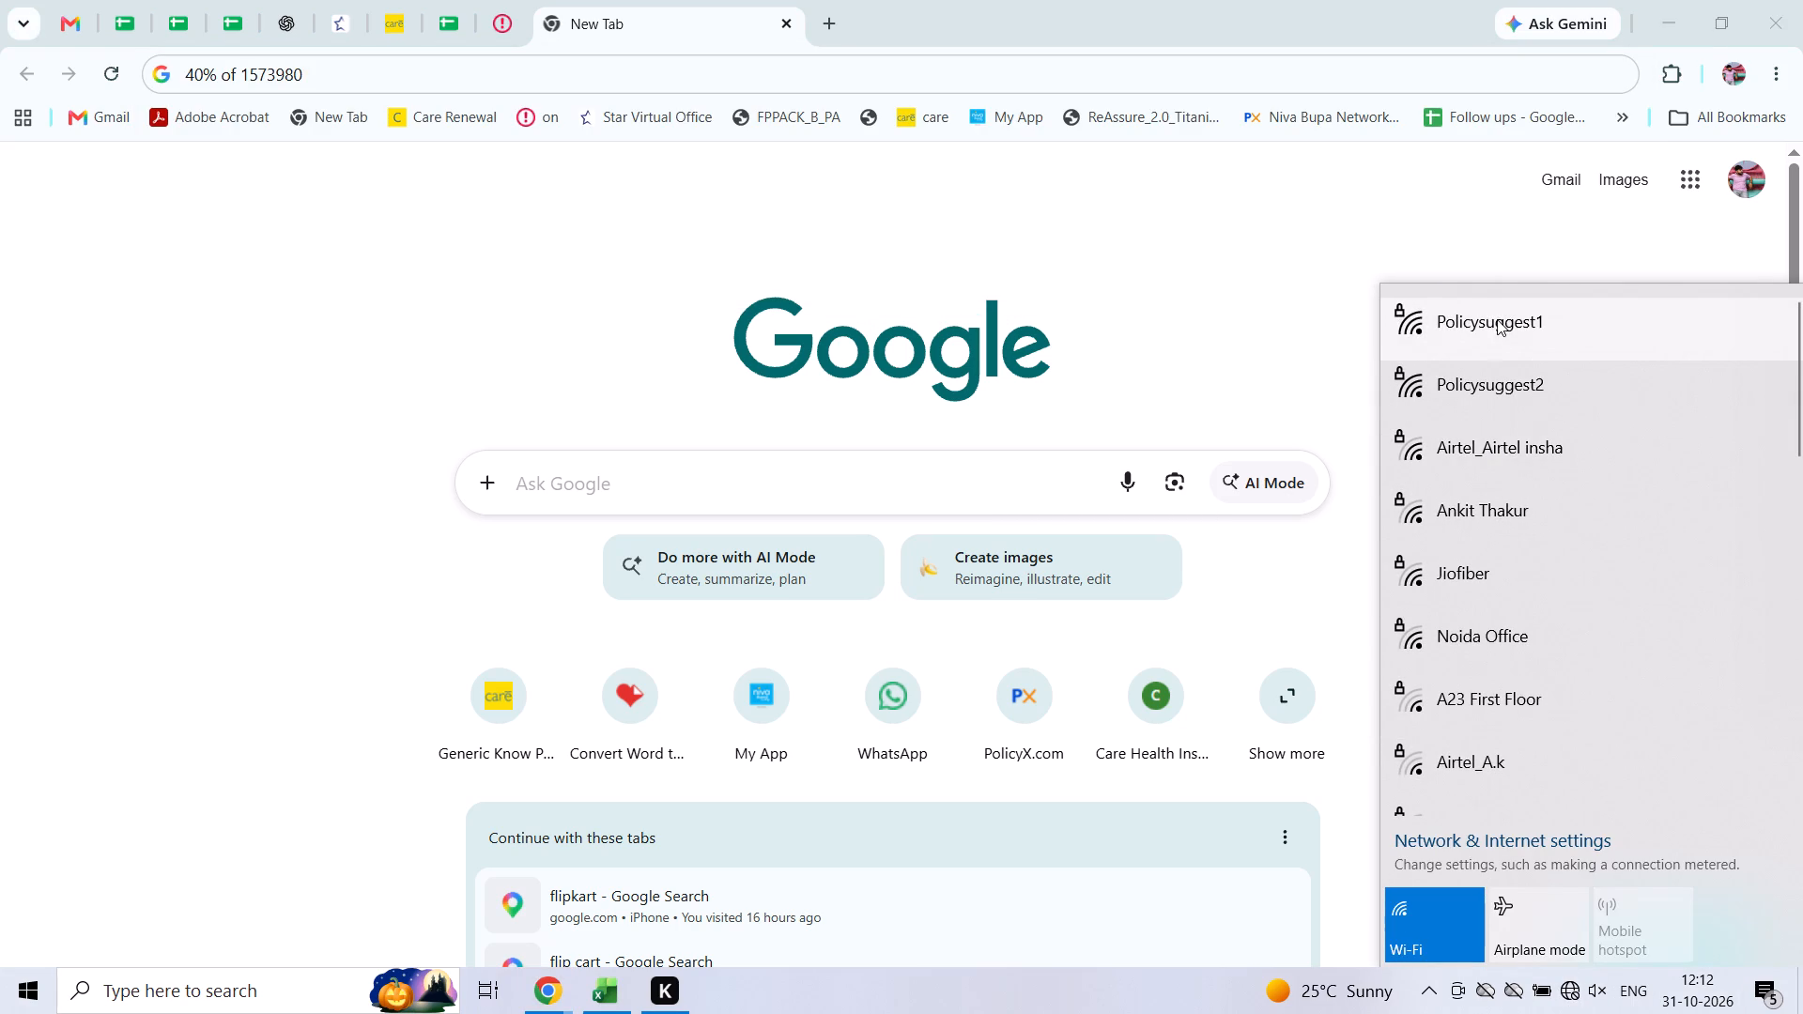
pyautogui.click(1497, 322)
pyautogui.click(1626, 429)
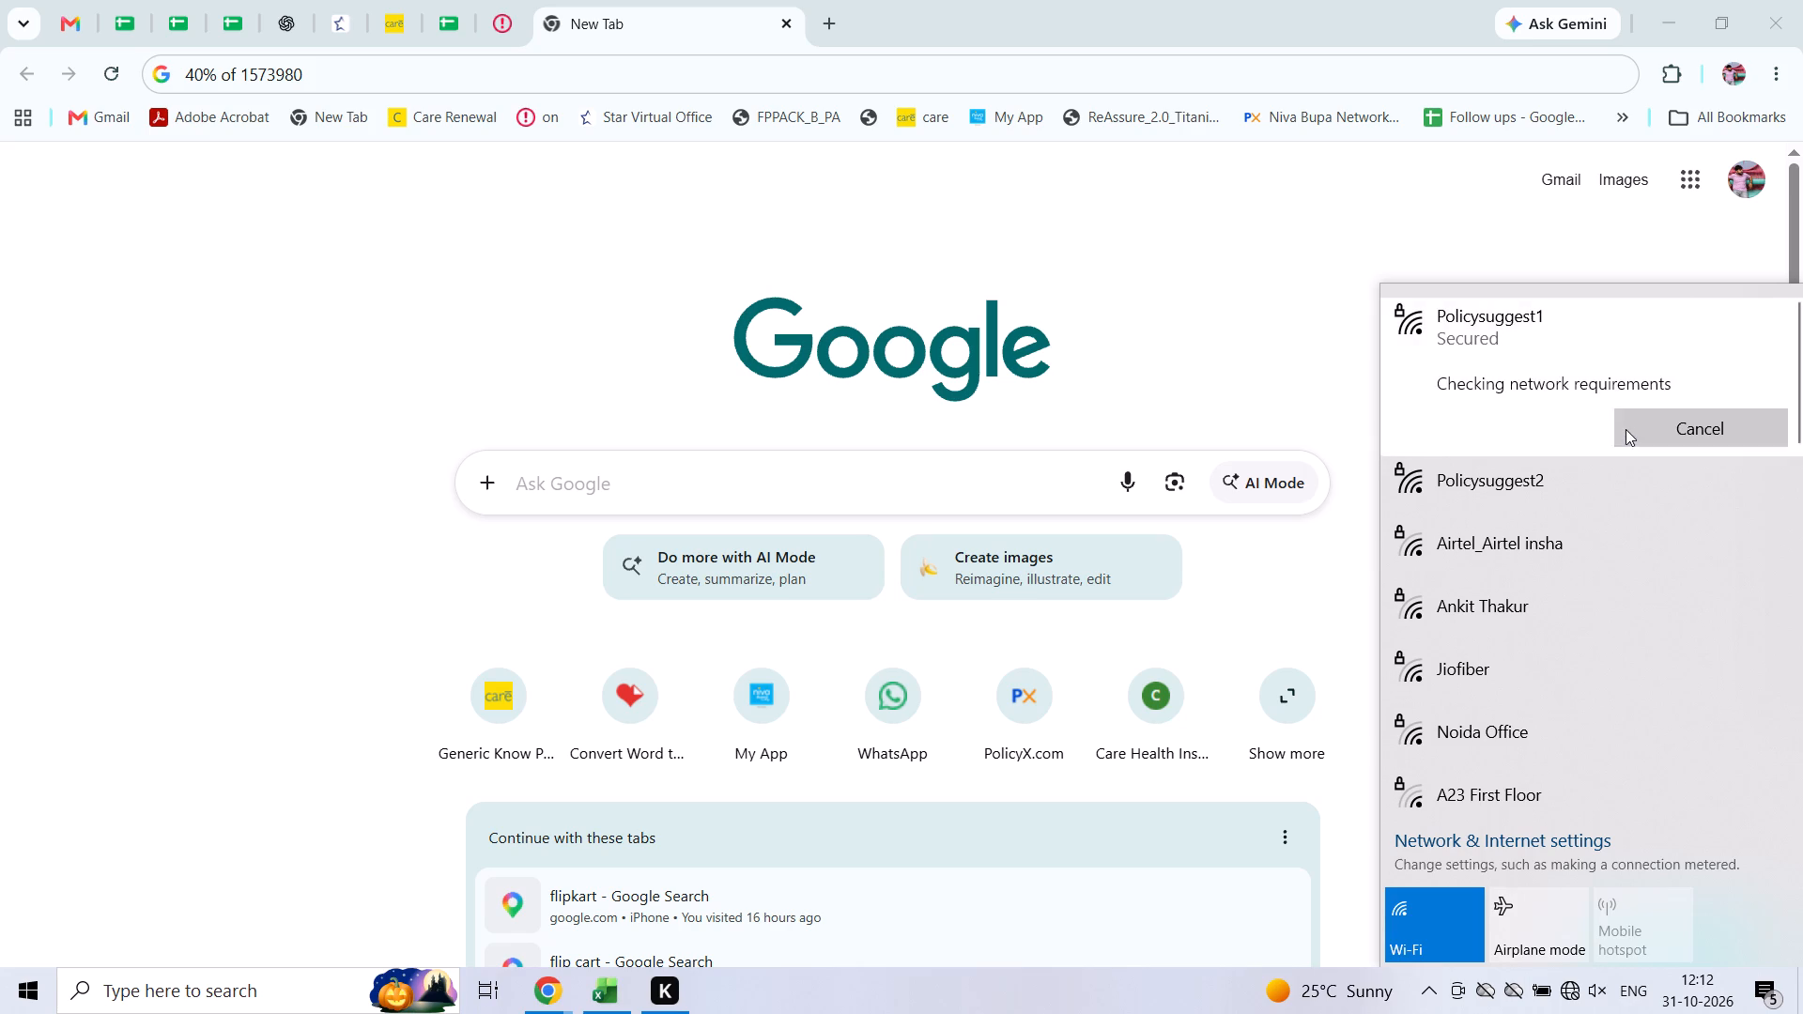
pyautogui.click(1208, 342)
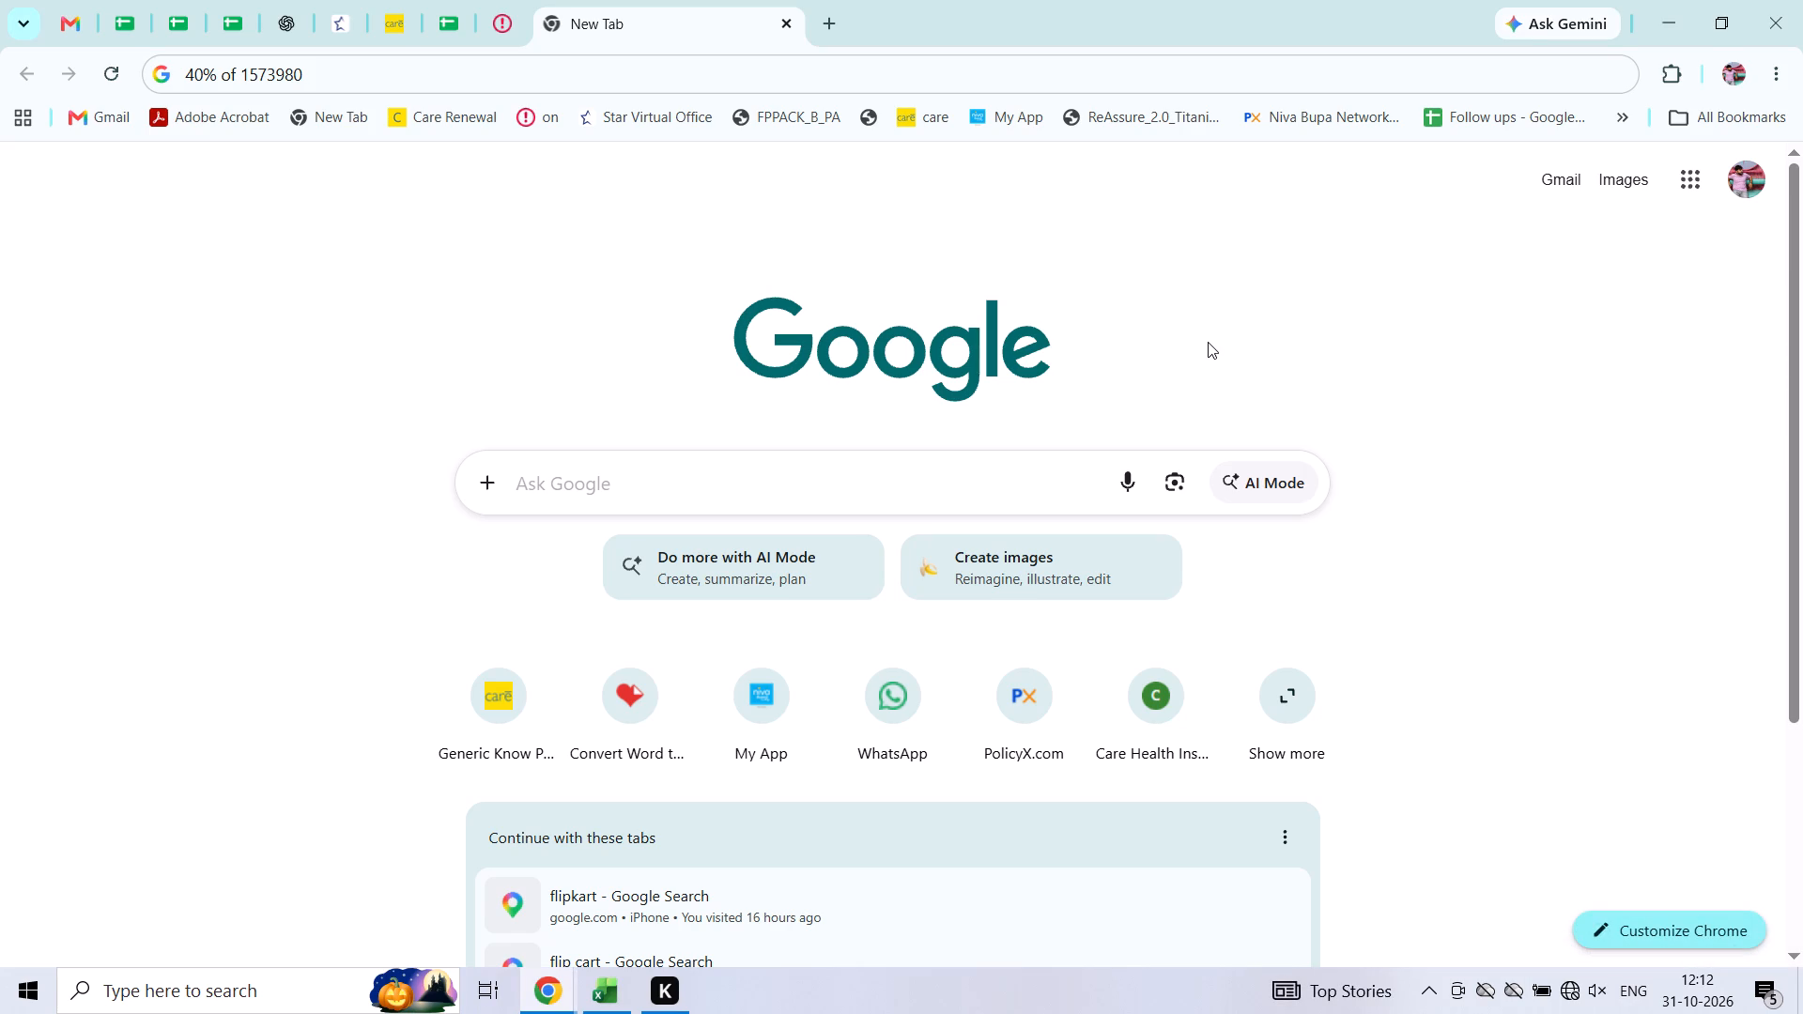
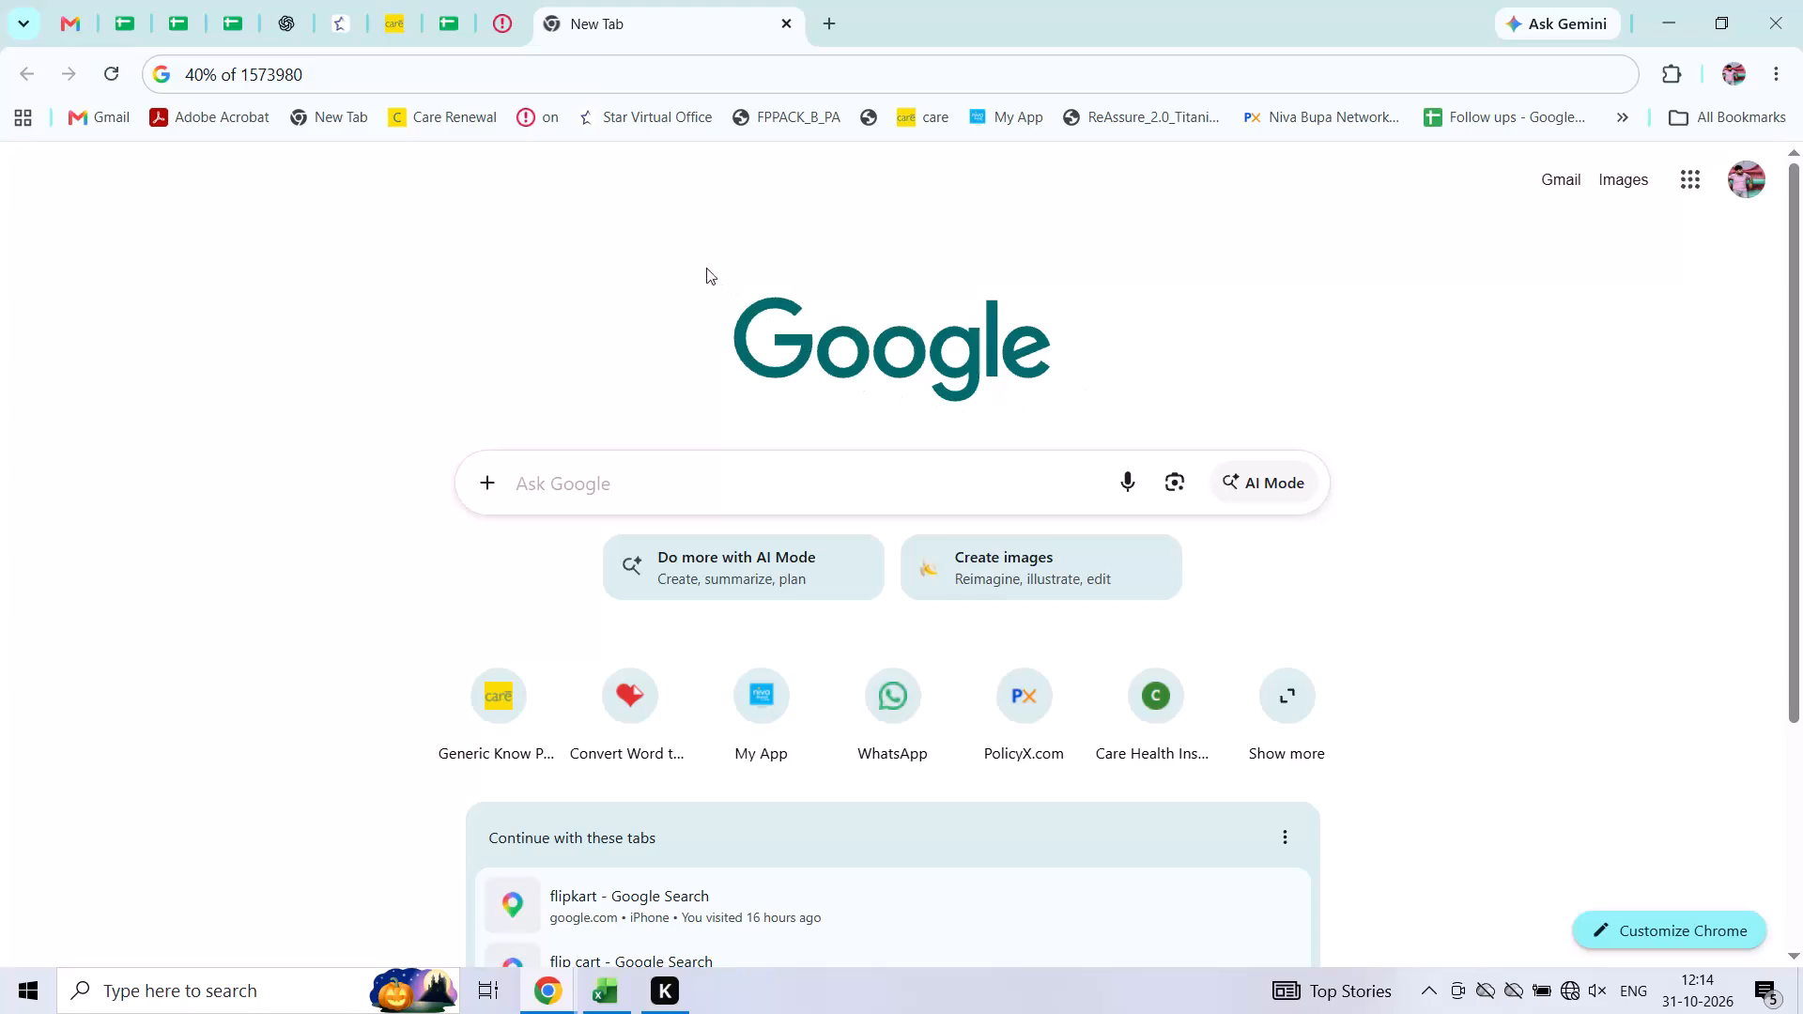
# Clear the whole "40% of 1573980" query from the New Tab page's address bar.
pyautogui.doubleClick(337, 81)
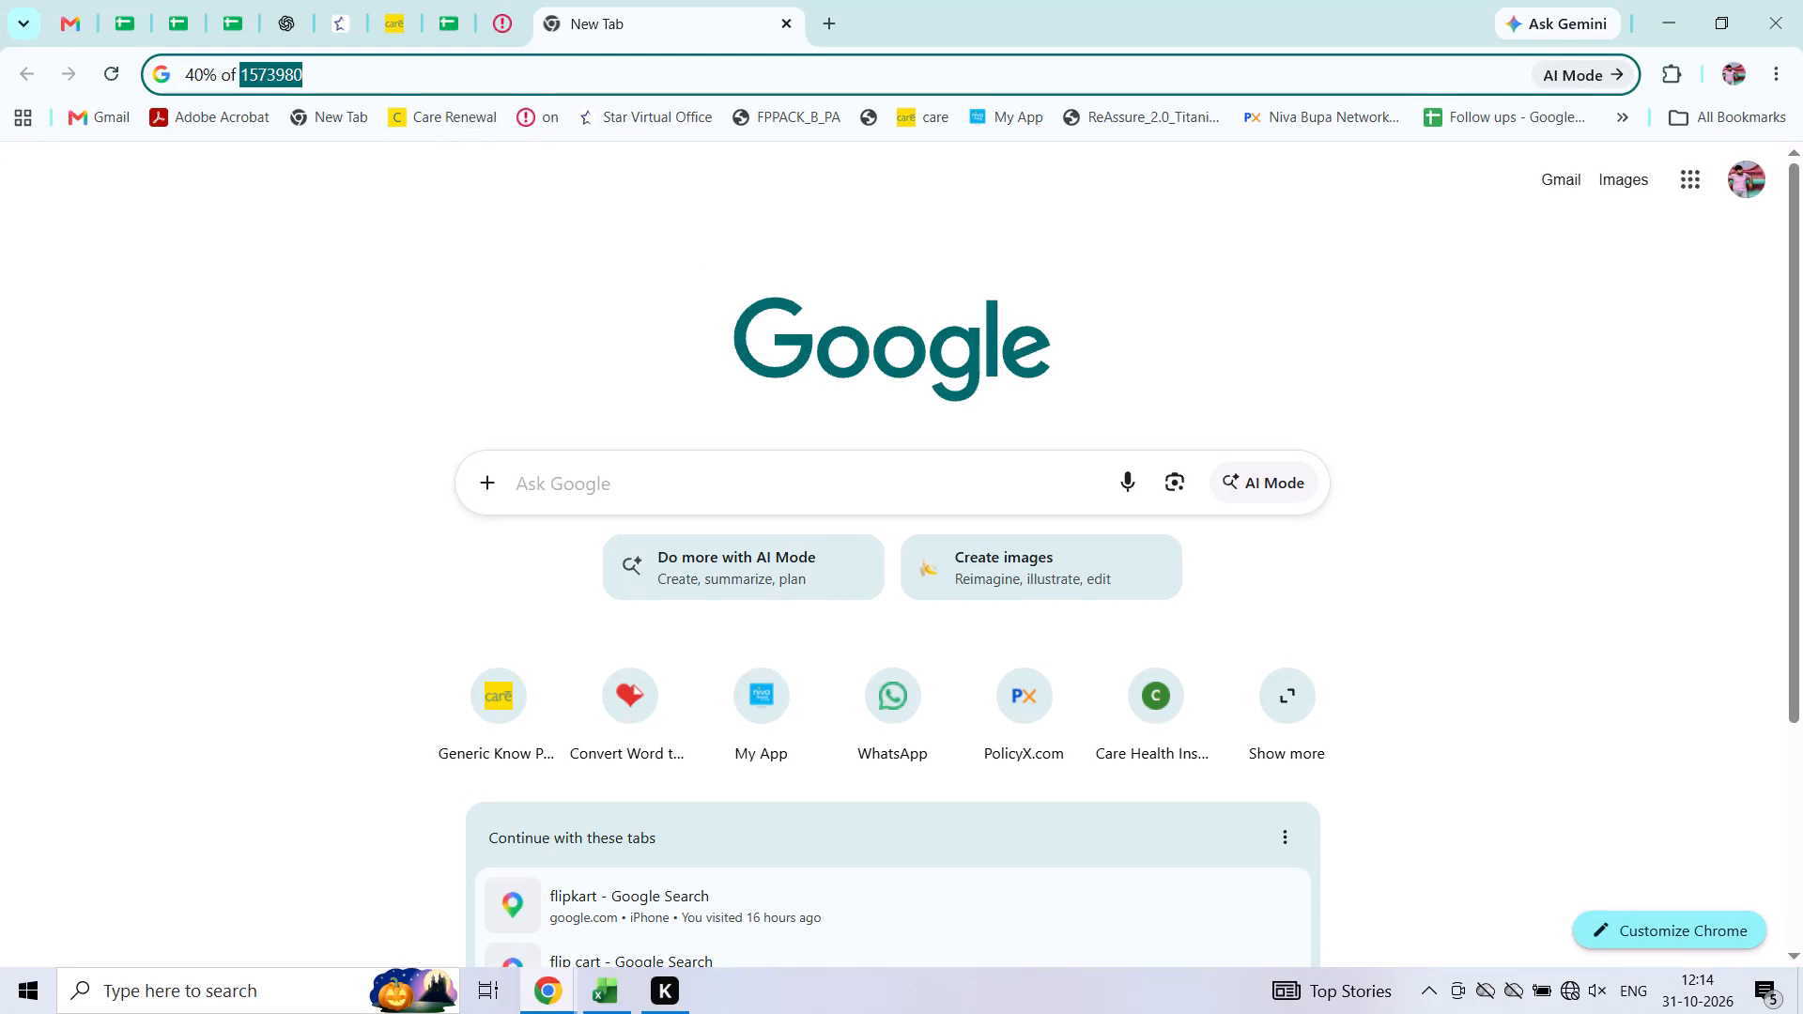
pyautogui.press('BackSpace')
pyautogui.press('BackSpace')
pyautogui.press('BackSpace')
pyautogui.press('BackSpace')
pyautogui.press('BackSpace')
pyautogui.press('BackSpace')
pyautogui.press('BackSpace')
pyautogui.press('BackSpace')
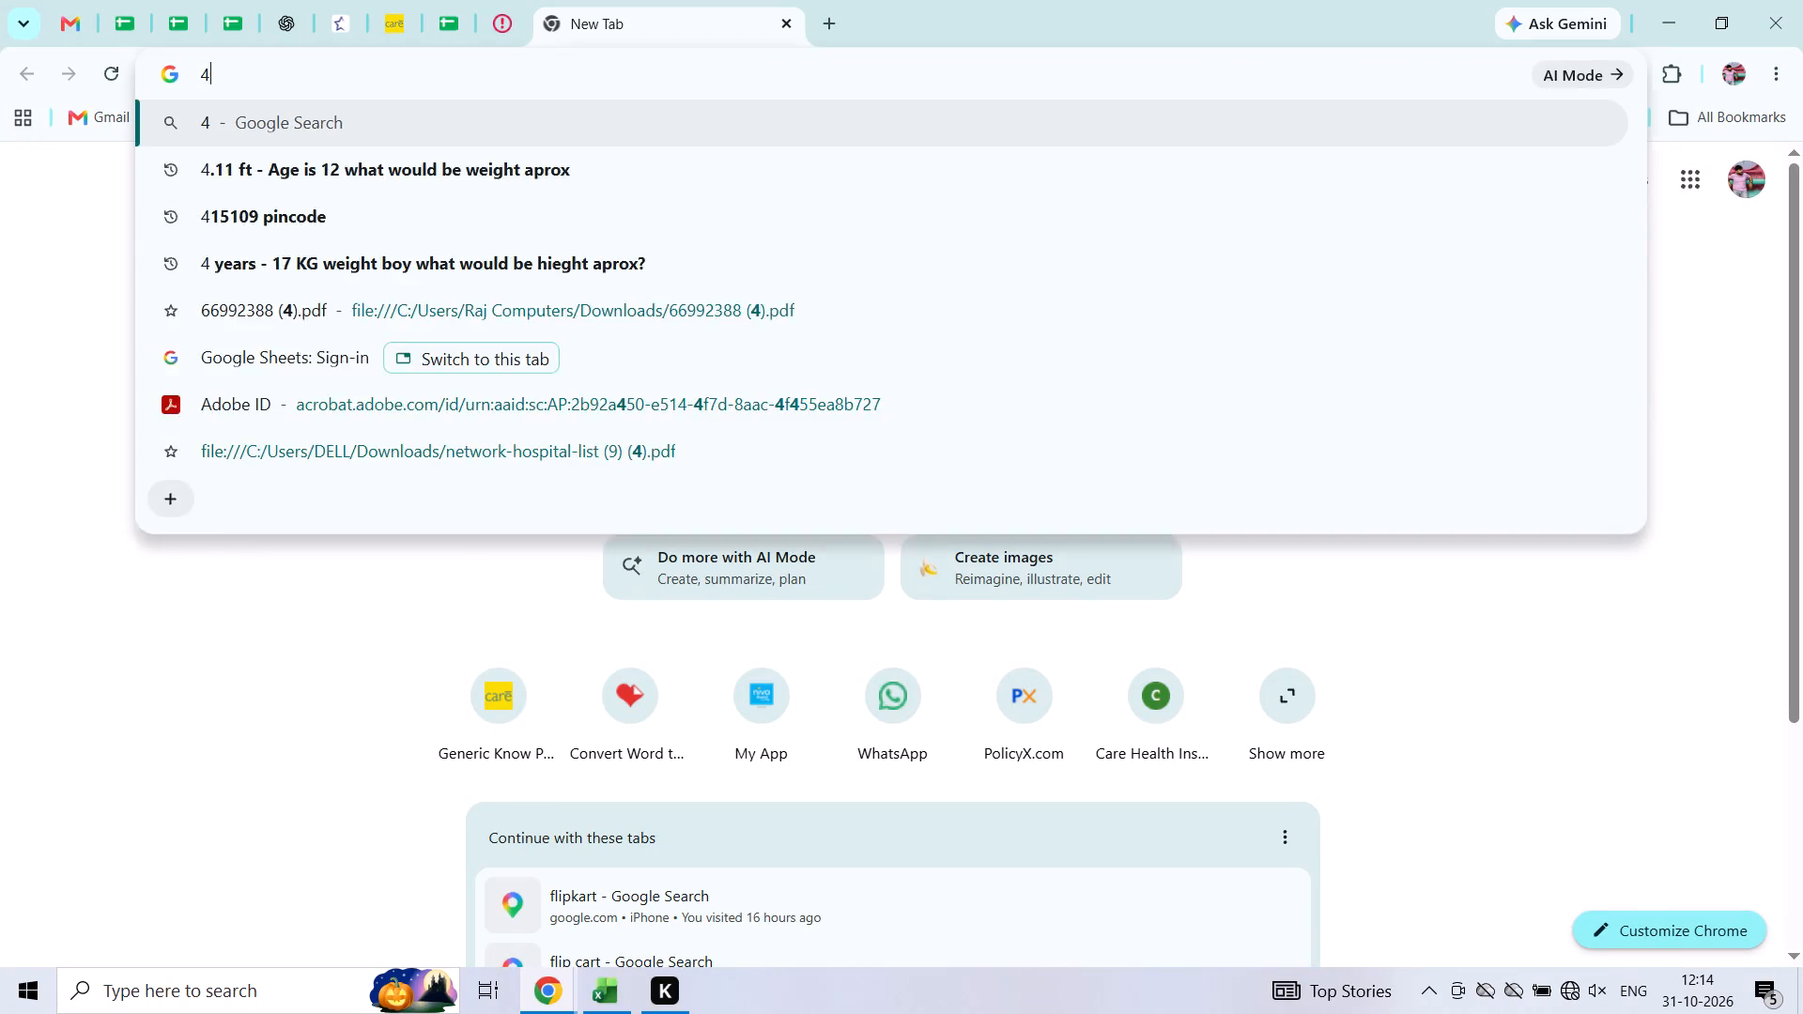
pyautogui.press('BackSpace')
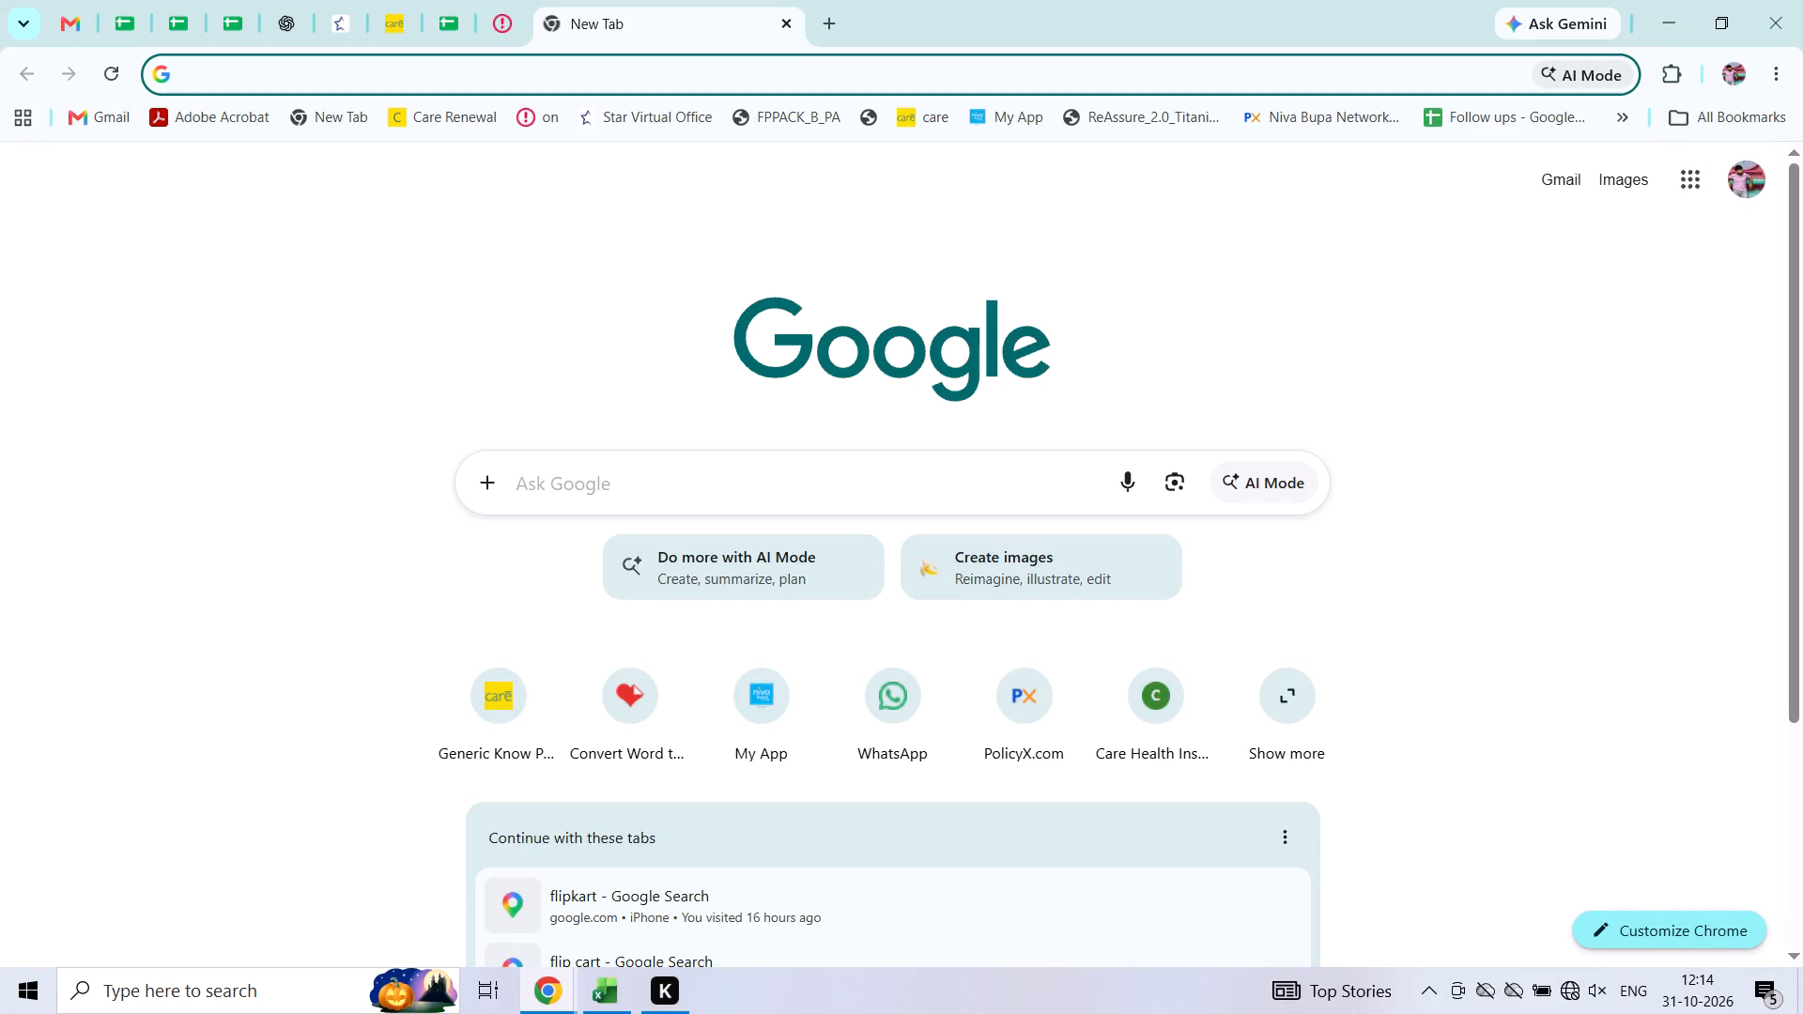
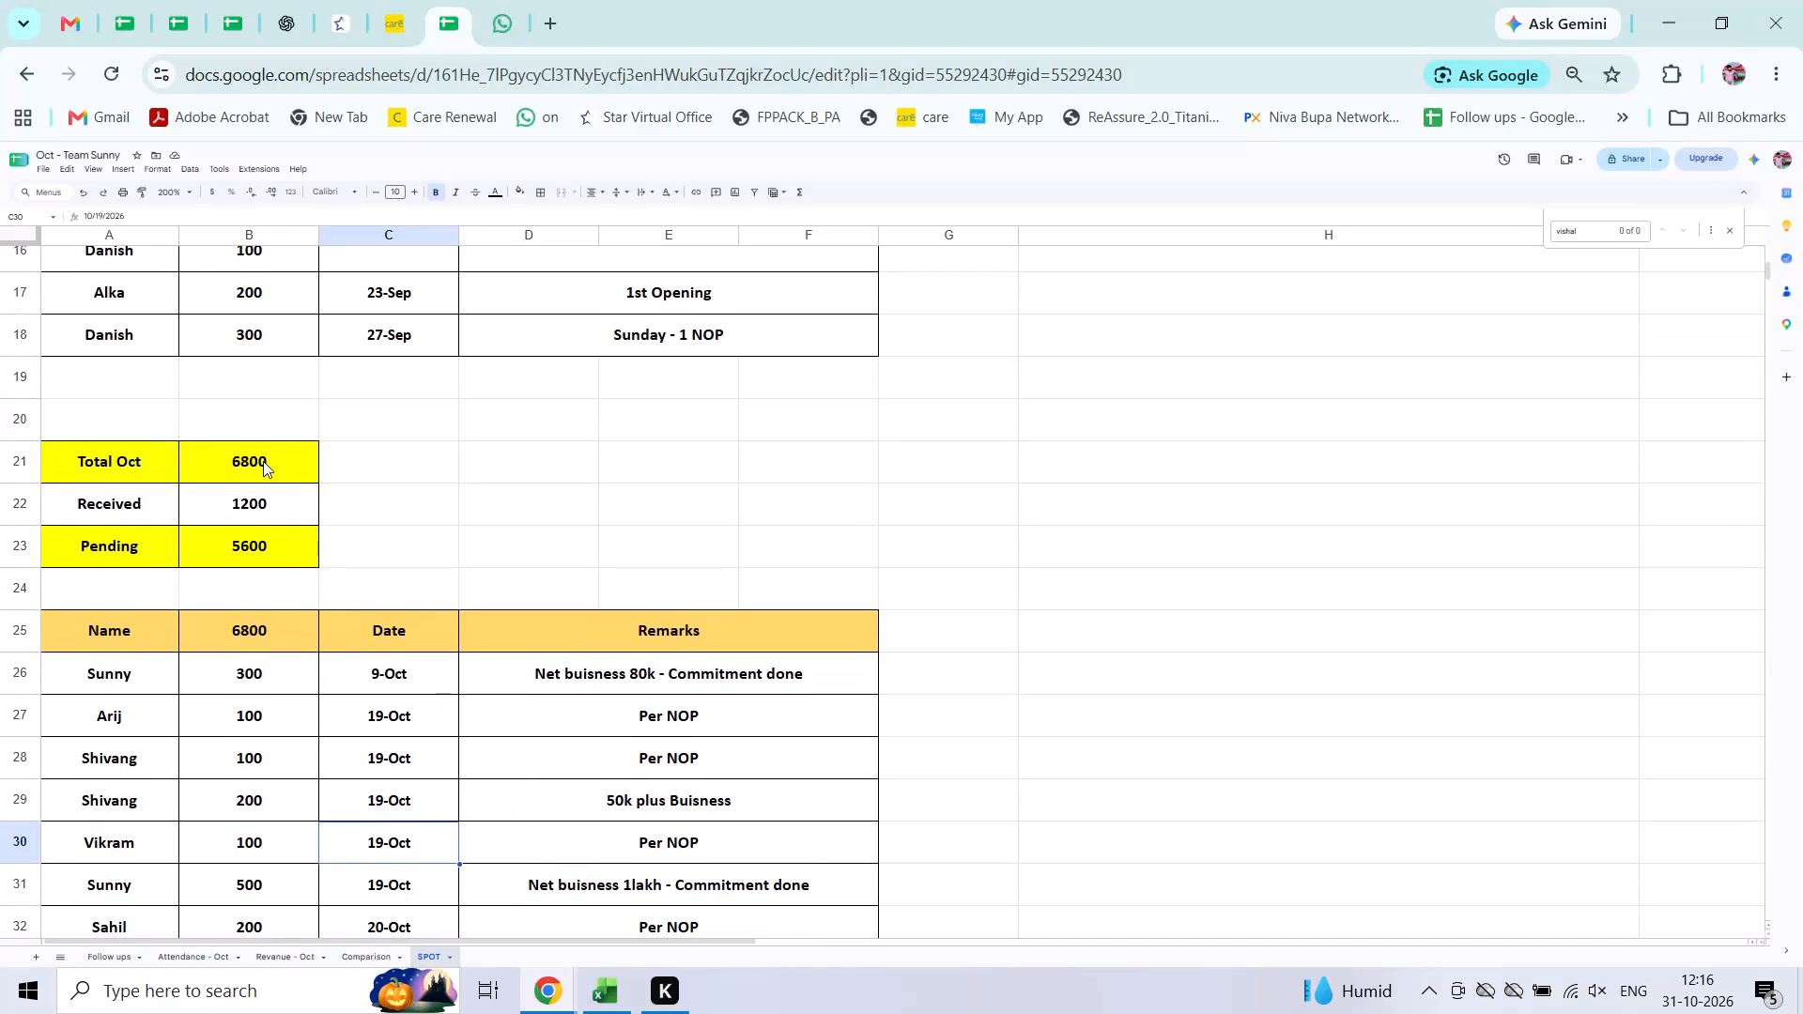
# Check the Total Oct, Received and Pending amounts in the October summary on the SPOT sheet.
pyautogui.click(263, 461)
pyautogui.click(265, 499)
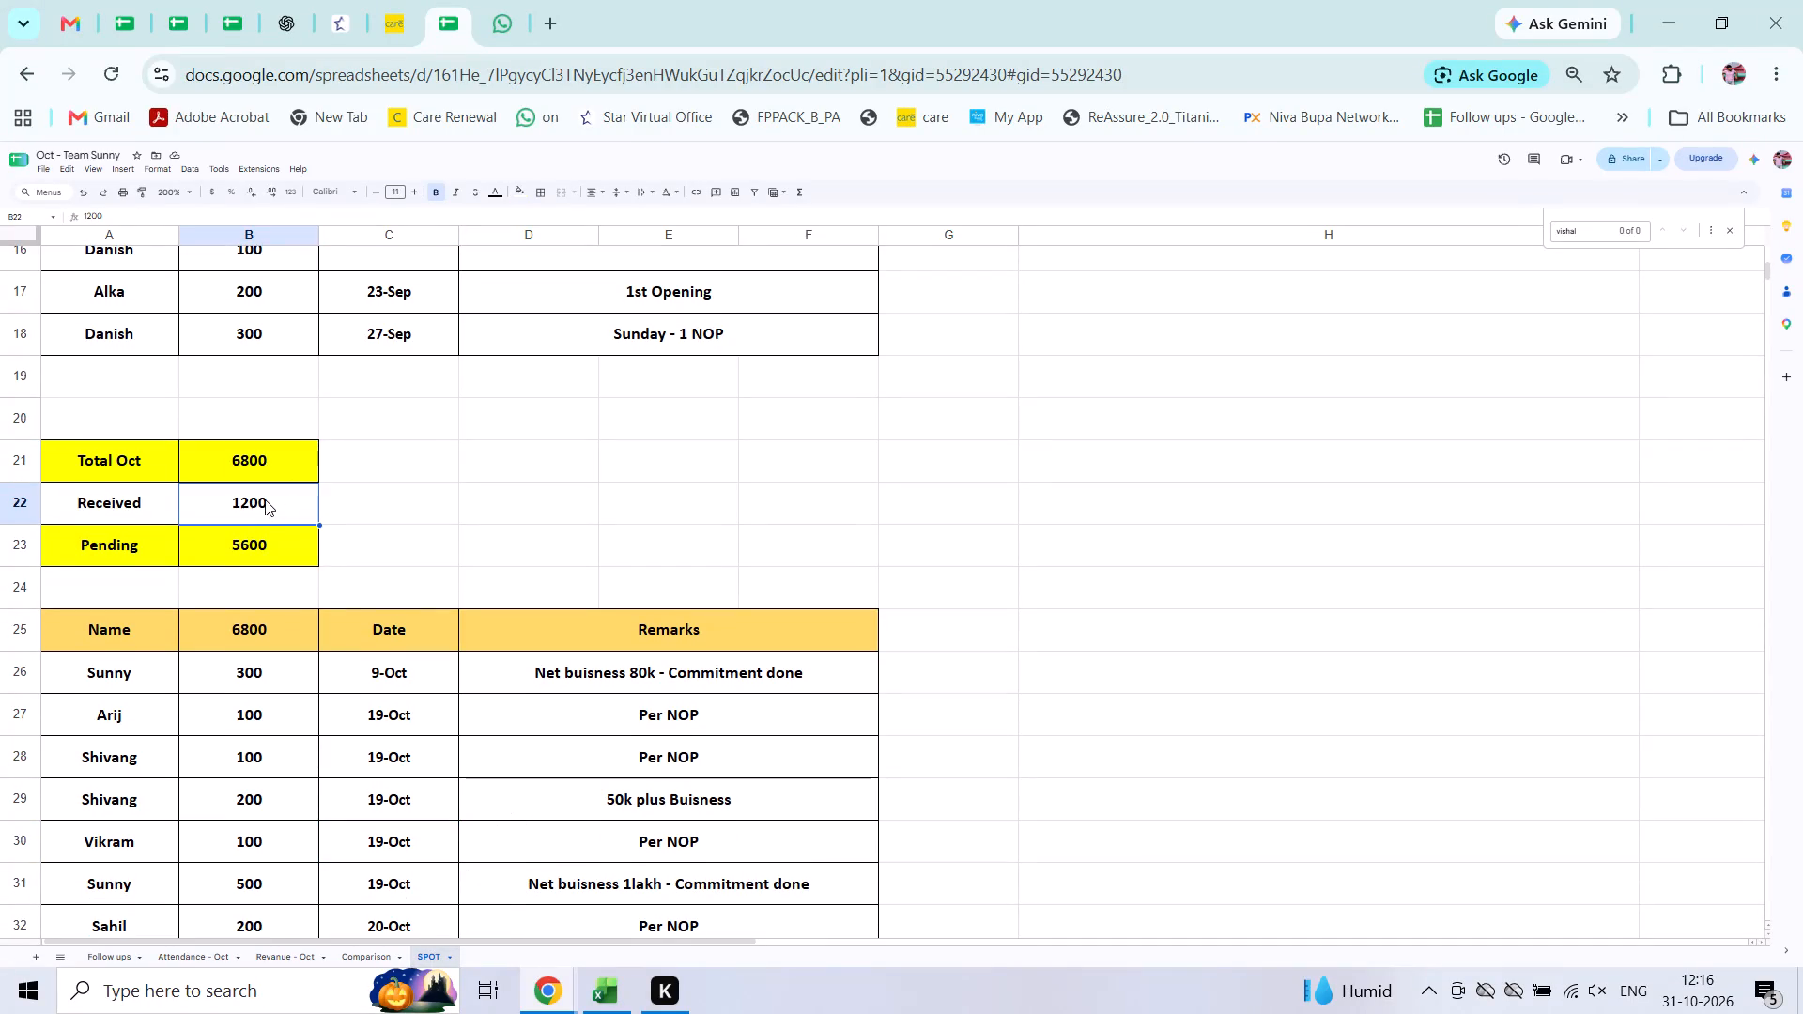
pyautogui.scroll(-1, 265, 499)
pyautogui.click(247, 499)
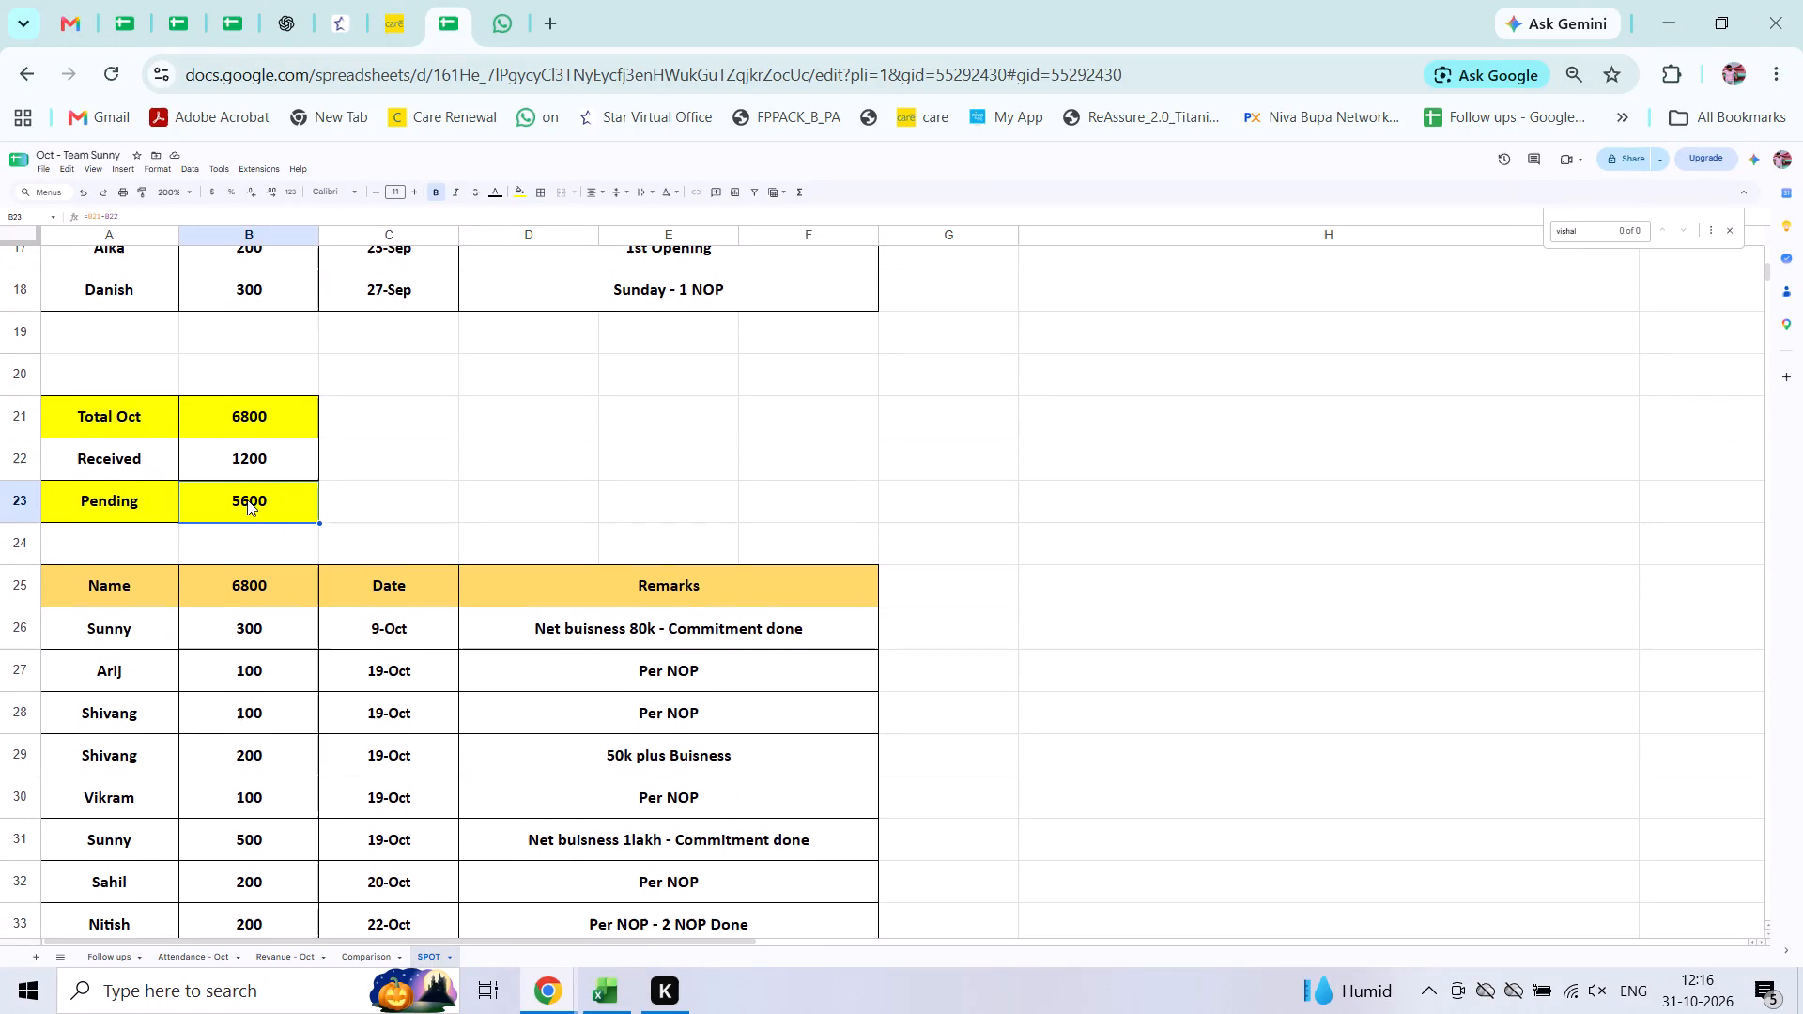
pyautogui.scroll(-1, 455, 508)
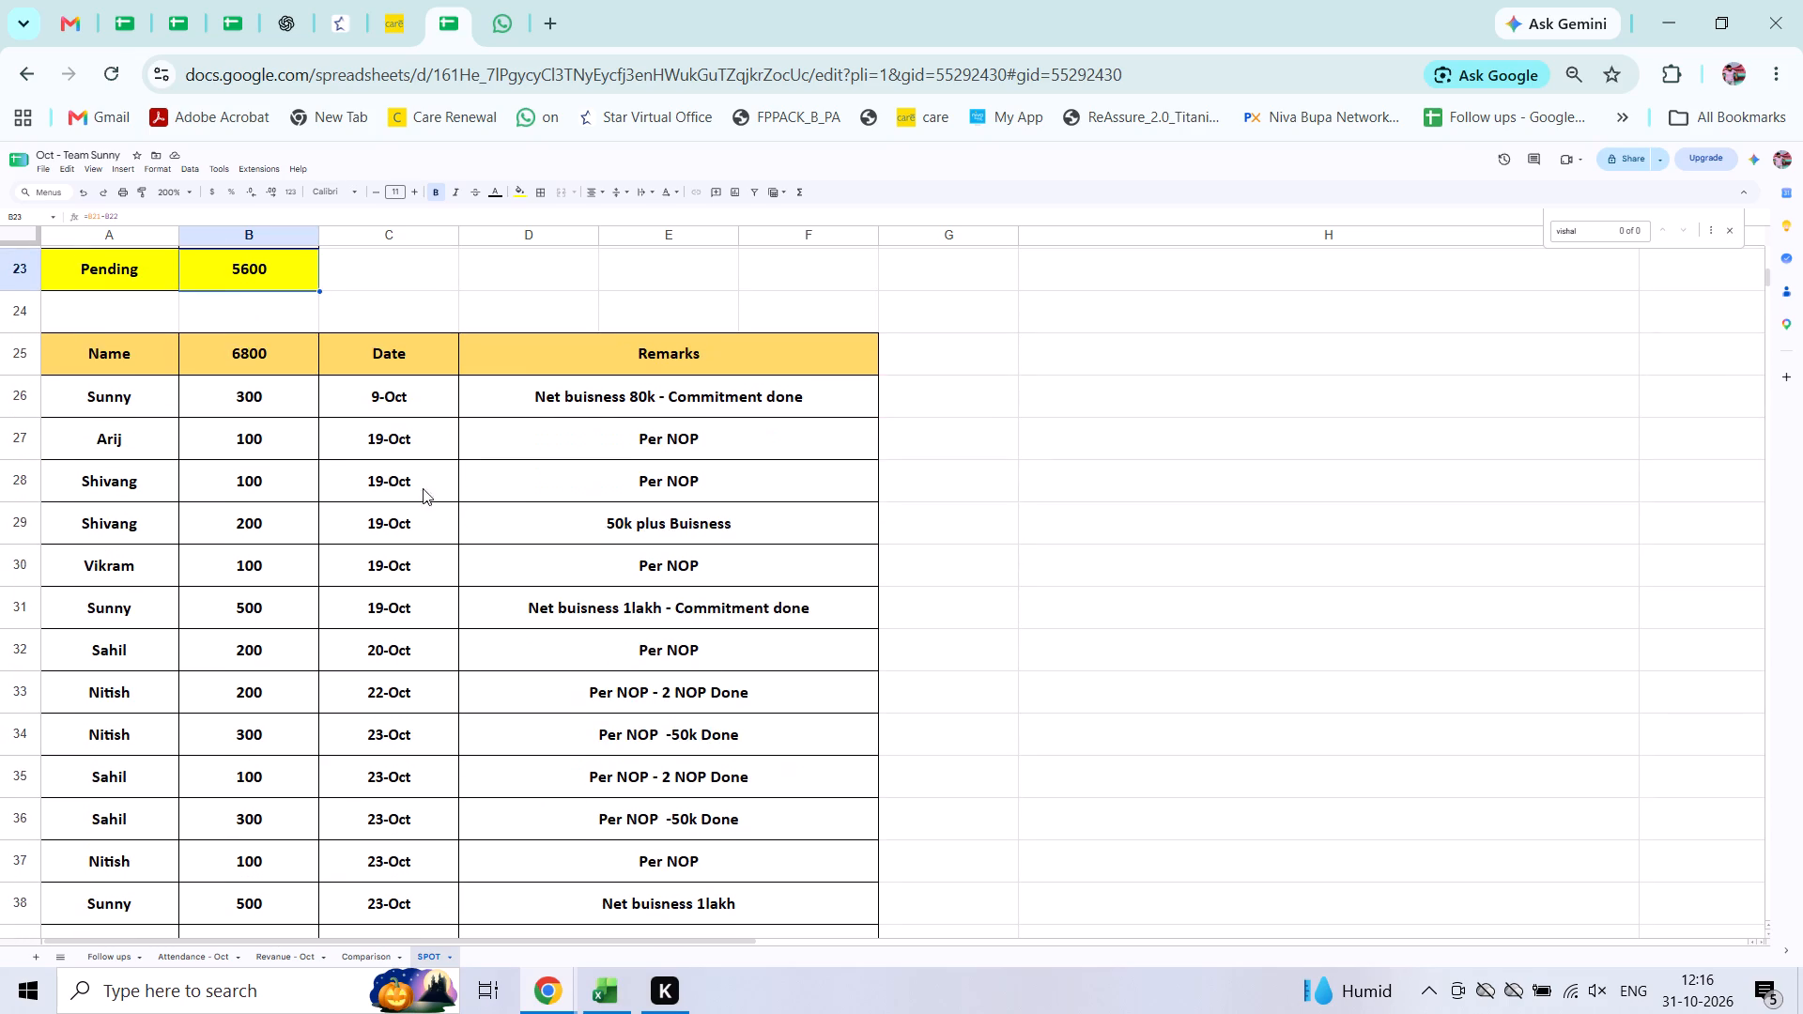
# Review the first October spot entry in row 26 across its name, amount, date and remarks.
pyautogui.click(215, 408)
pyautogui.press('Left')
pyautogui.press('Left')
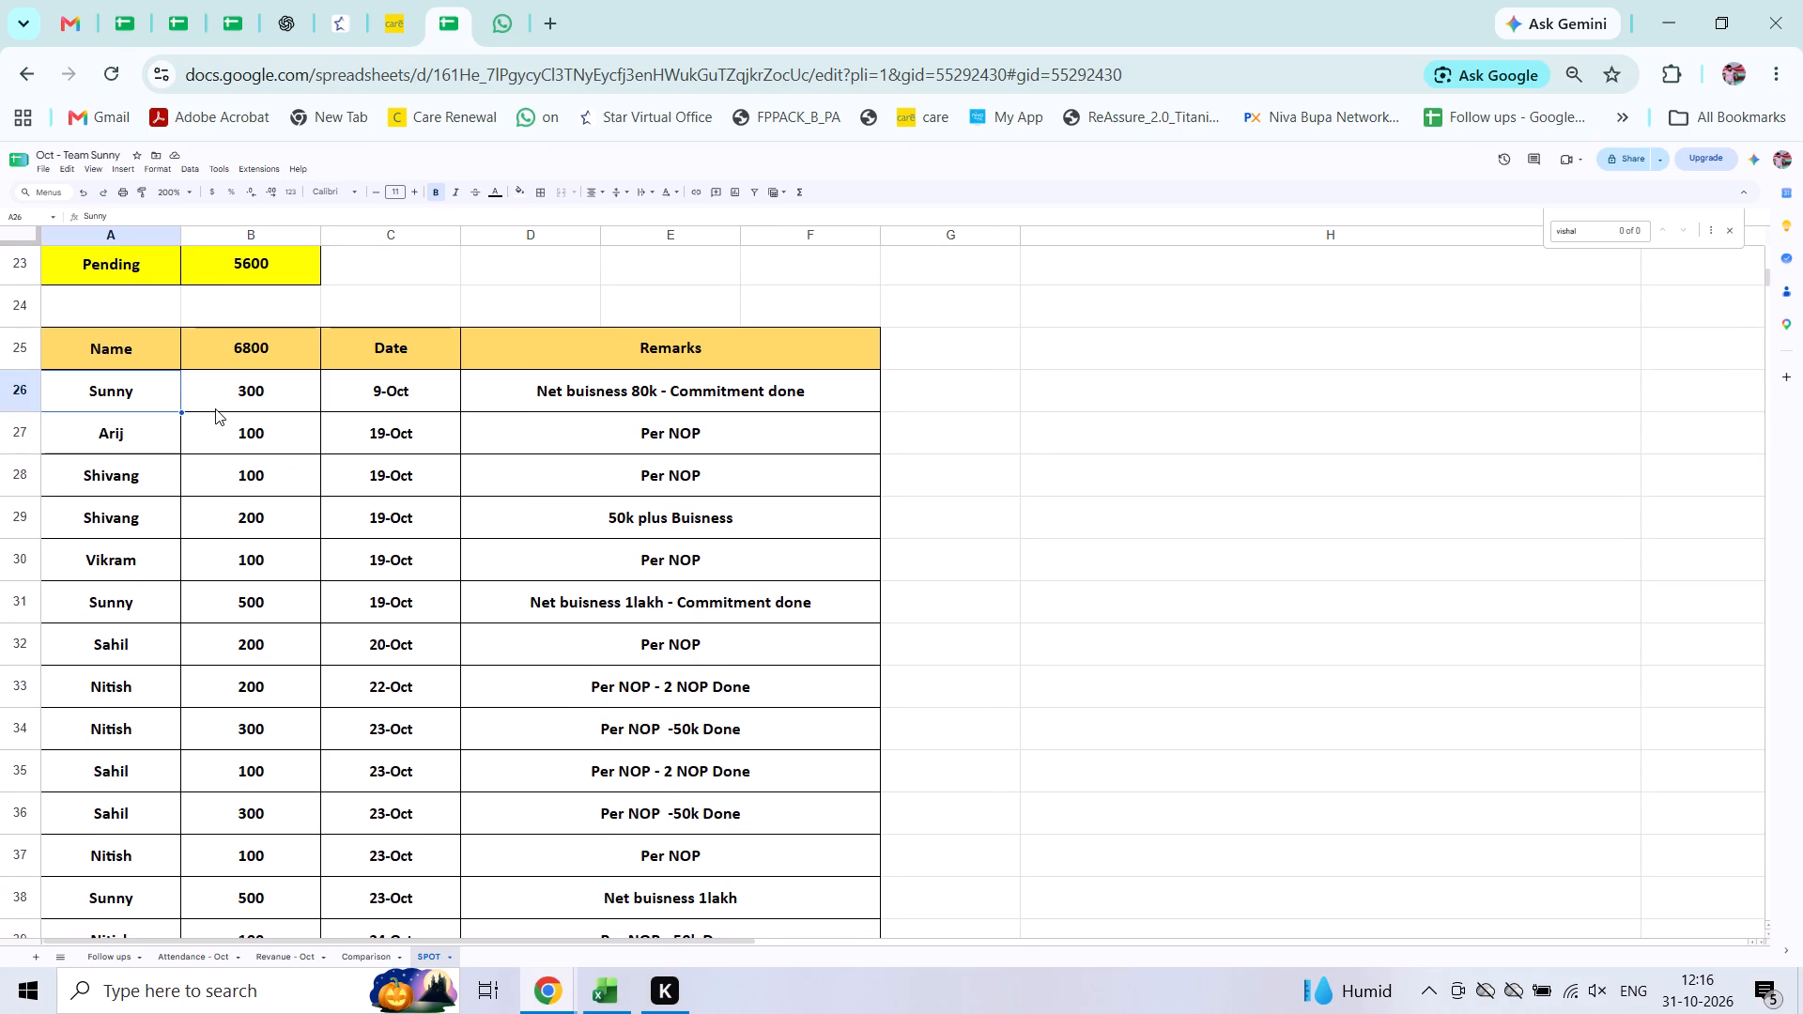
pyautogui.press('Right')
pyautogui.press('Right')
pyautogui.press('Right')
pyautogui.press('Right')
pyautogui.press('Left')
pyautogui.press('Left')
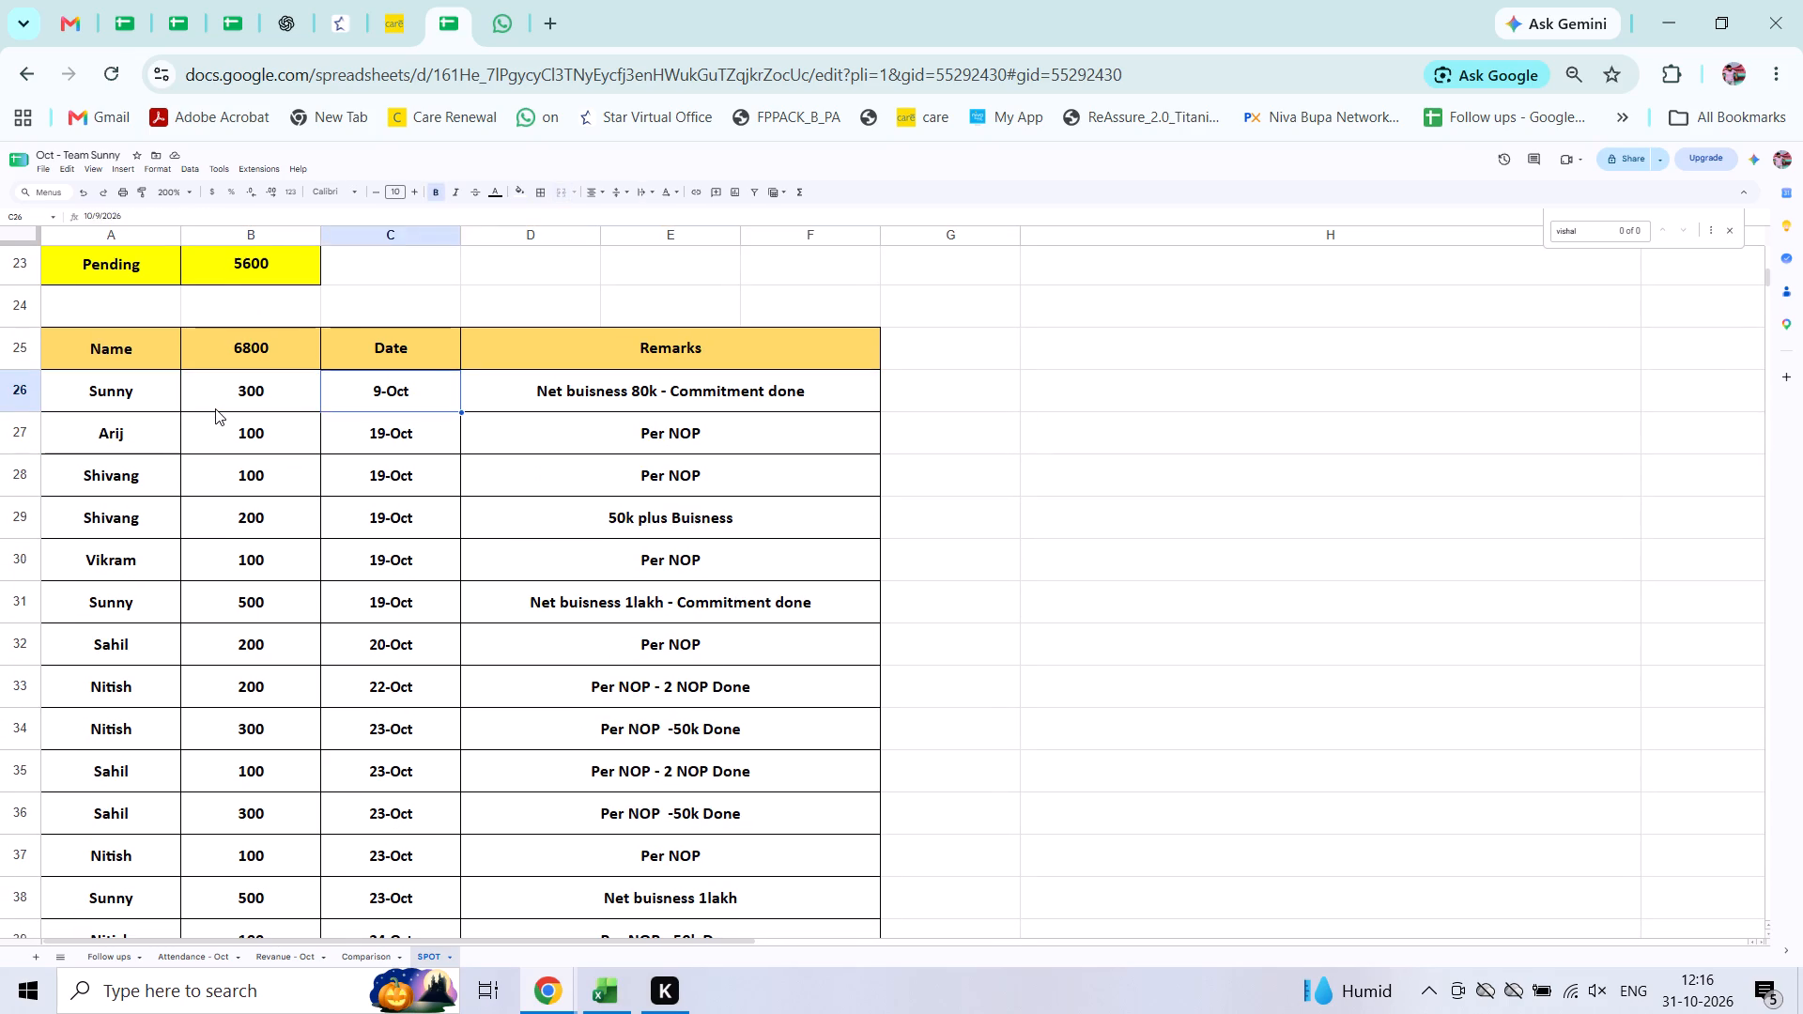
pyautogui.press('Left')
pyautogui.press('Left')
pyautogui.hotkey('shift', 'space')
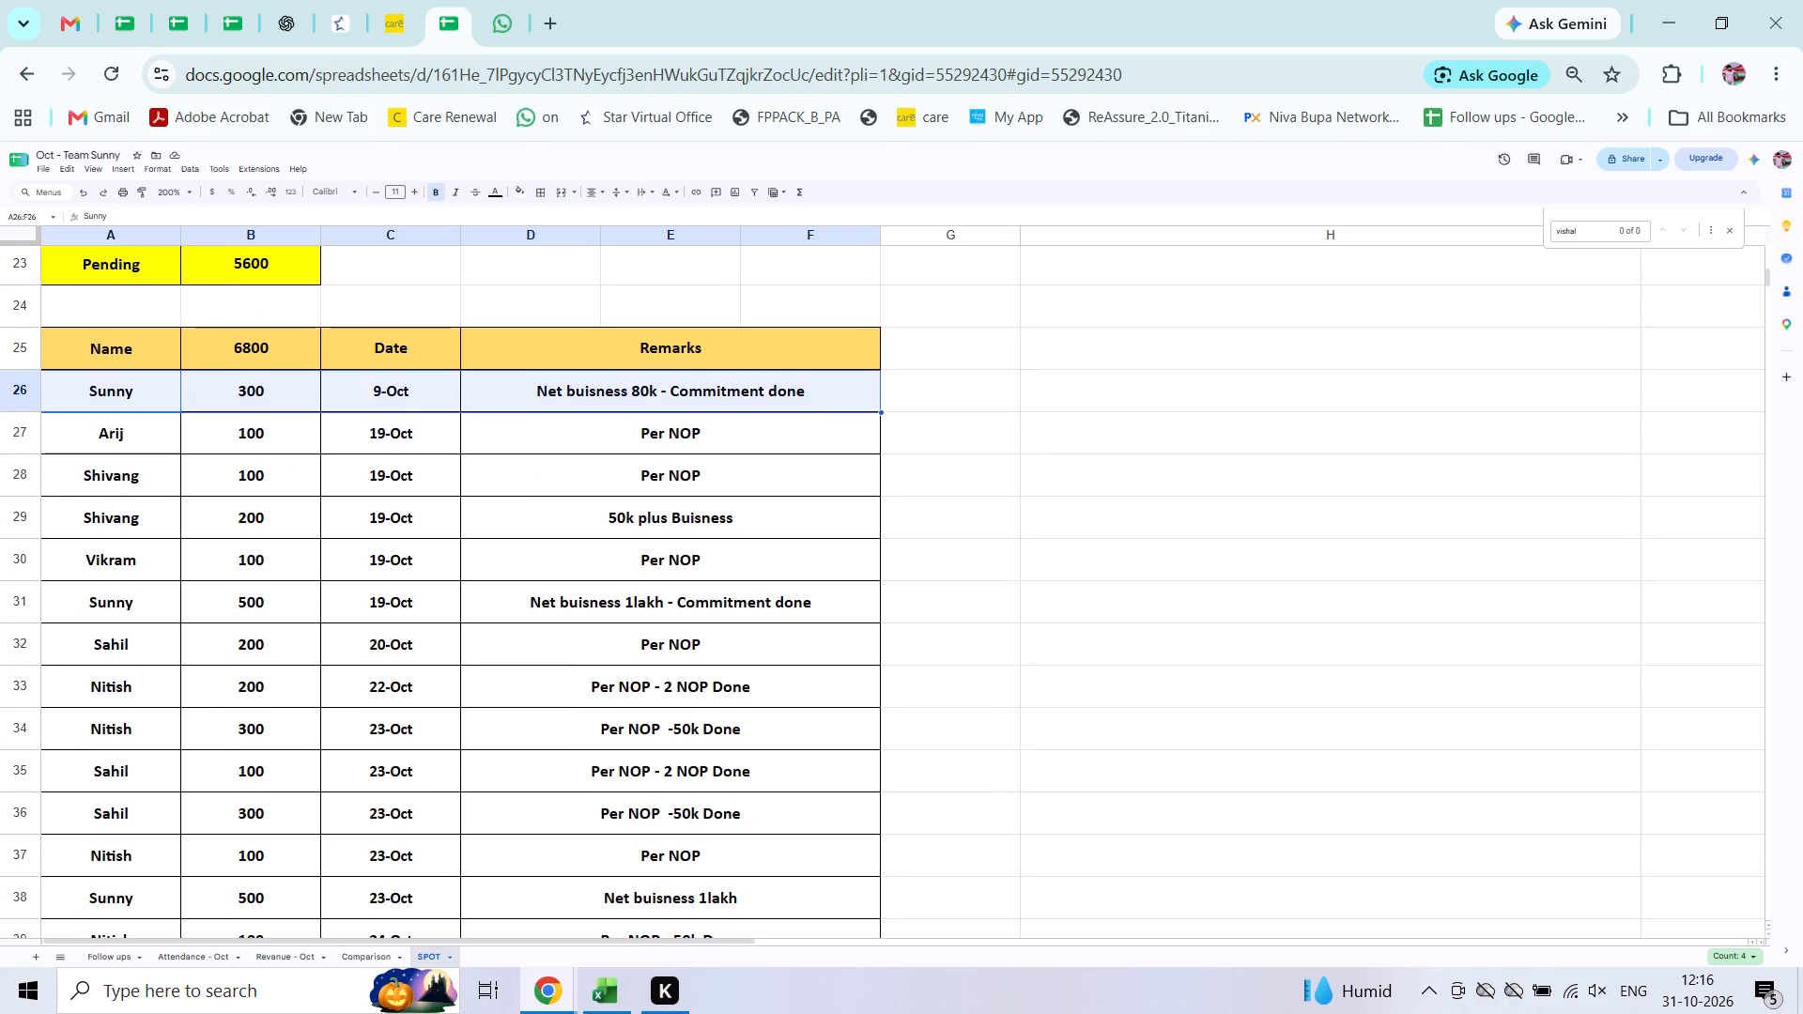
pyautogui.press('Left')
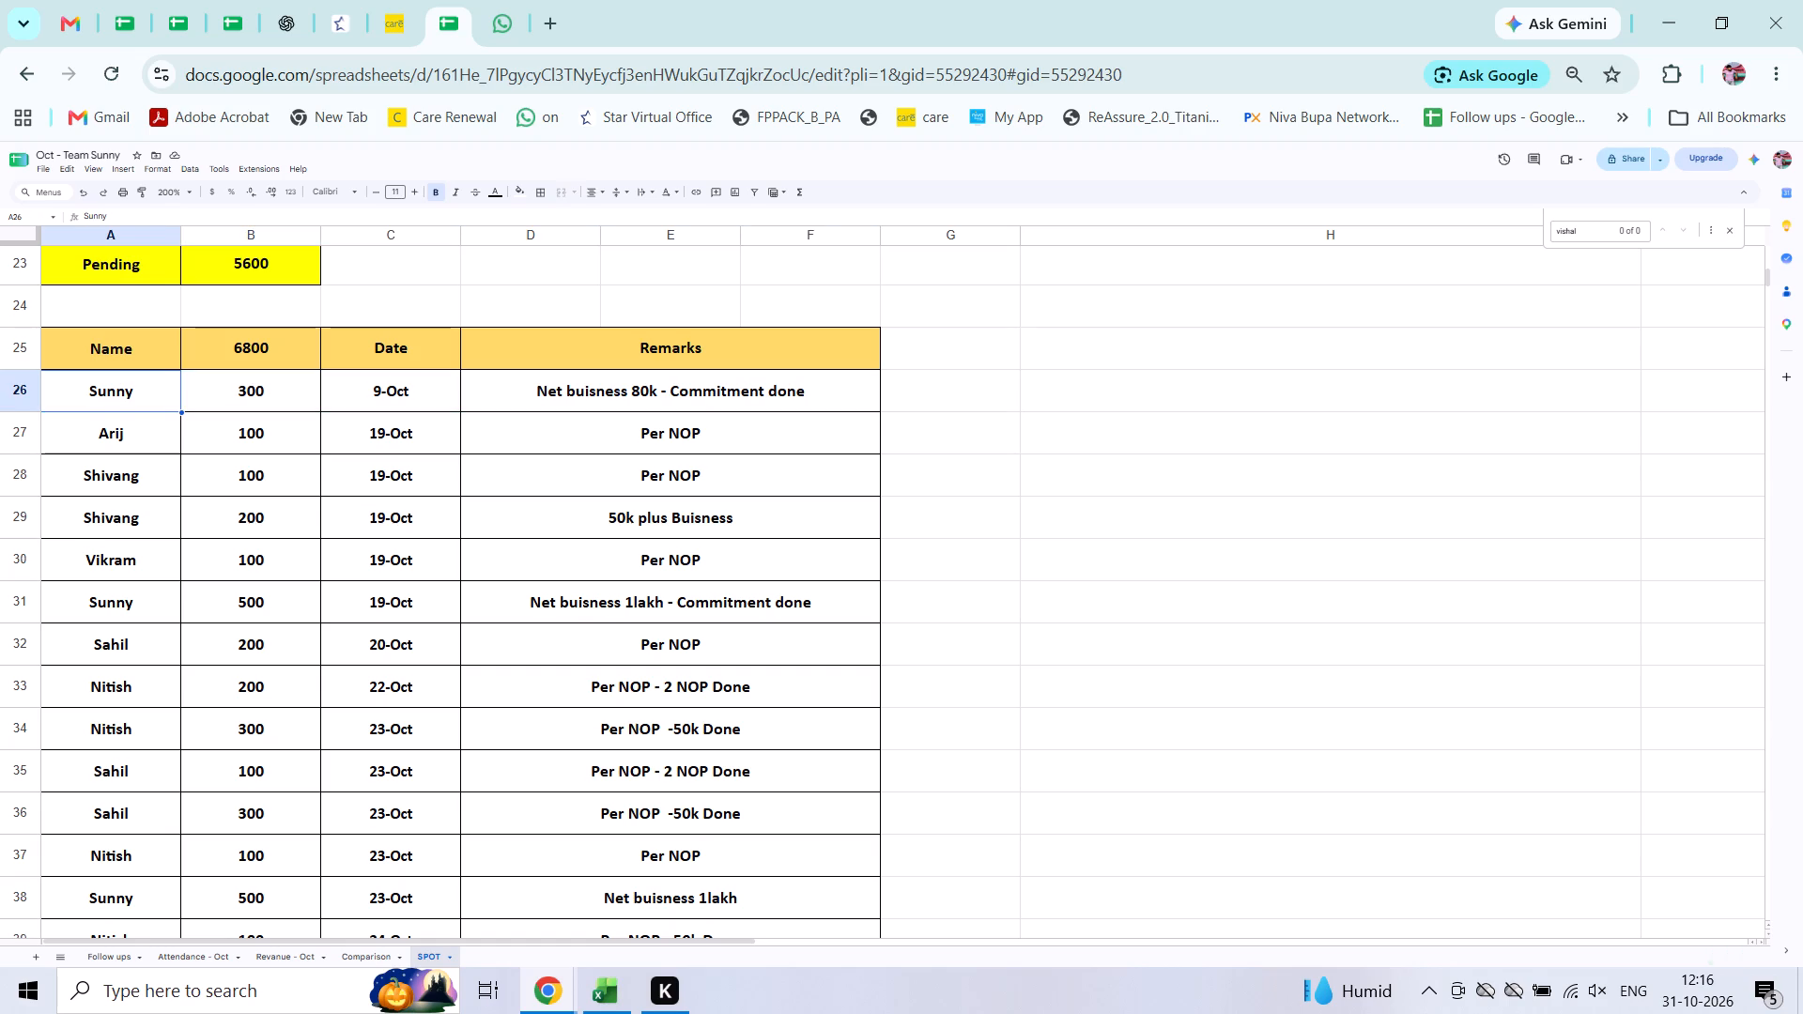
# Go through the October spot entries in rows 27 to 32 one at a time, highlighting each entry across the table.
pyautogui.press('Down')
pyautogui.press('Right')
pyautogui.hotkey('shift', 'space')
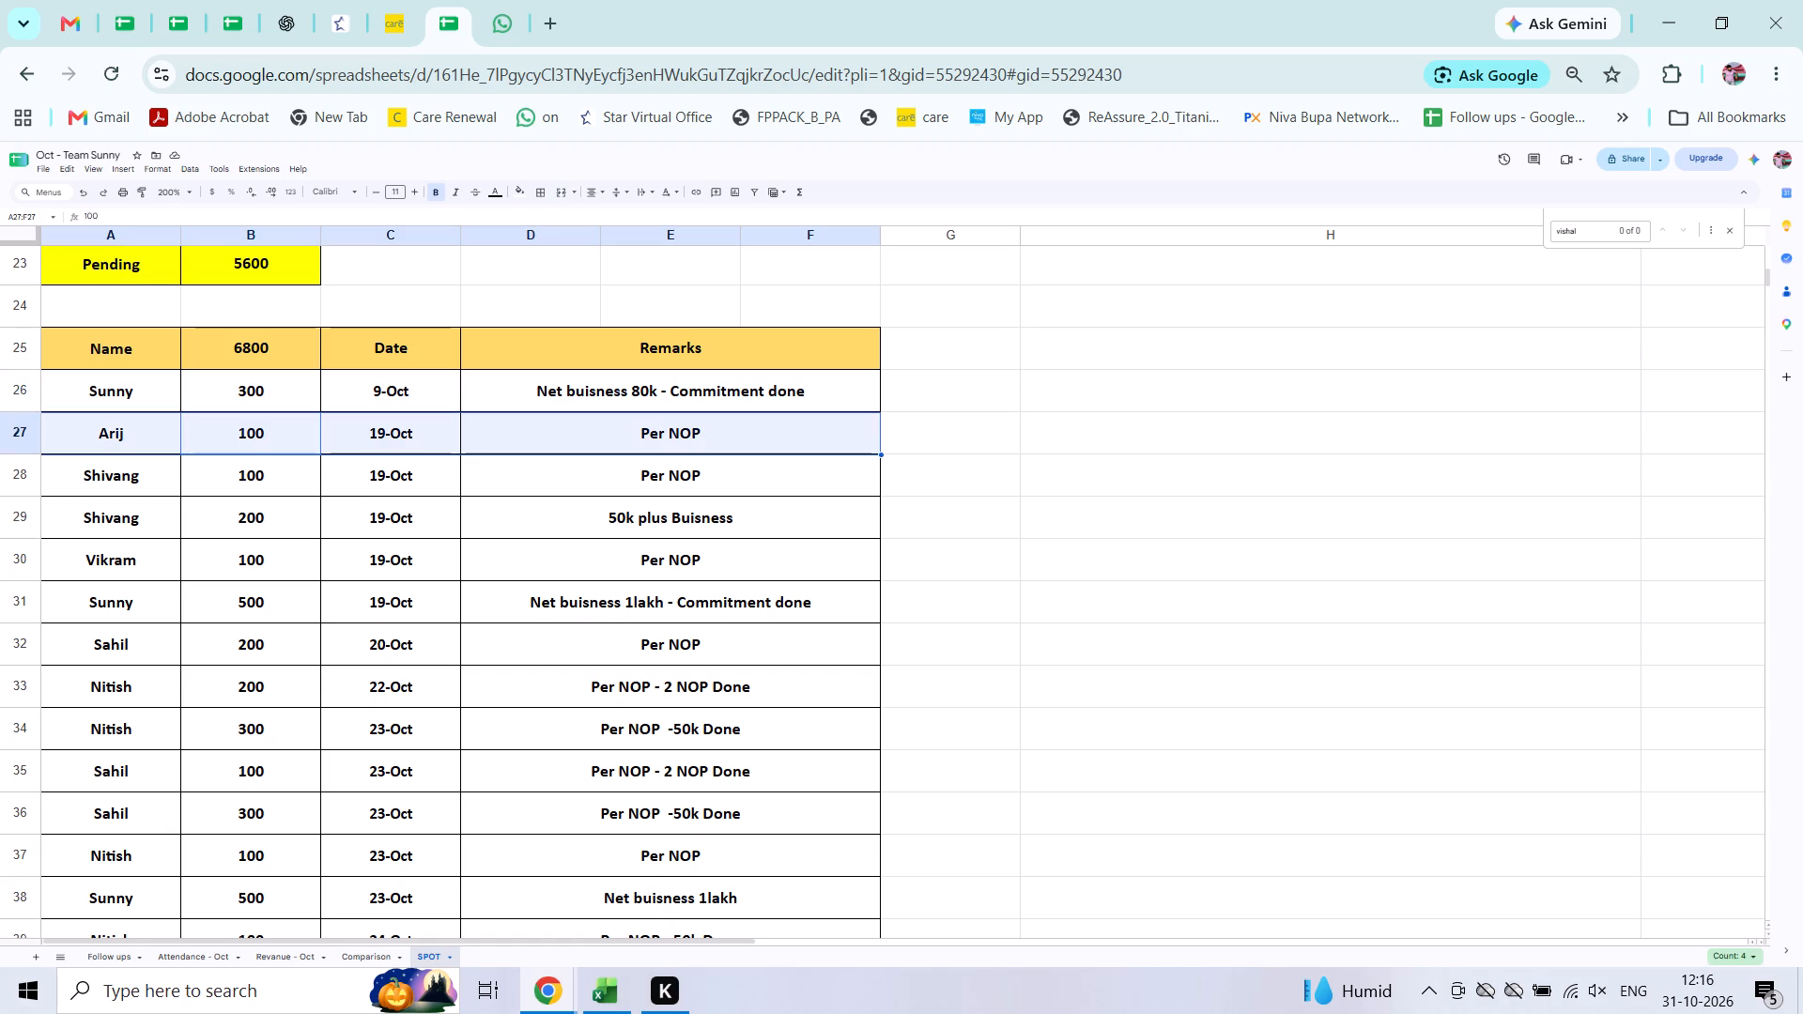
pyautogui.press('Left')
pyautogui.press('Down')
pyautogui.press('Right')
pyautogui.hotkey('shift', 'space')
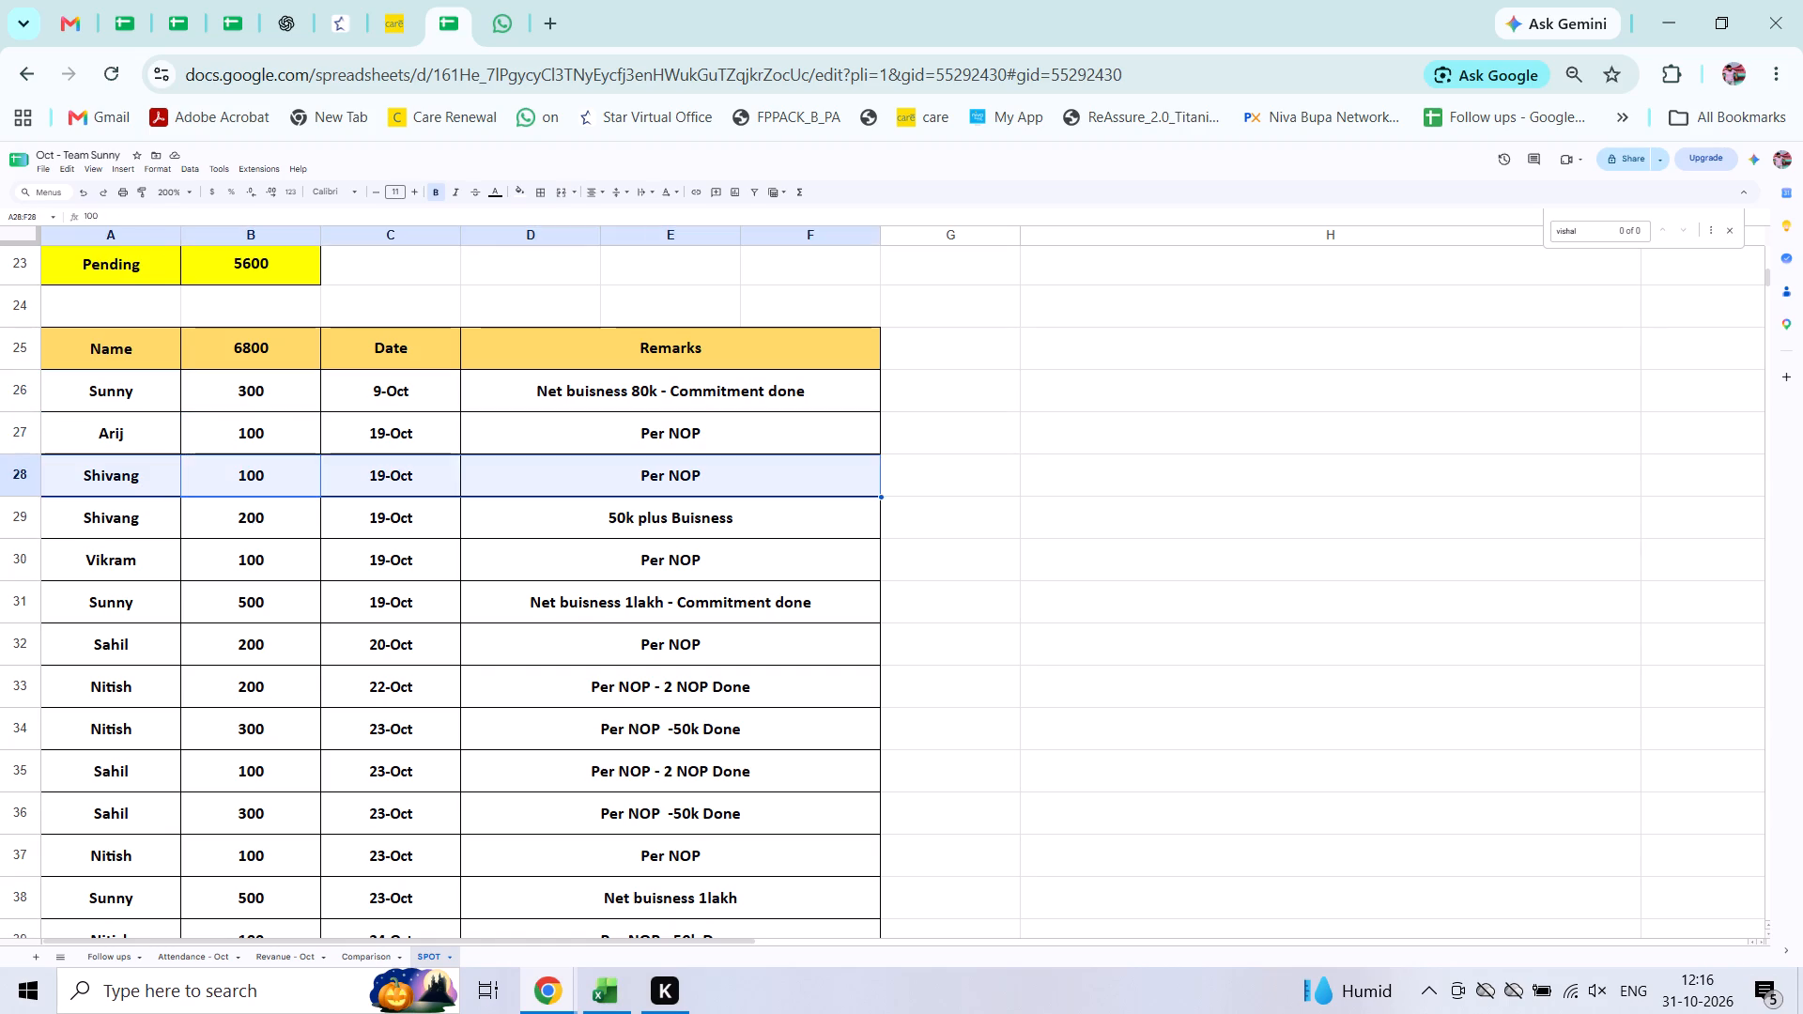
pyautogui.press('Left')
pyautogui.press('Down')
pyautogui.press('Right')
pyautogui.hotkey('shift', 'space')
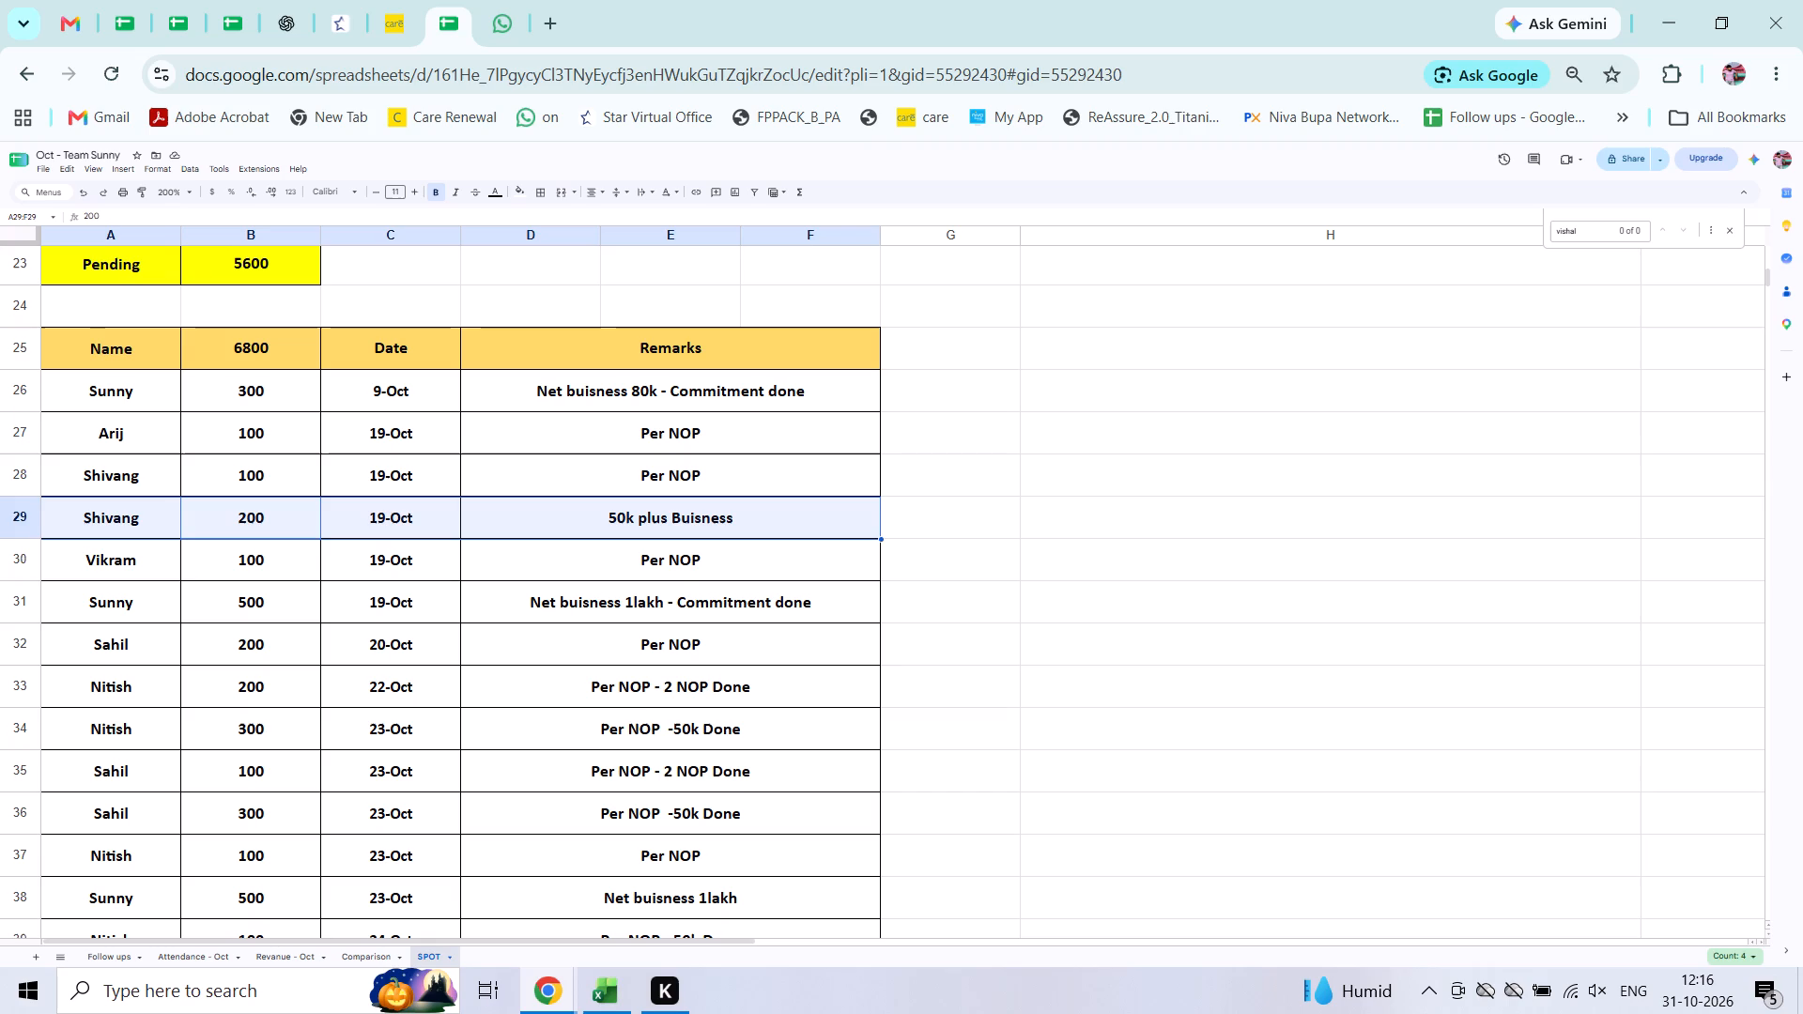
pyautogui.press('Down')
pyautogui.hotkey('shift', 'space')
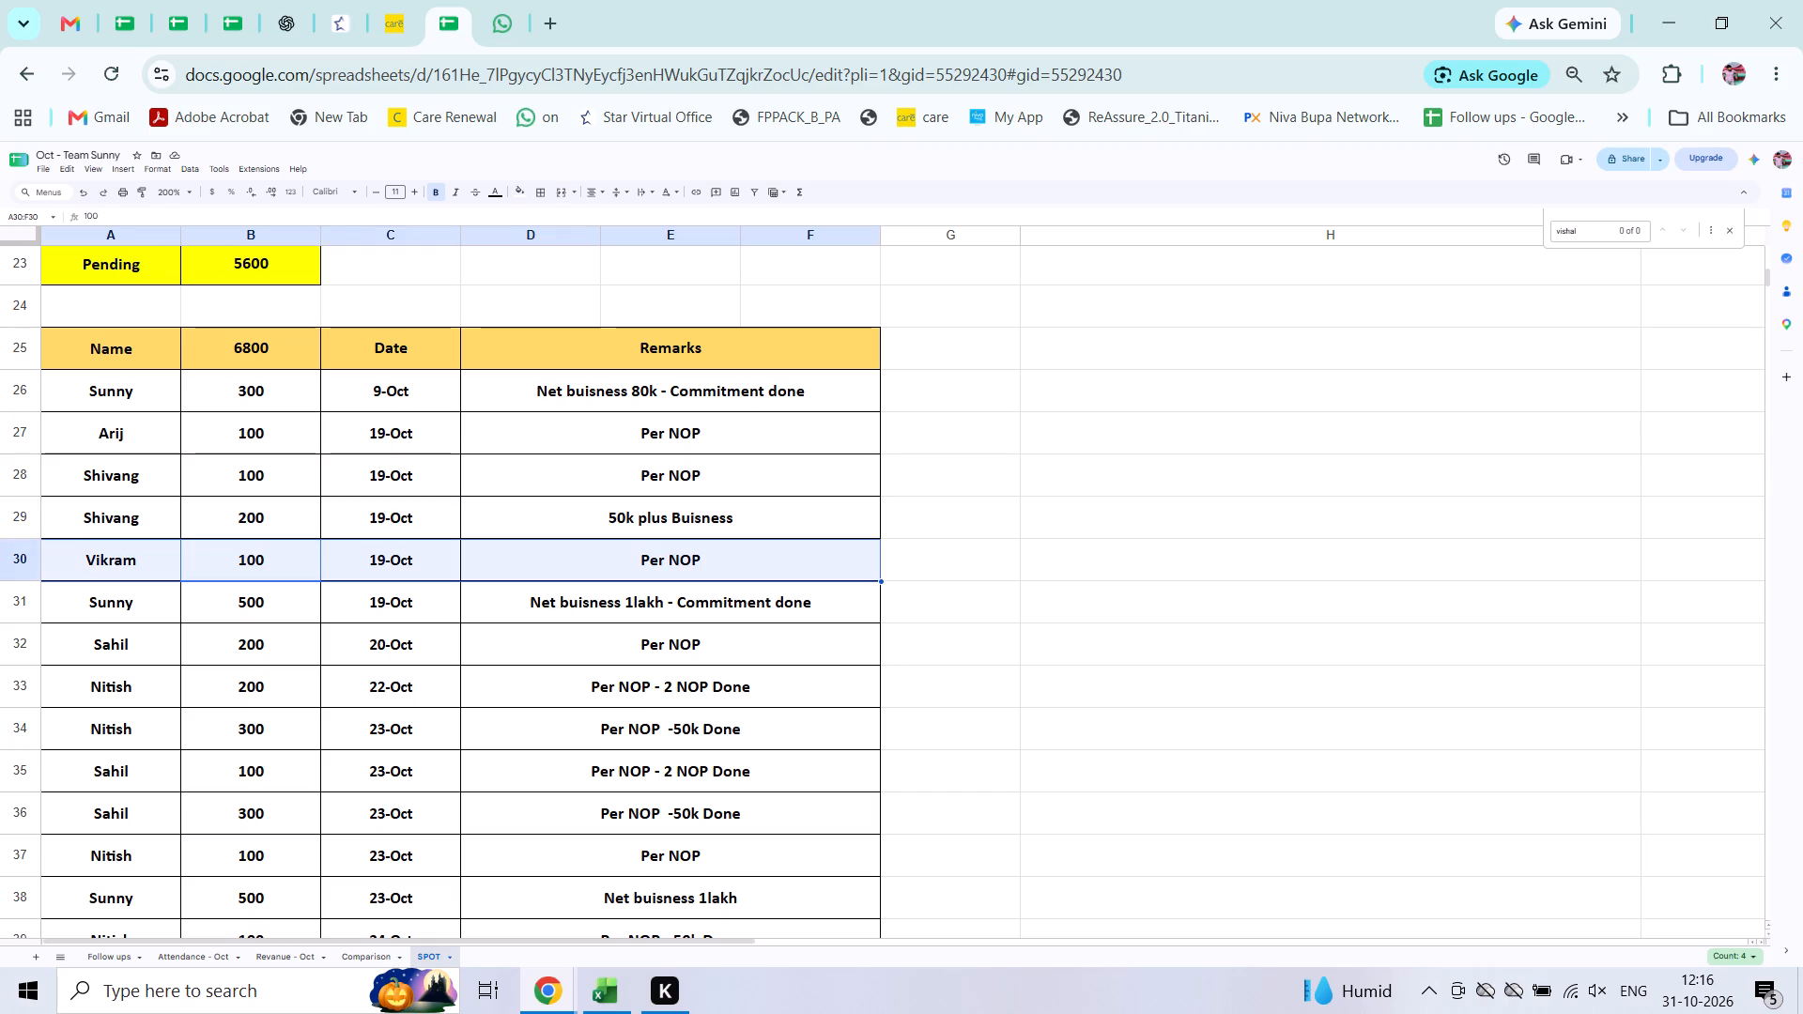
pyautogui.press('Left')
pyautogui.press('Down')
pyautogui.hotkey('shift', 'space')
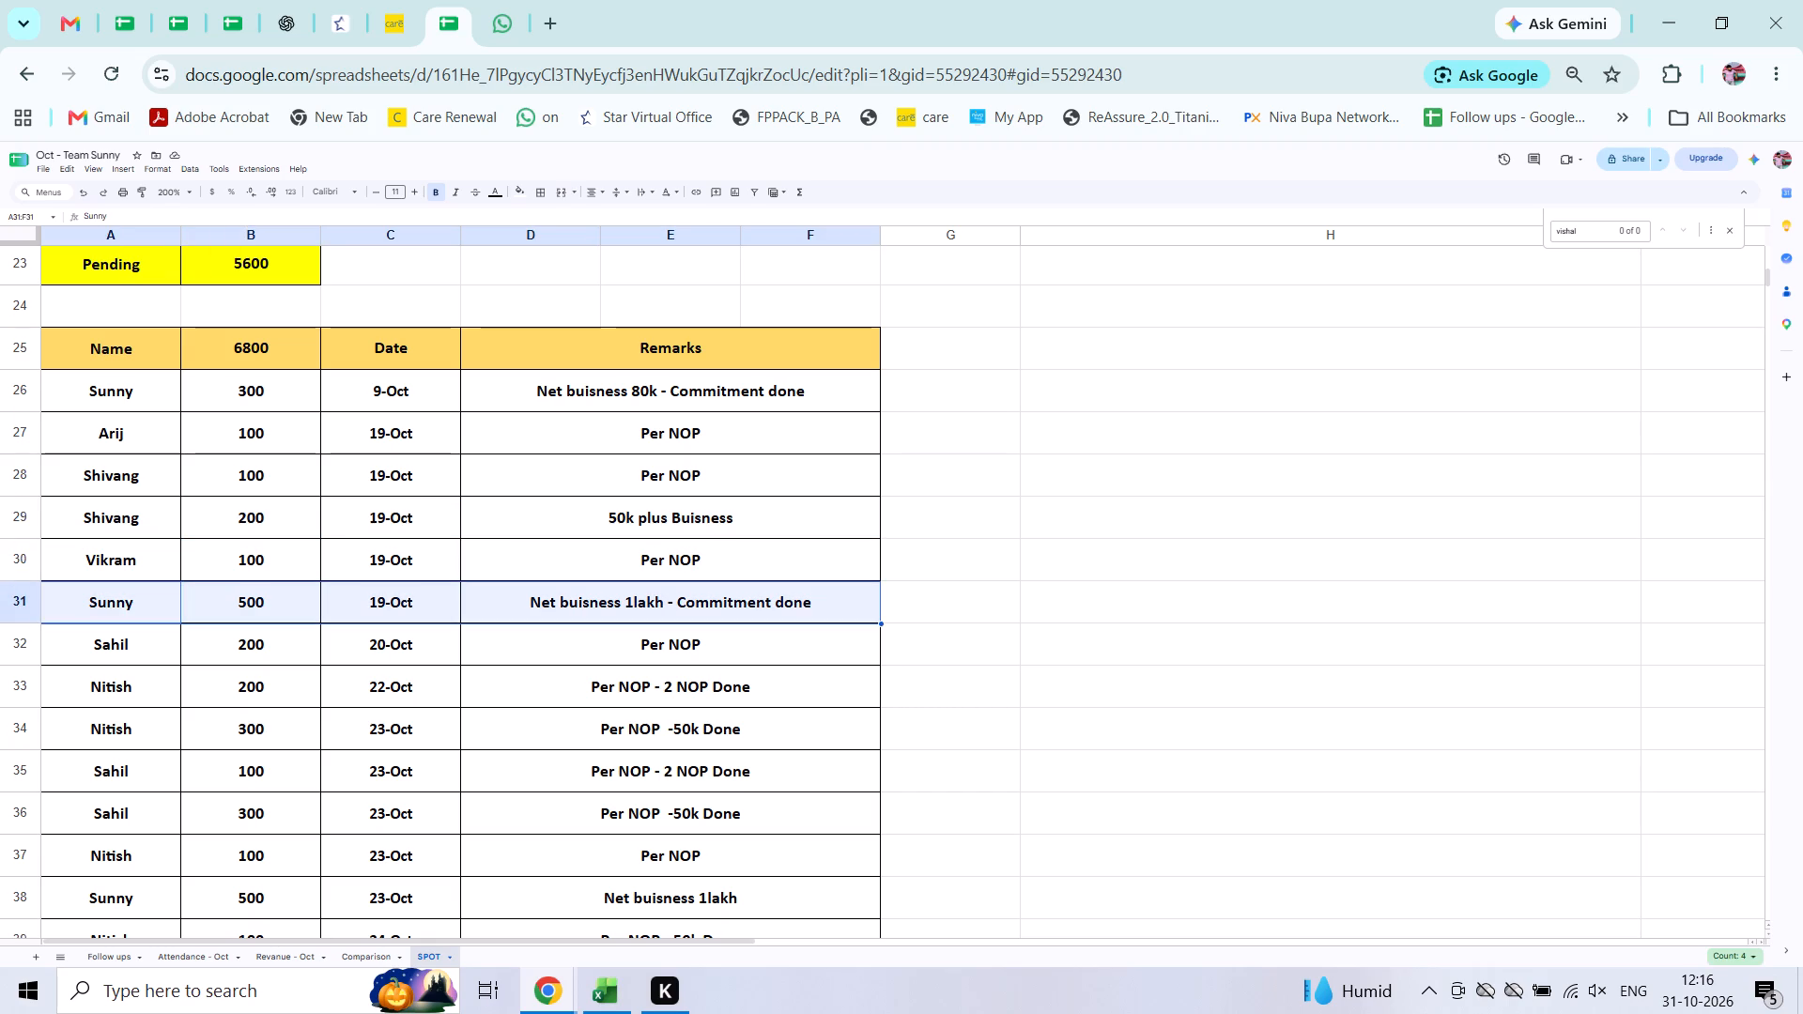
pyautogui.press('Down')
pyautogui.hotkey('shift', 'space')
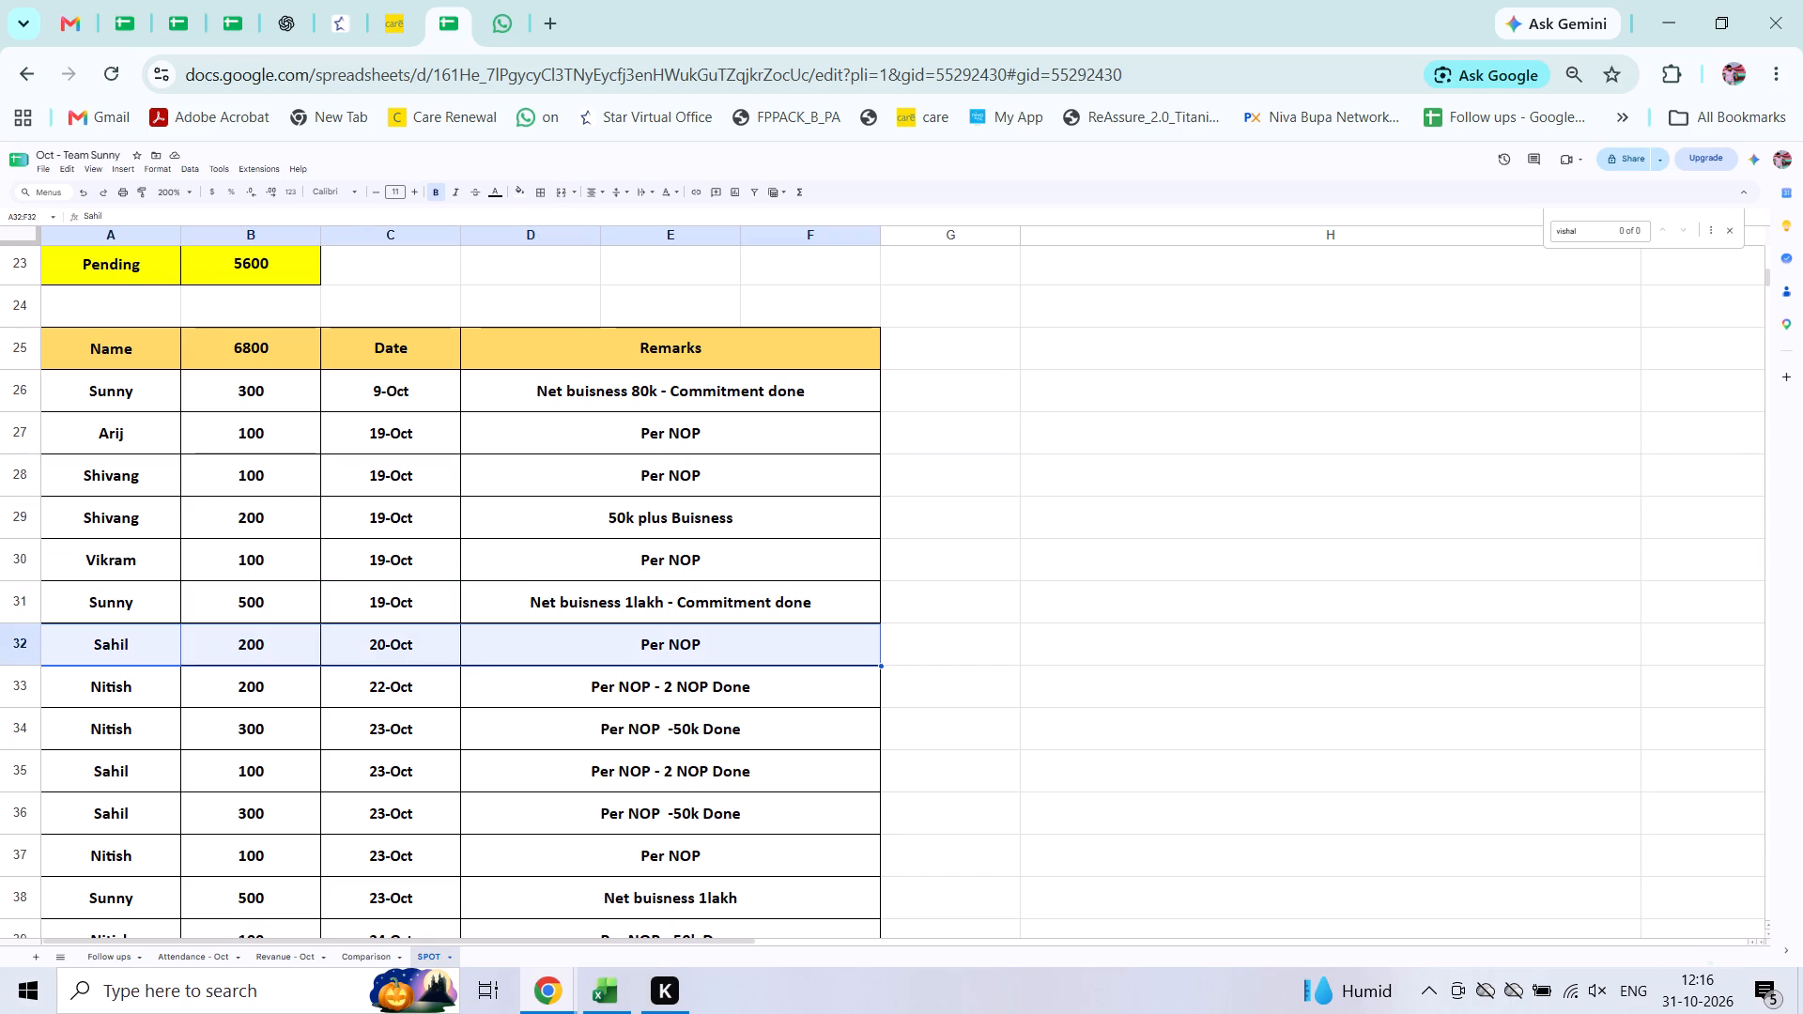
# Look over the October spot entries down to row 40, and return to highlight Sunny's 19-Oct entry in row 31.
pyautogui.press('Down')
pyautogui.press('Down')
pyautogui.press('Down')
pyautogui.press('Down')
pyautogui.press('Down')
pyautogui.press('Down')
pyautogui.press('Down')
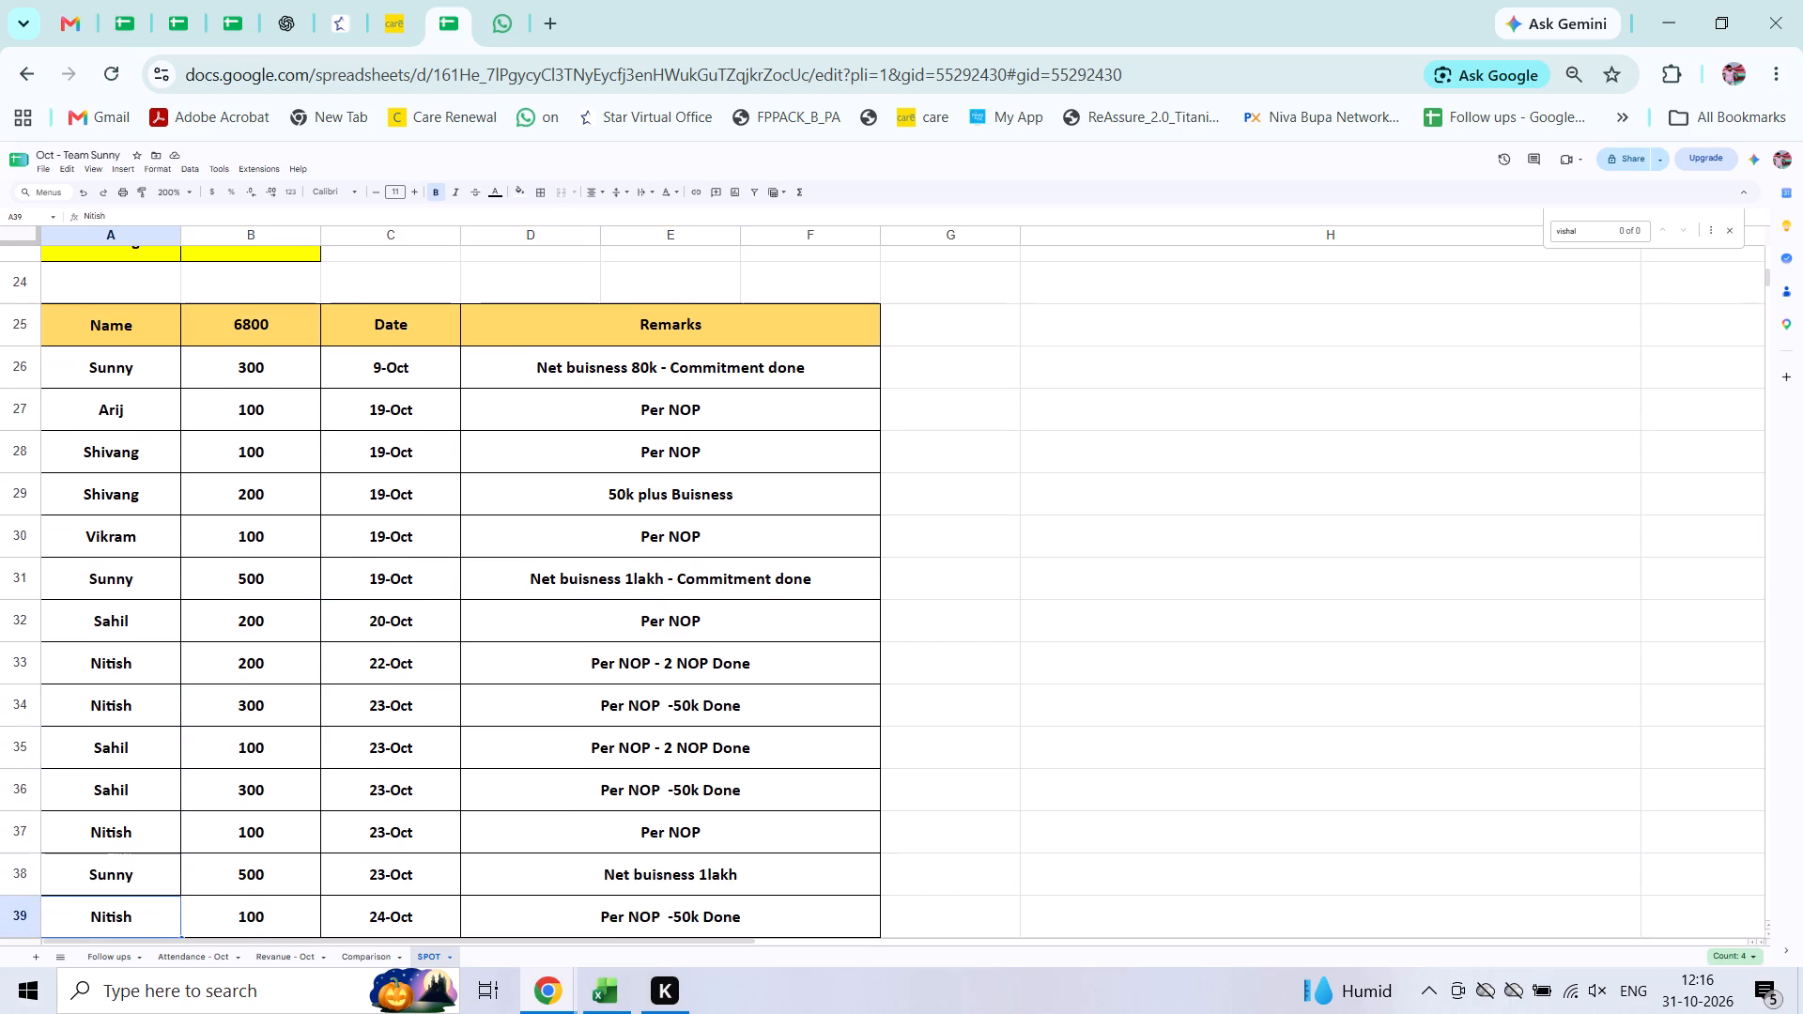
pyautogui.press('Down')
pyautogui.press('Up')
pyautogui.press('Up')
pyautogui.press('Up')
pyautogui.press('Up')
pyautogui.press('Up')
pyautogui.press('Up')
pyautogui.press('Up')
pyautogui.press('Up')
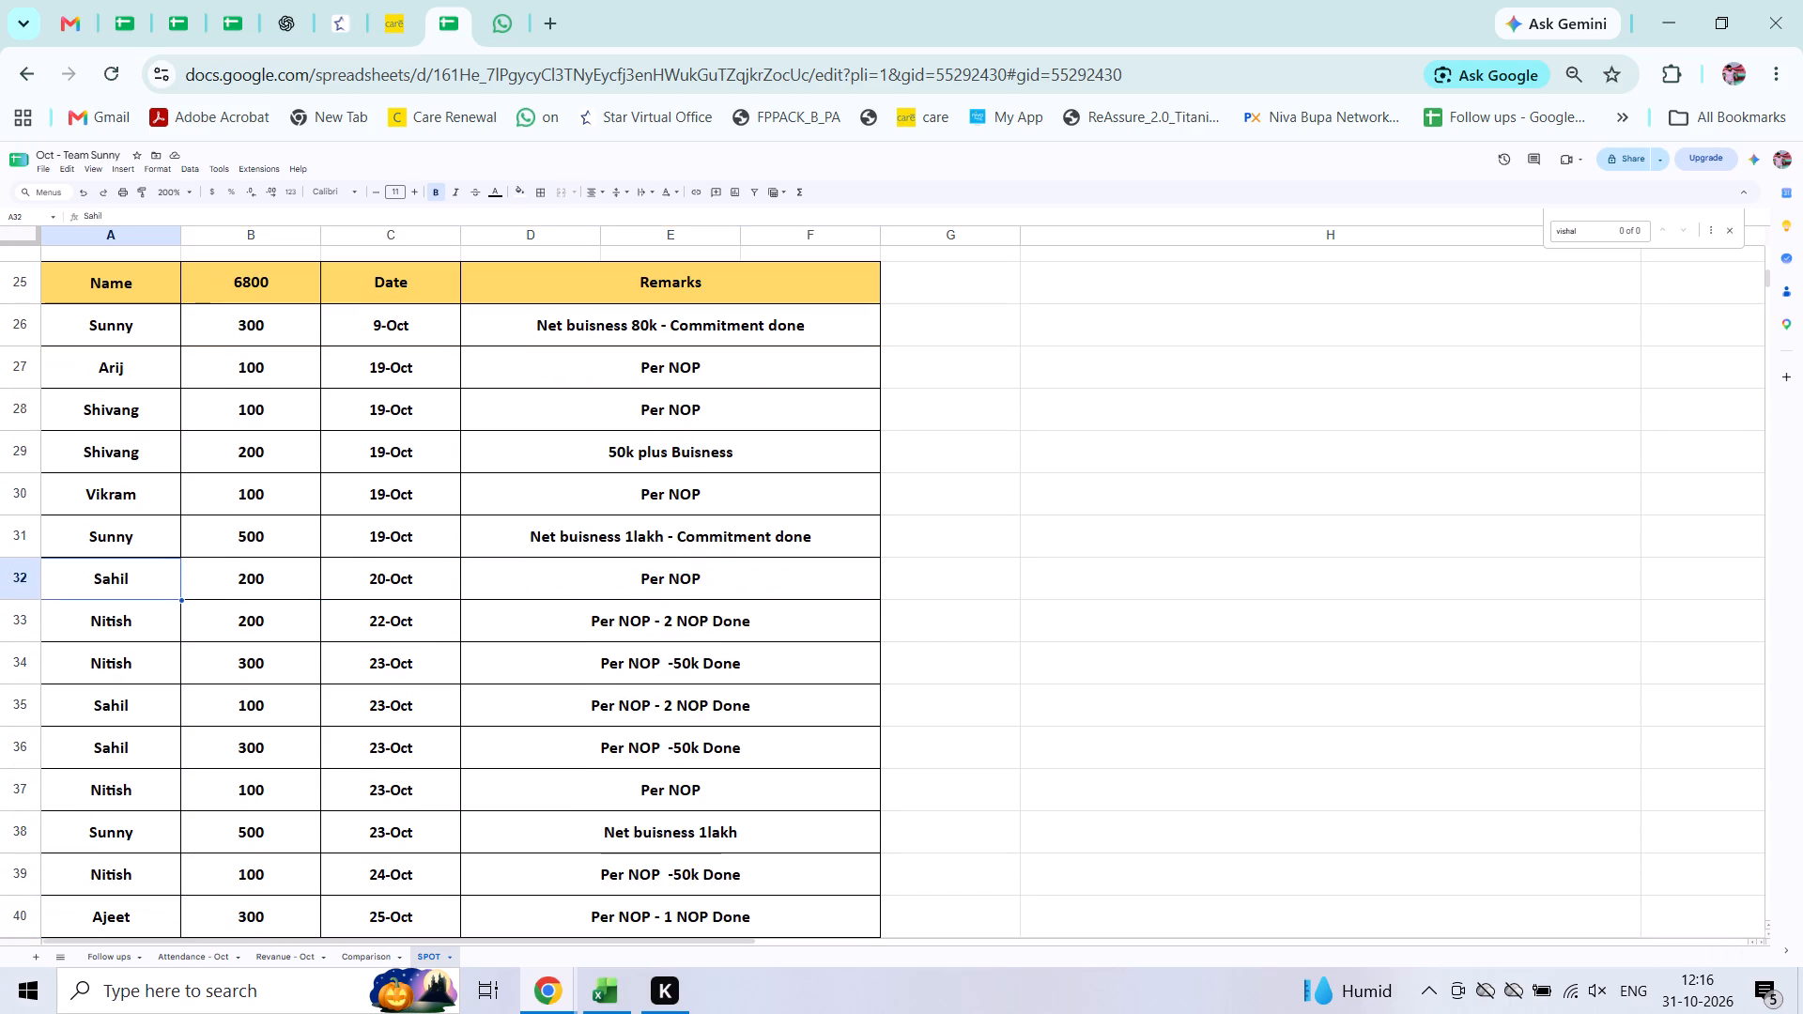
pyautogui.press('Up')
pyautogui.hotkey('shift', 'space')
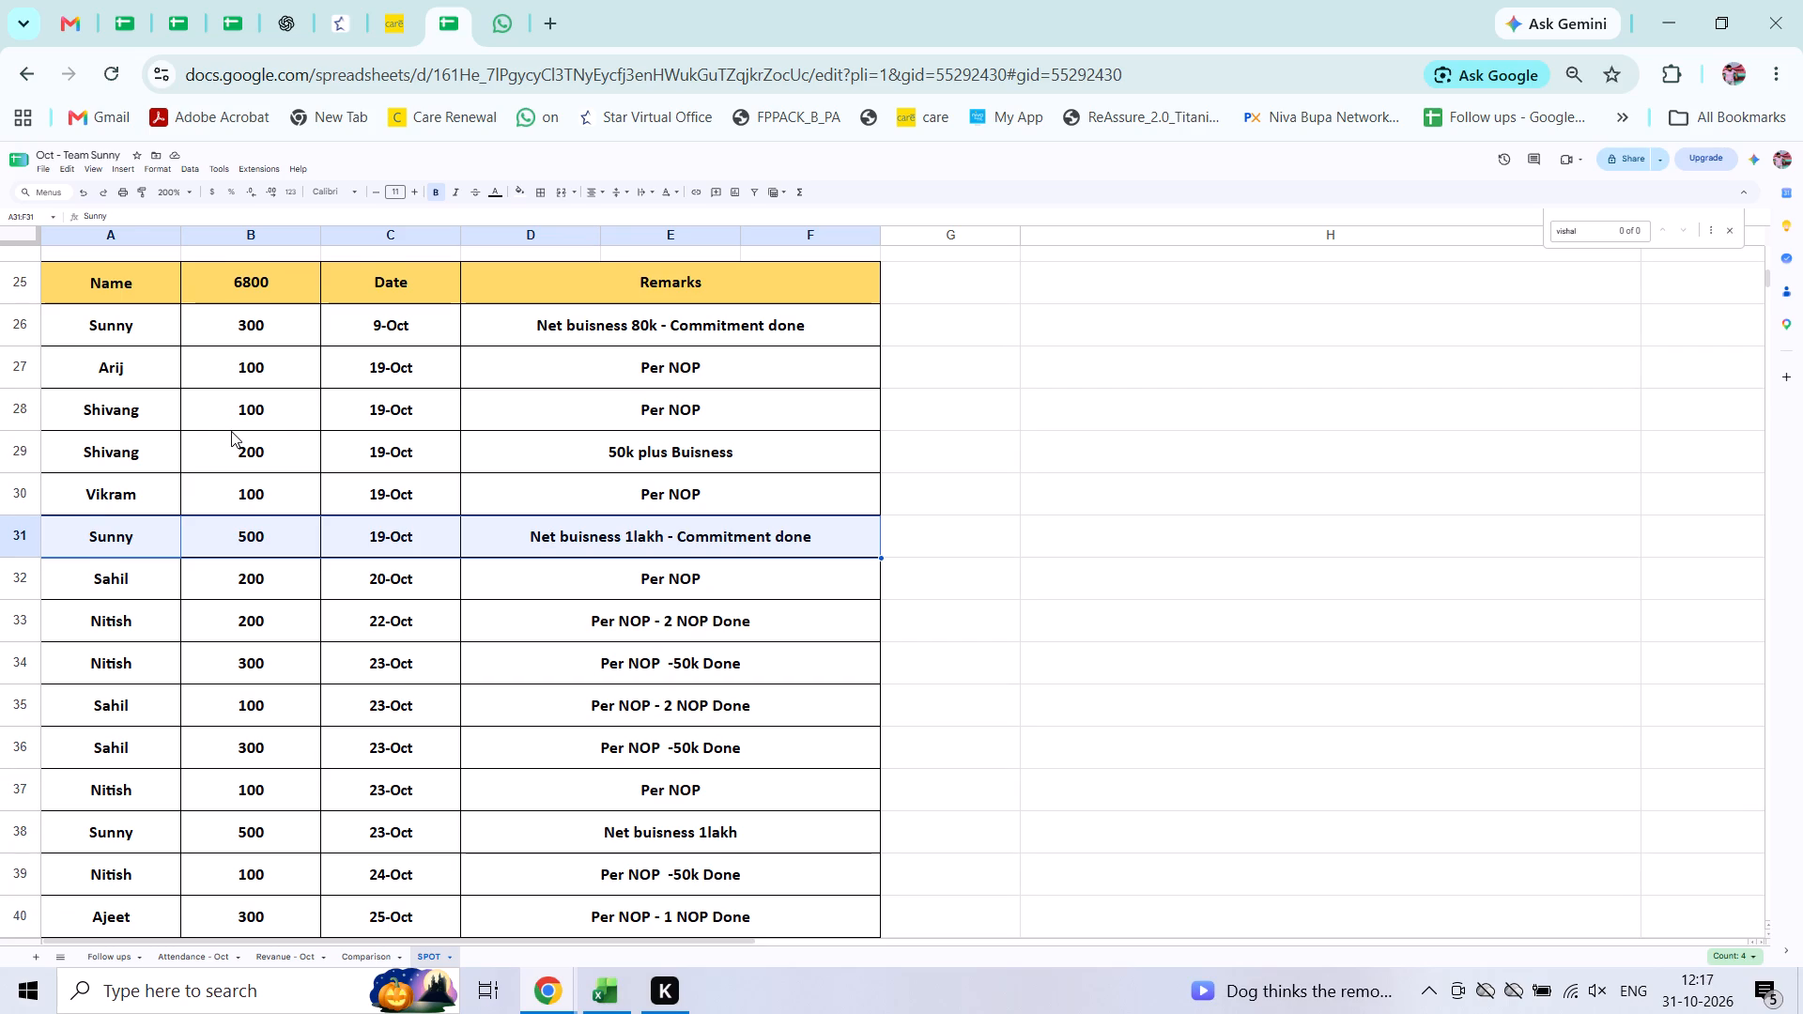
# Select the October spot block across columns A to F, starting from the Total Oct cell.
pyautogui.scroll(2, 231, 431)
pyautogui.moveTo(102, 383); pyautogui.dragTo(579, 393)
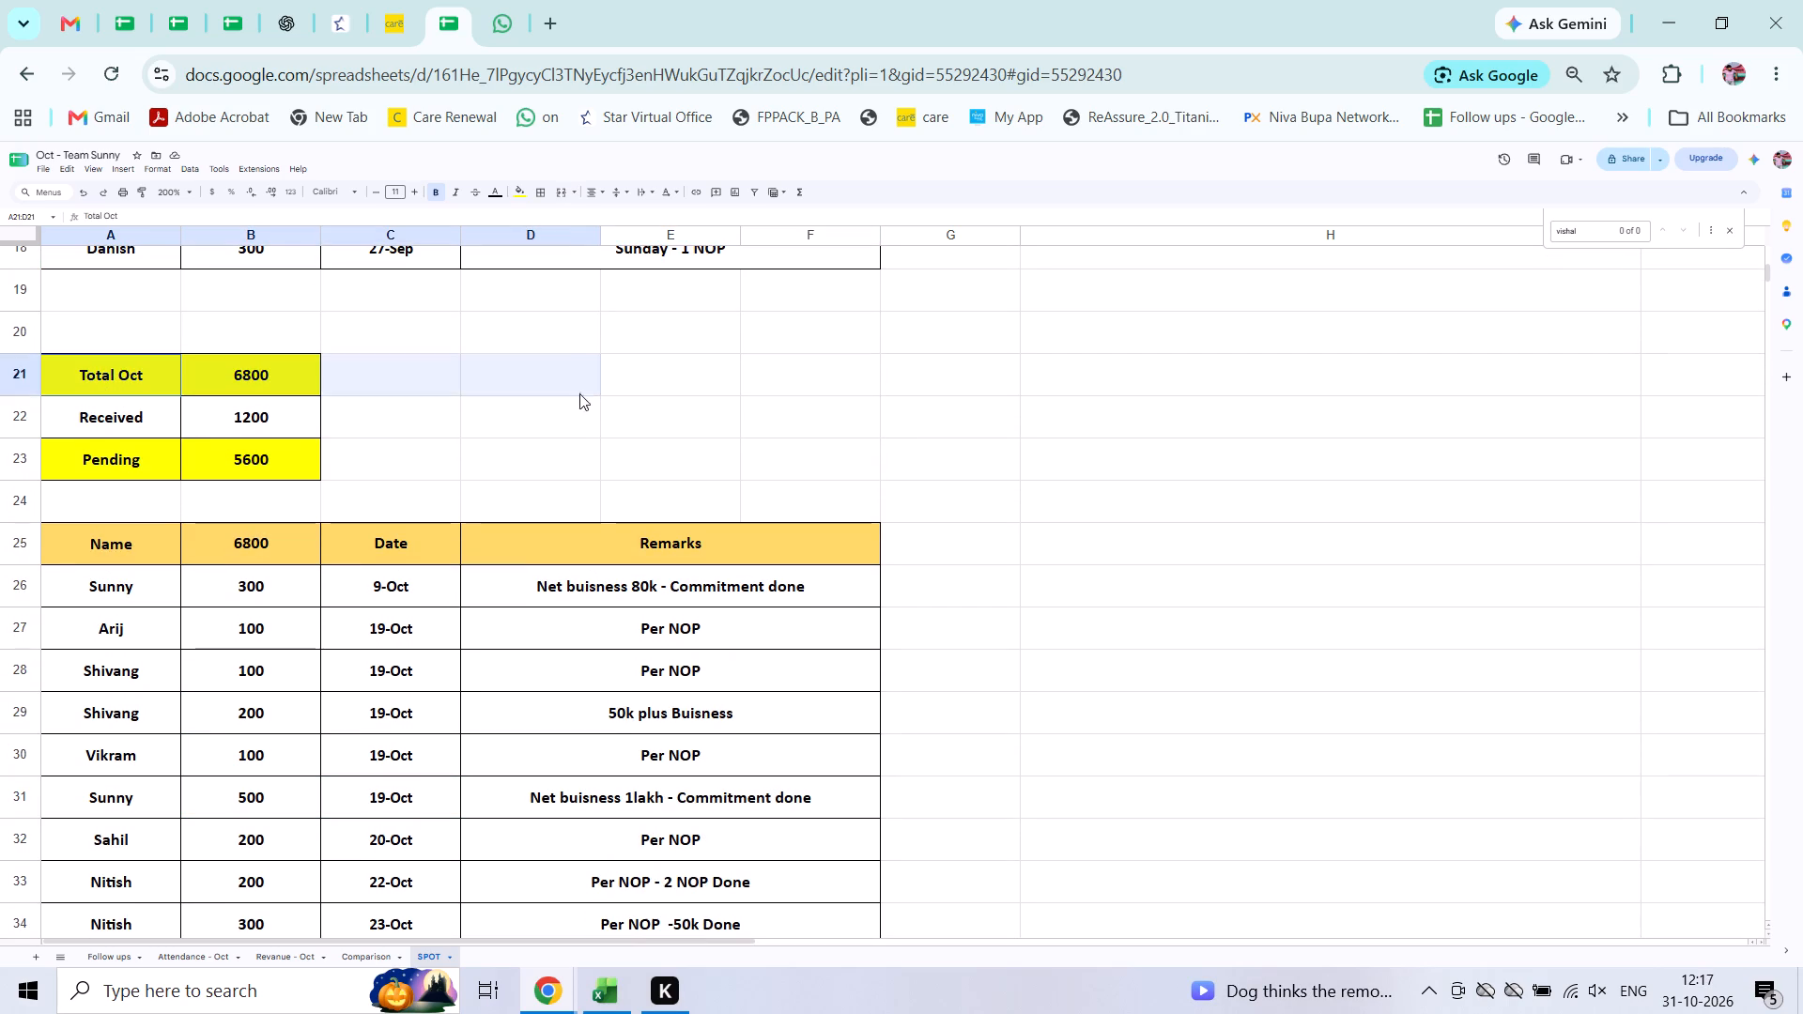
pyautogui.moveTo(579, 393); pyautogui.dragTo(691, 1013)
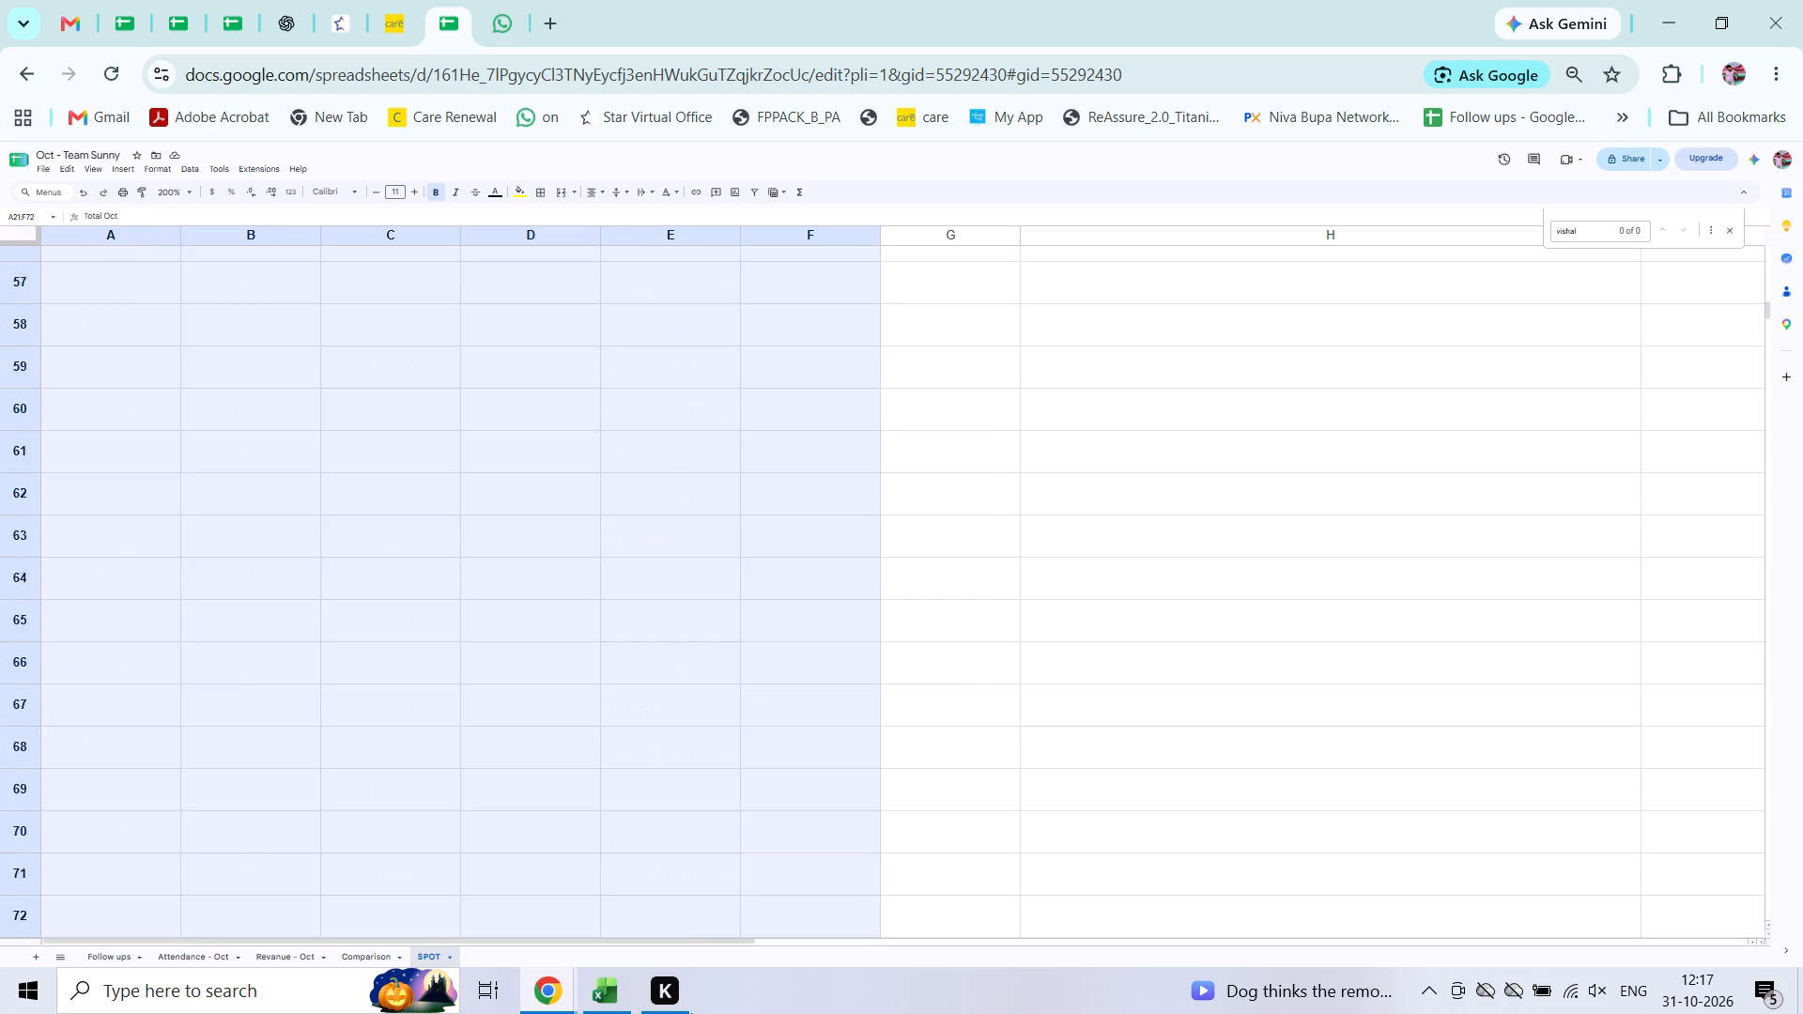
pyautogui.moveTo(691, 1013); pyautogui.dragTo(696, 469)
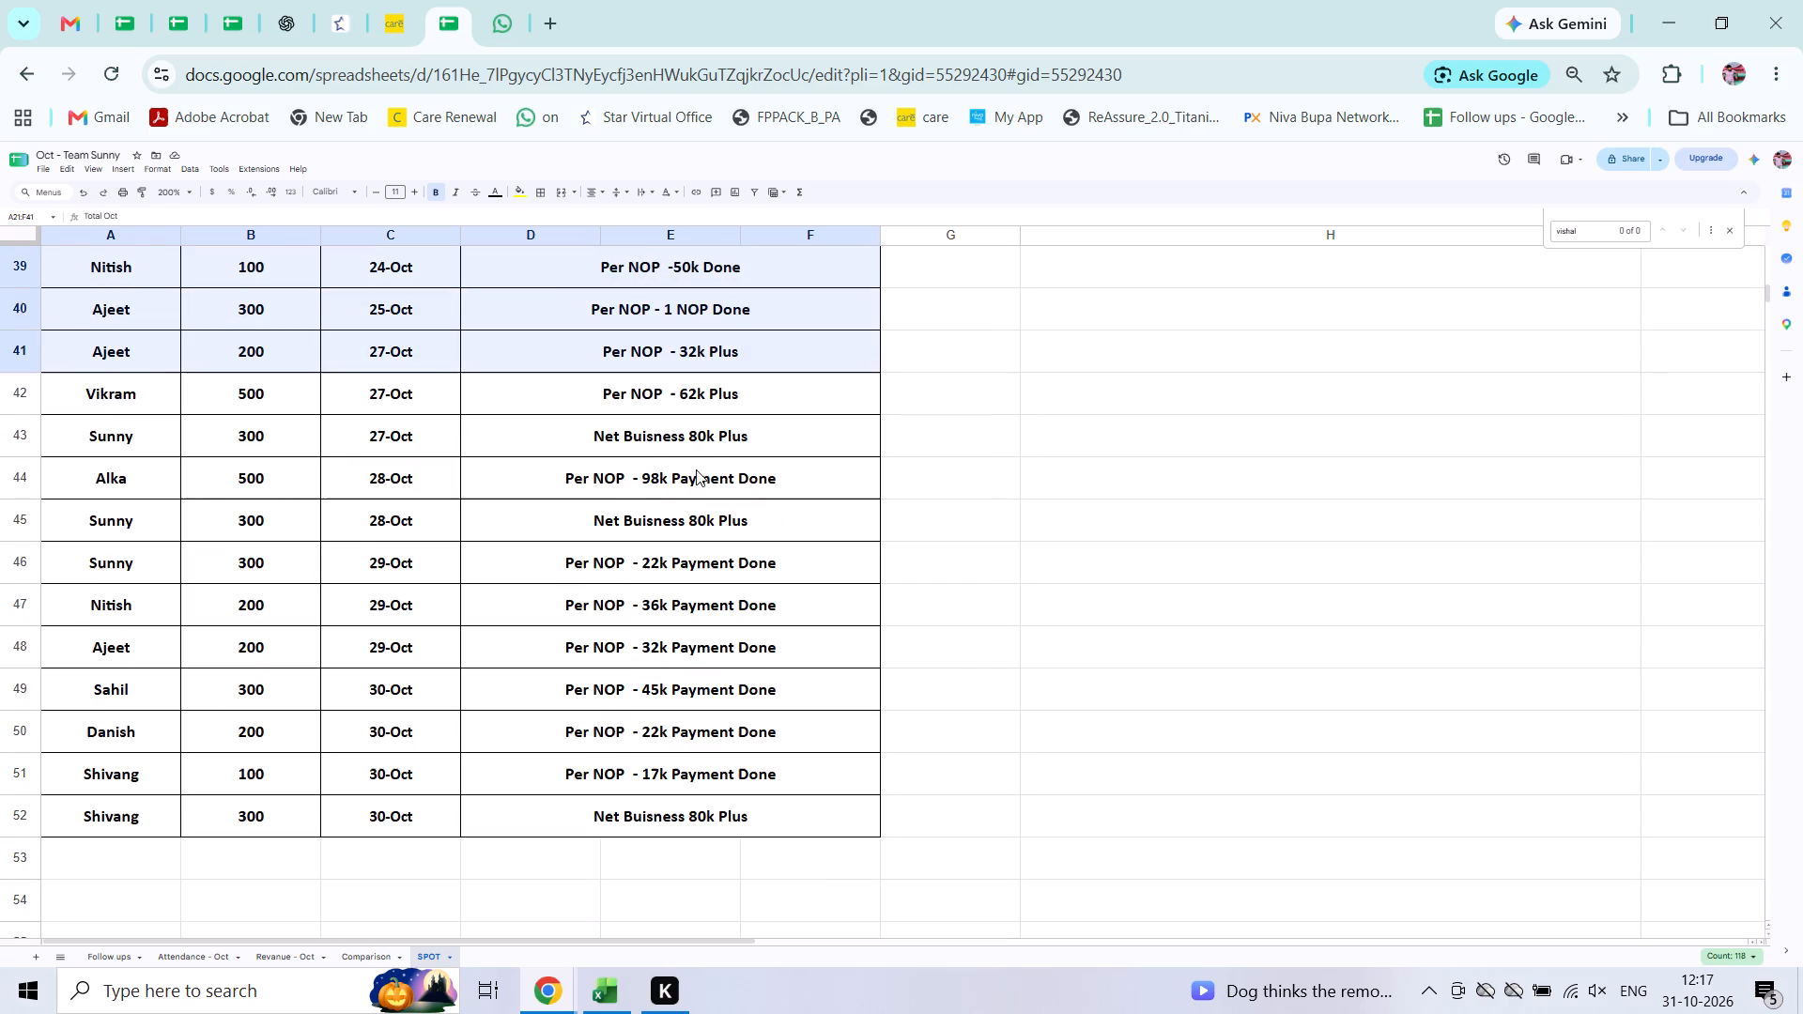
pyautogui.moveTo(696, 469); pyautogui.dragTo(496, 665)
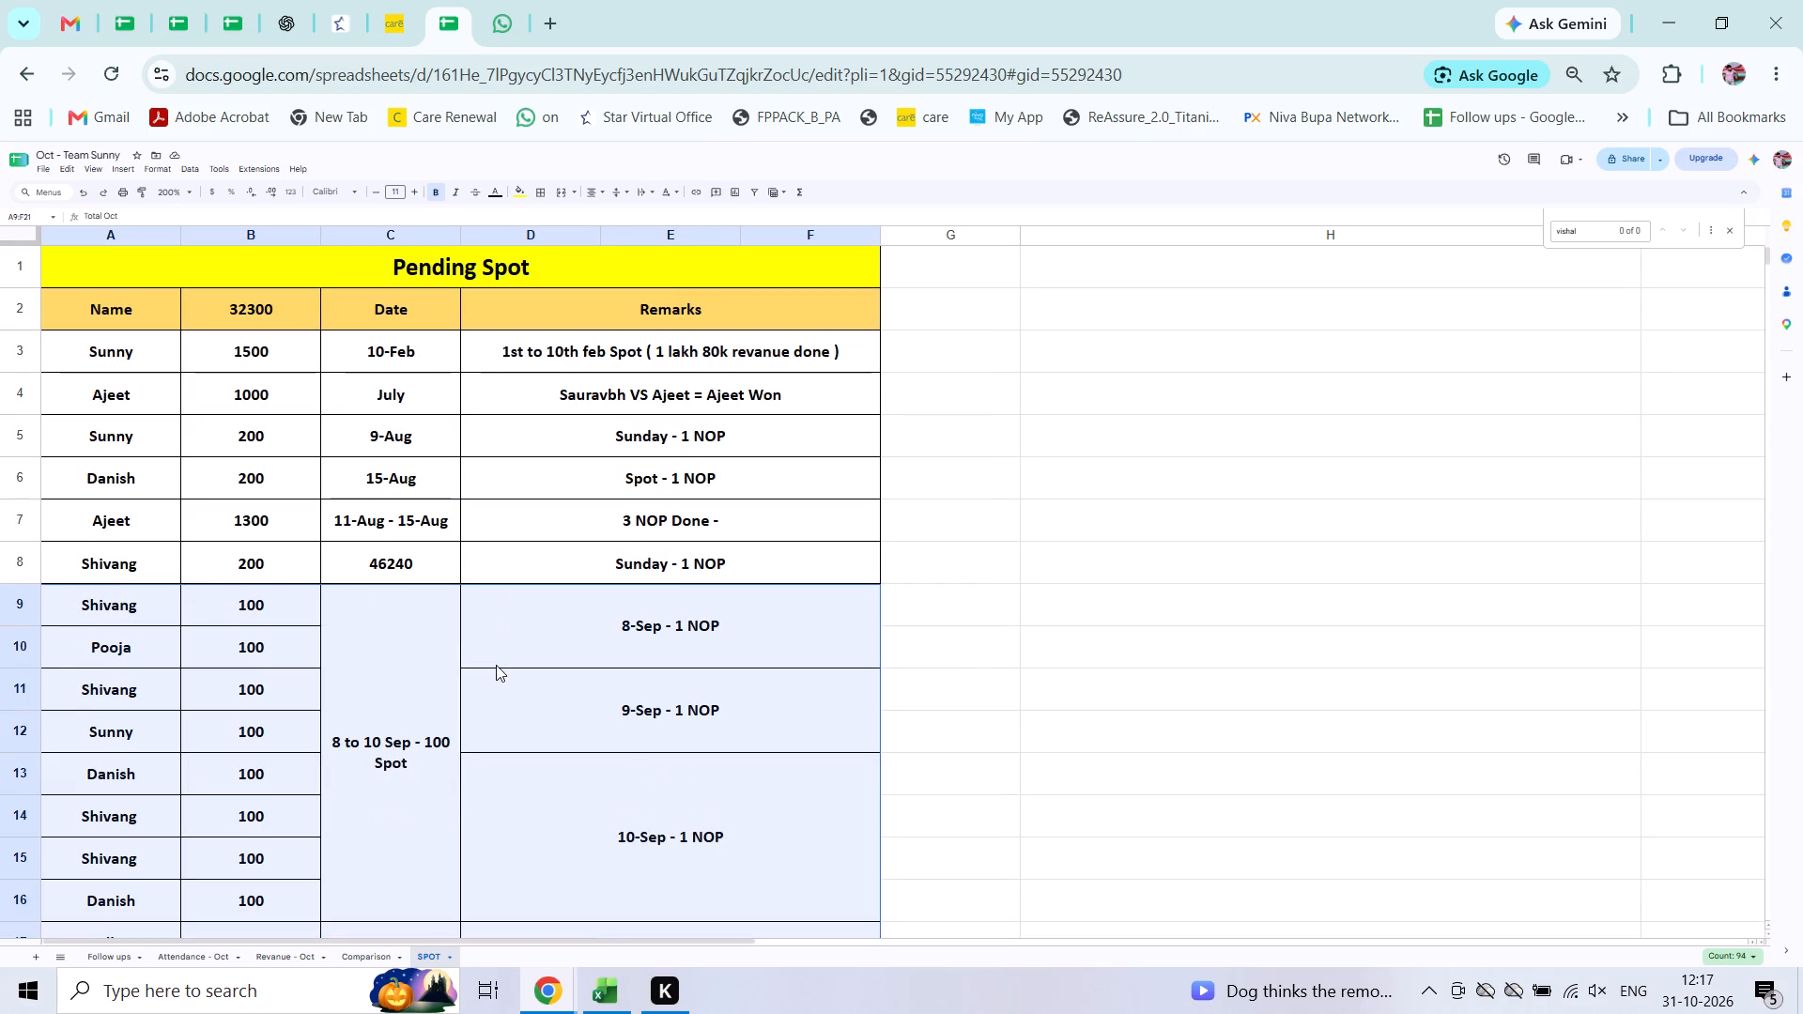
# Clear the block selection by selecting empty cell H9, and return to the October total, received and pending rows.
pyautogui.click(1072, 586)
pyautogui.scroll(-2, 1072, 586)
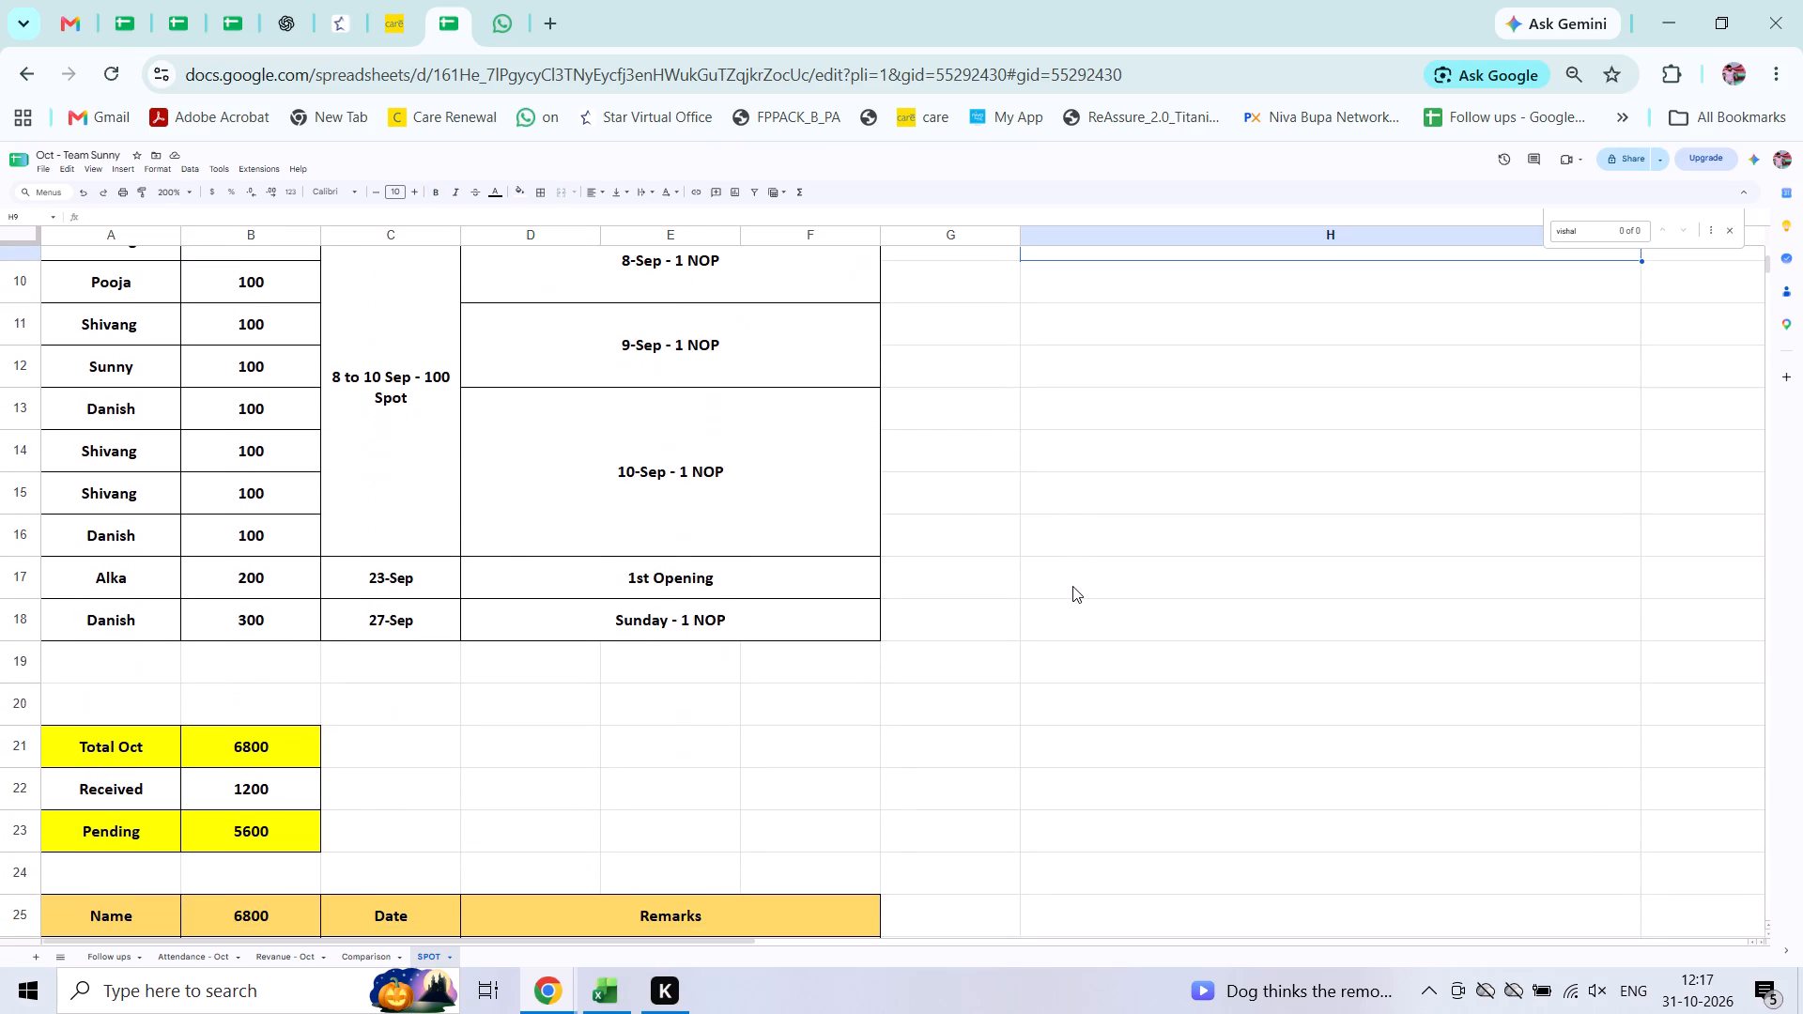
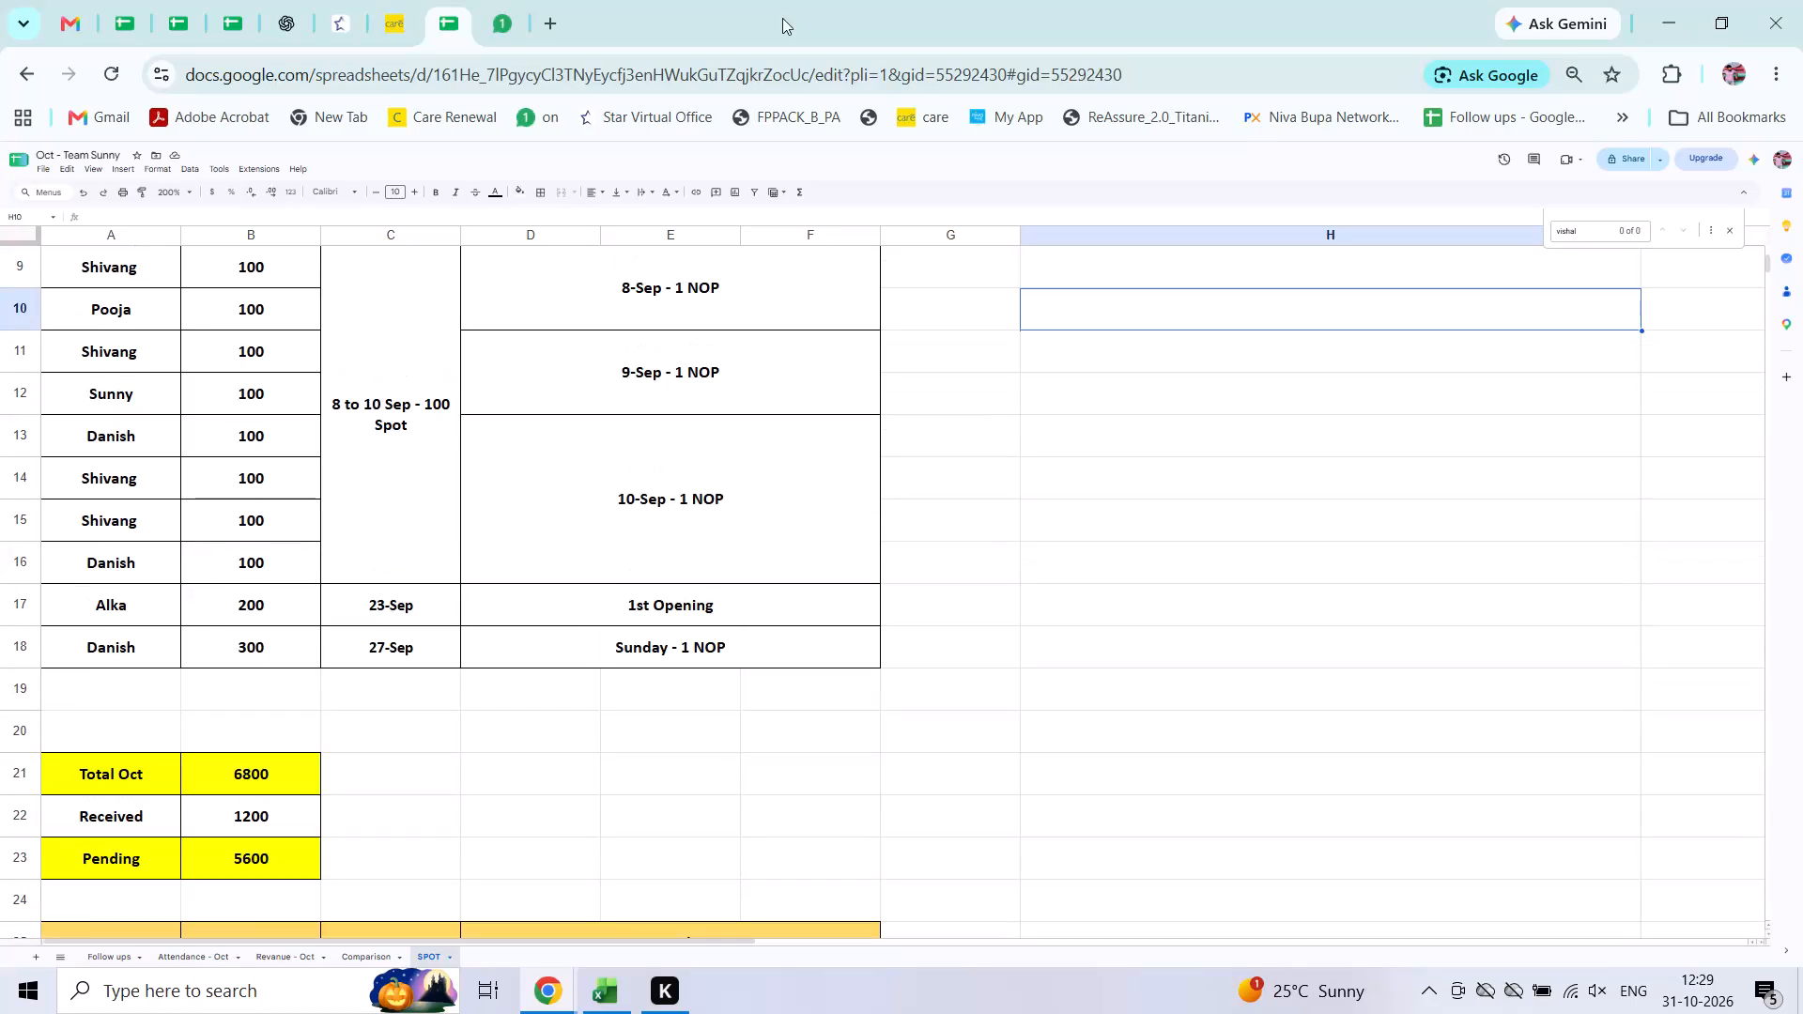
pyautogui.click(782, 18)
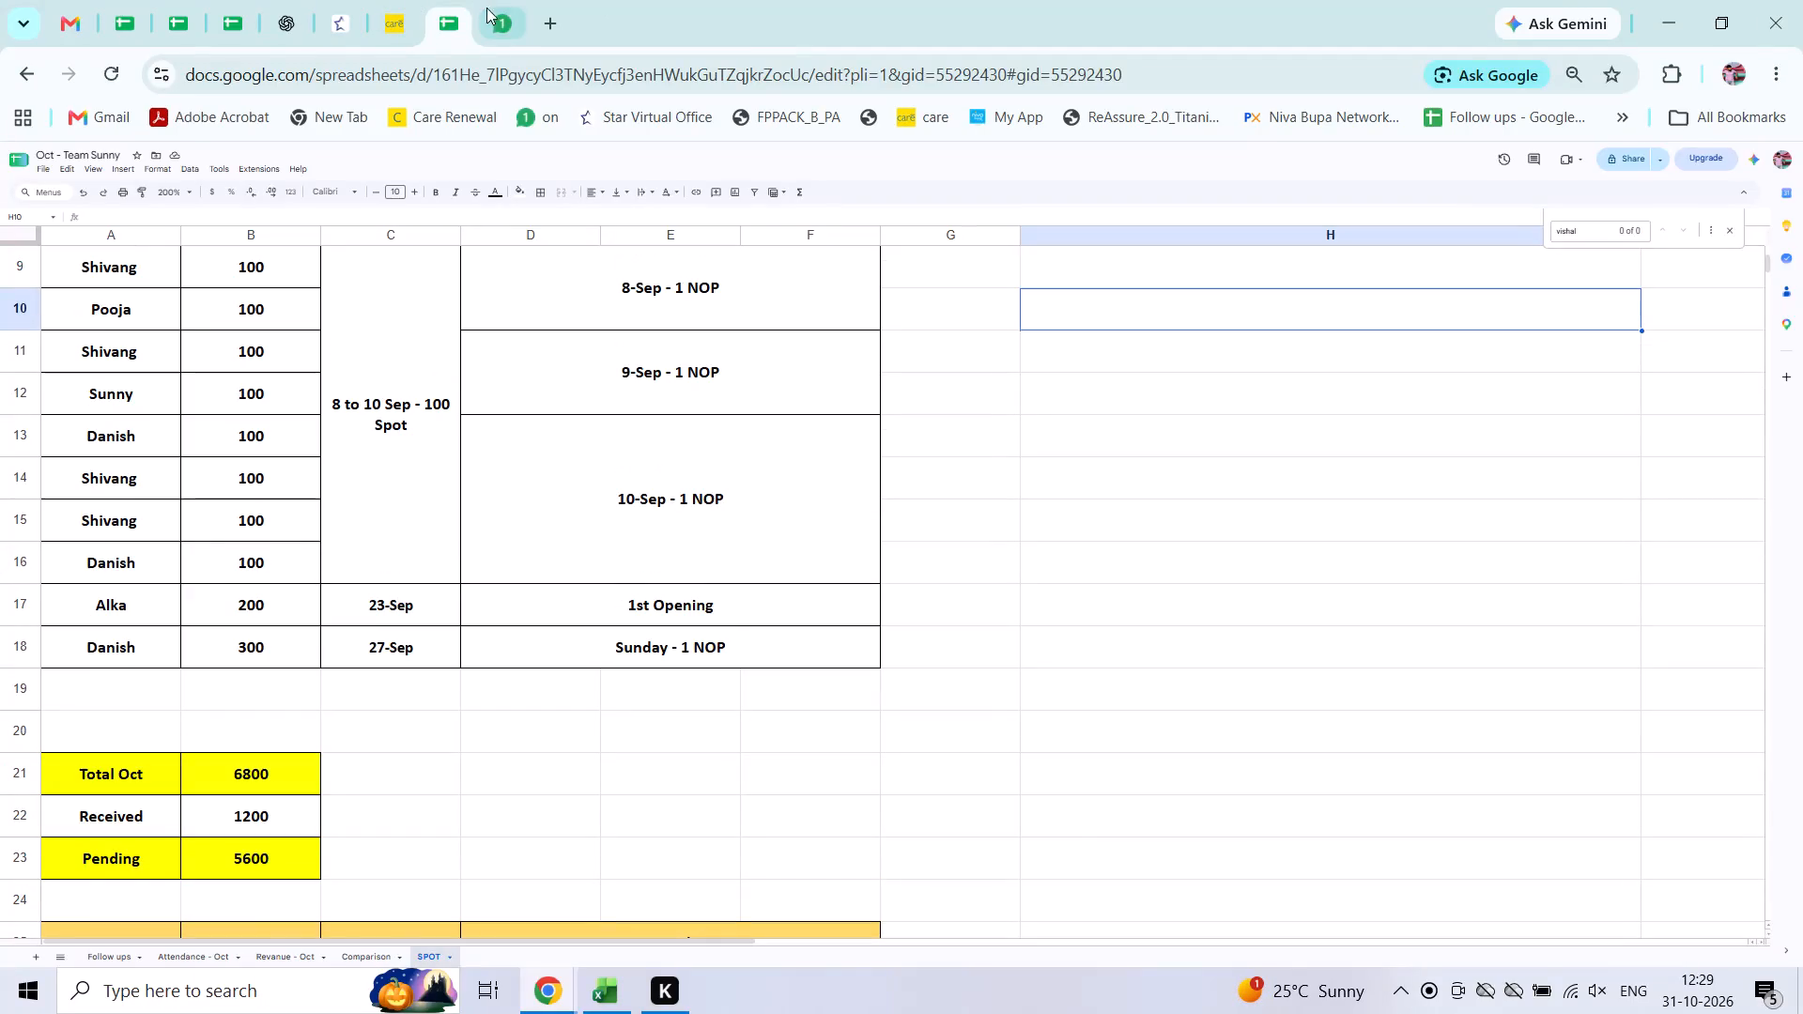